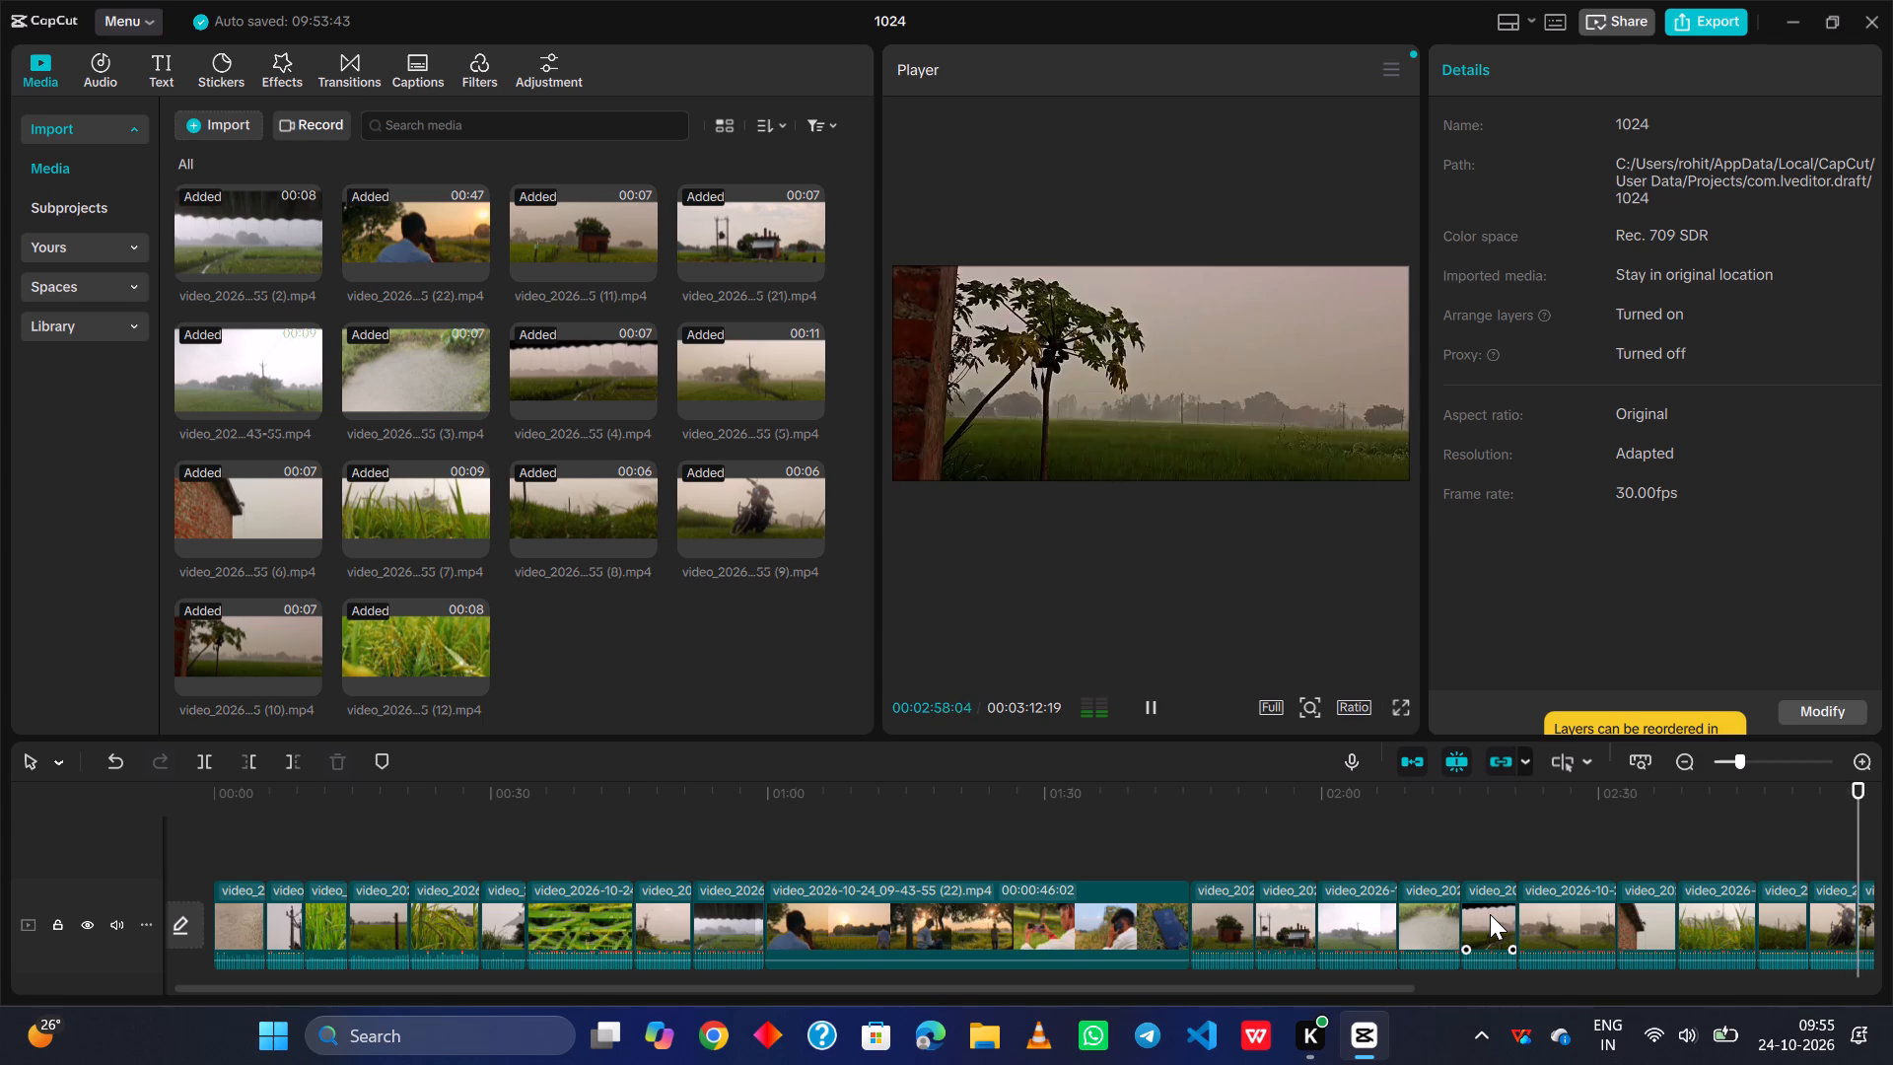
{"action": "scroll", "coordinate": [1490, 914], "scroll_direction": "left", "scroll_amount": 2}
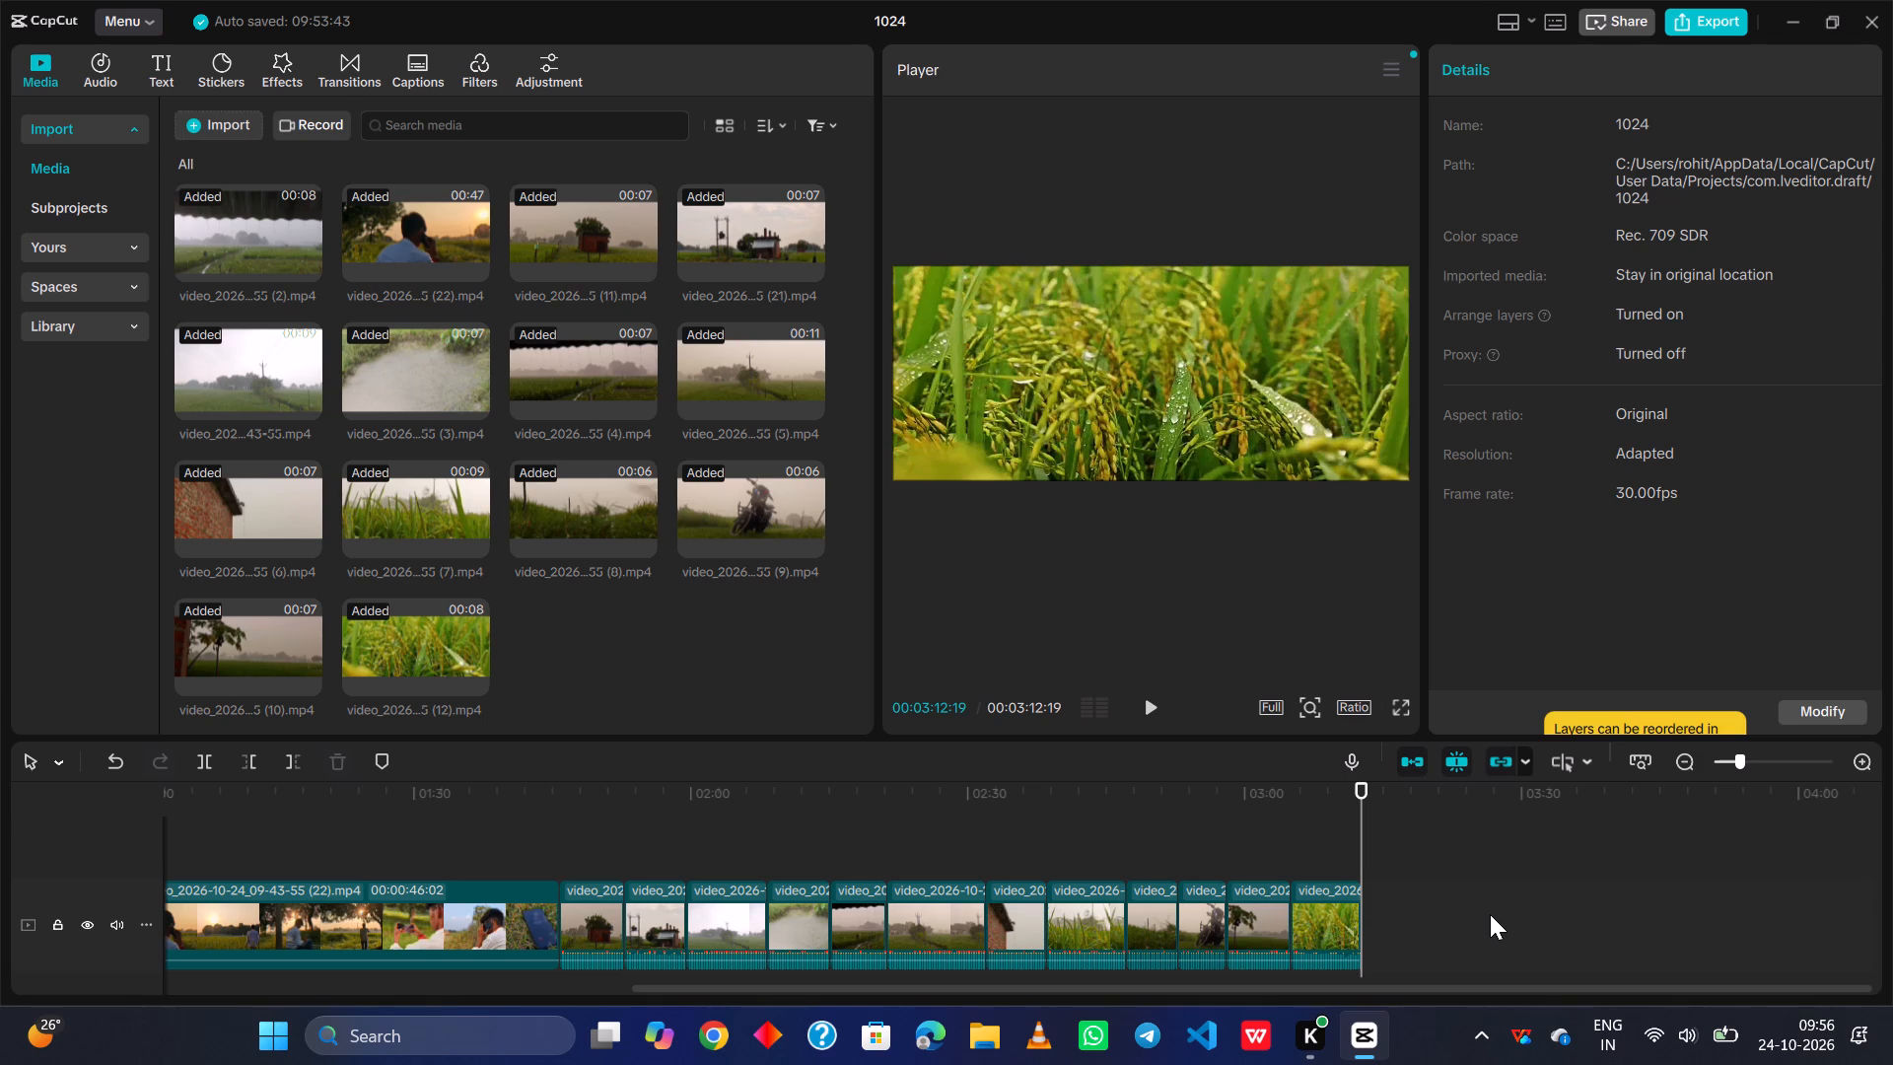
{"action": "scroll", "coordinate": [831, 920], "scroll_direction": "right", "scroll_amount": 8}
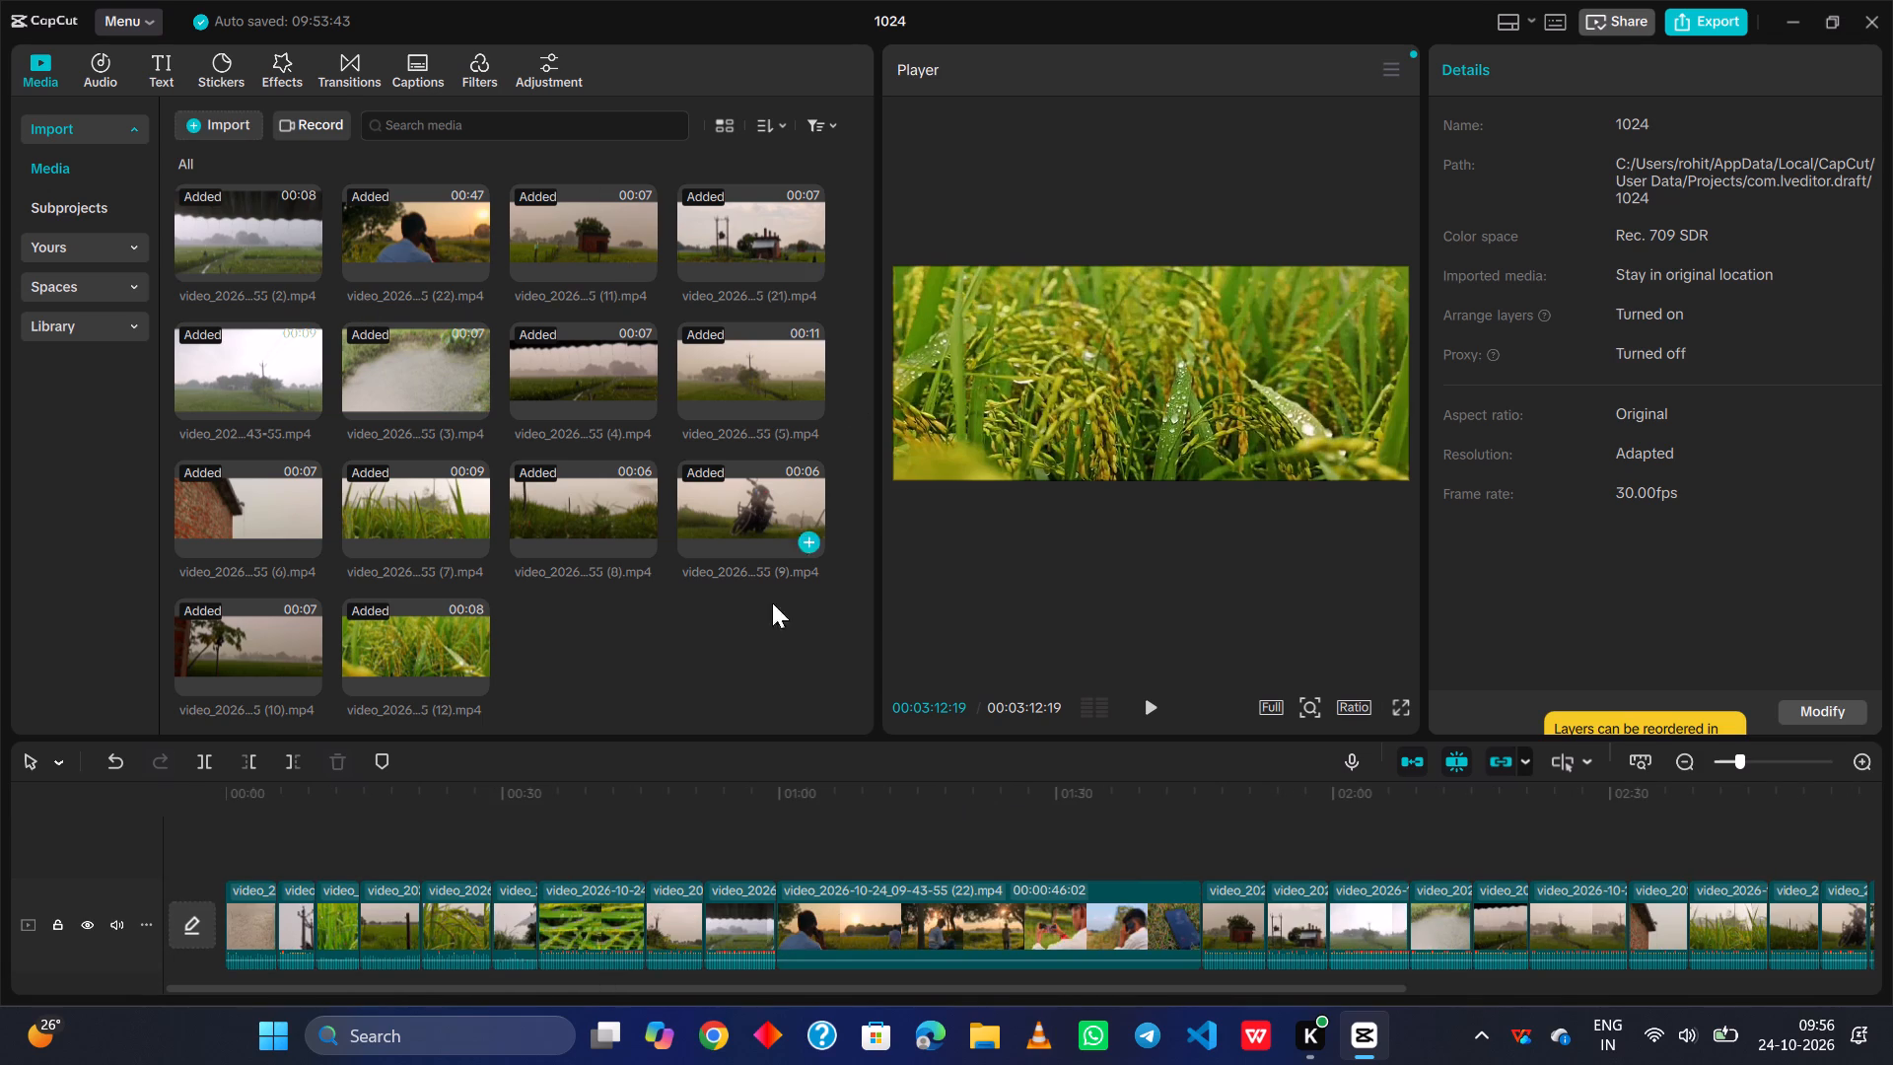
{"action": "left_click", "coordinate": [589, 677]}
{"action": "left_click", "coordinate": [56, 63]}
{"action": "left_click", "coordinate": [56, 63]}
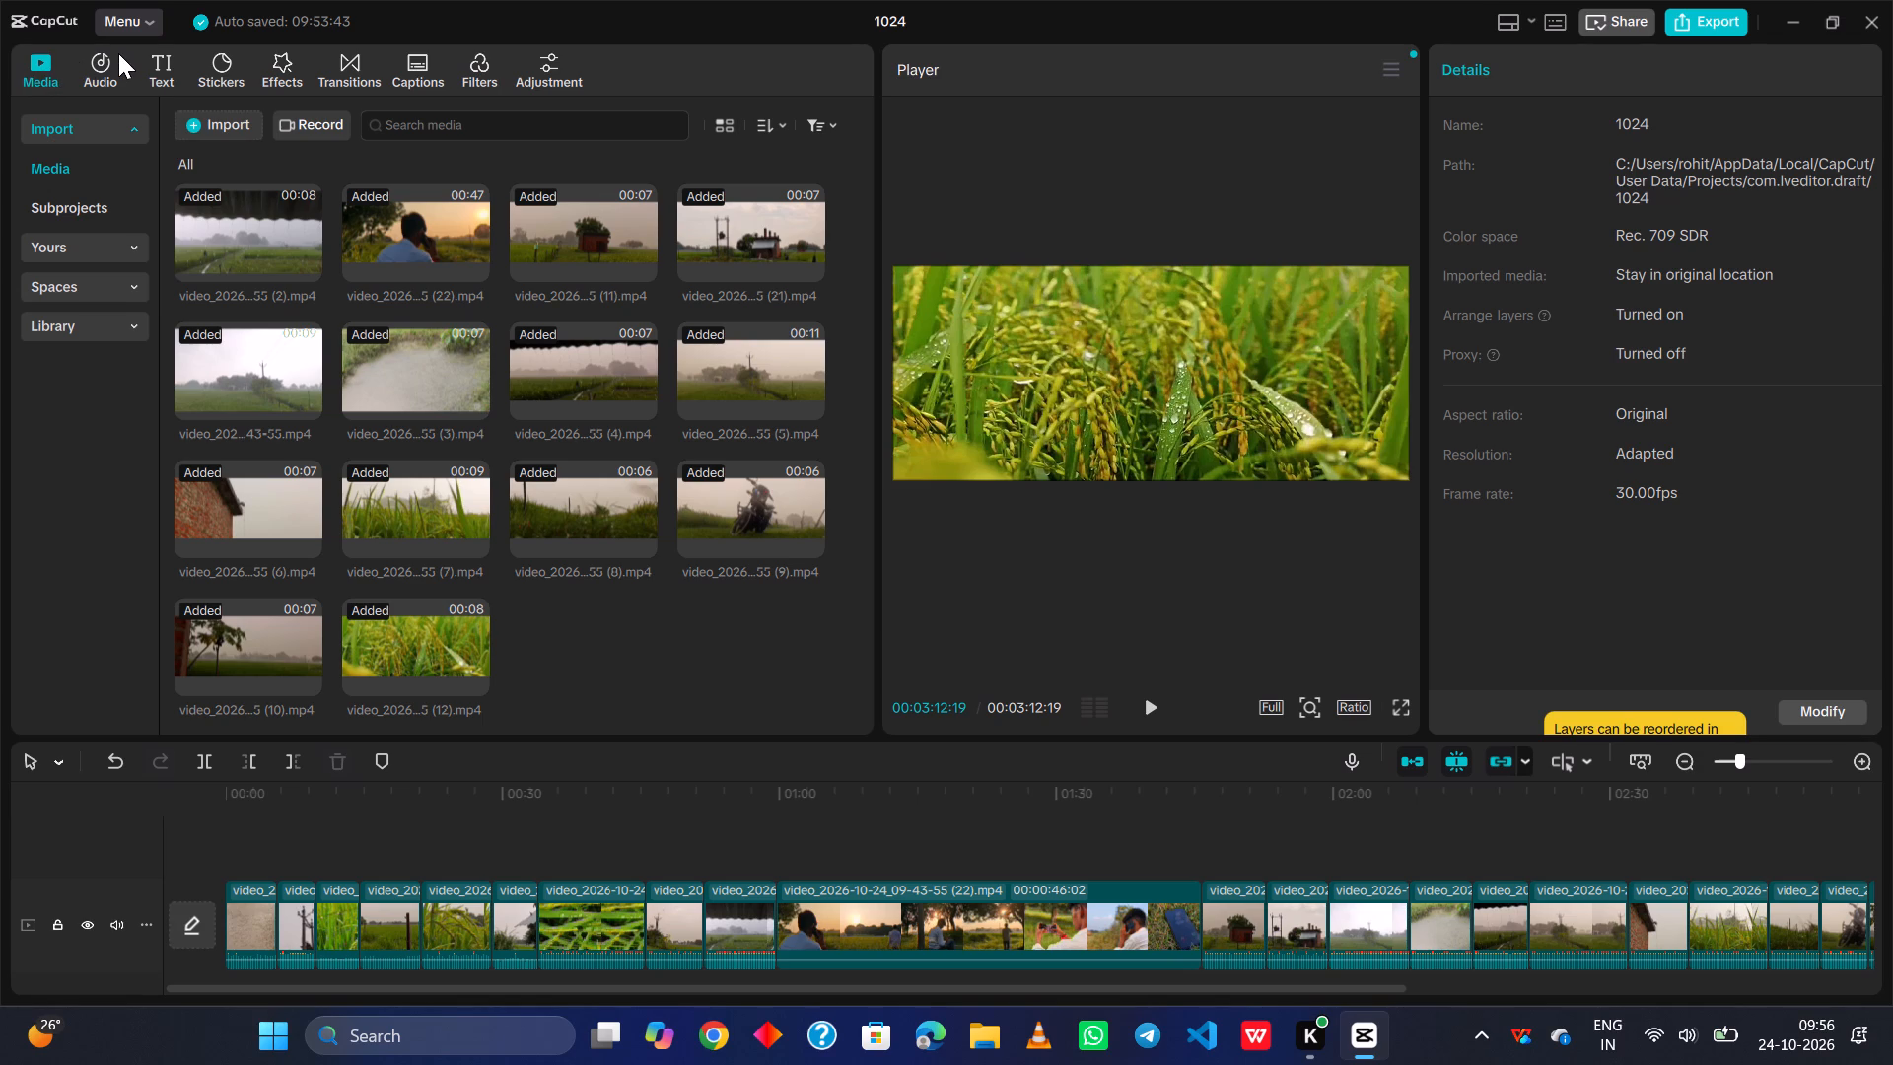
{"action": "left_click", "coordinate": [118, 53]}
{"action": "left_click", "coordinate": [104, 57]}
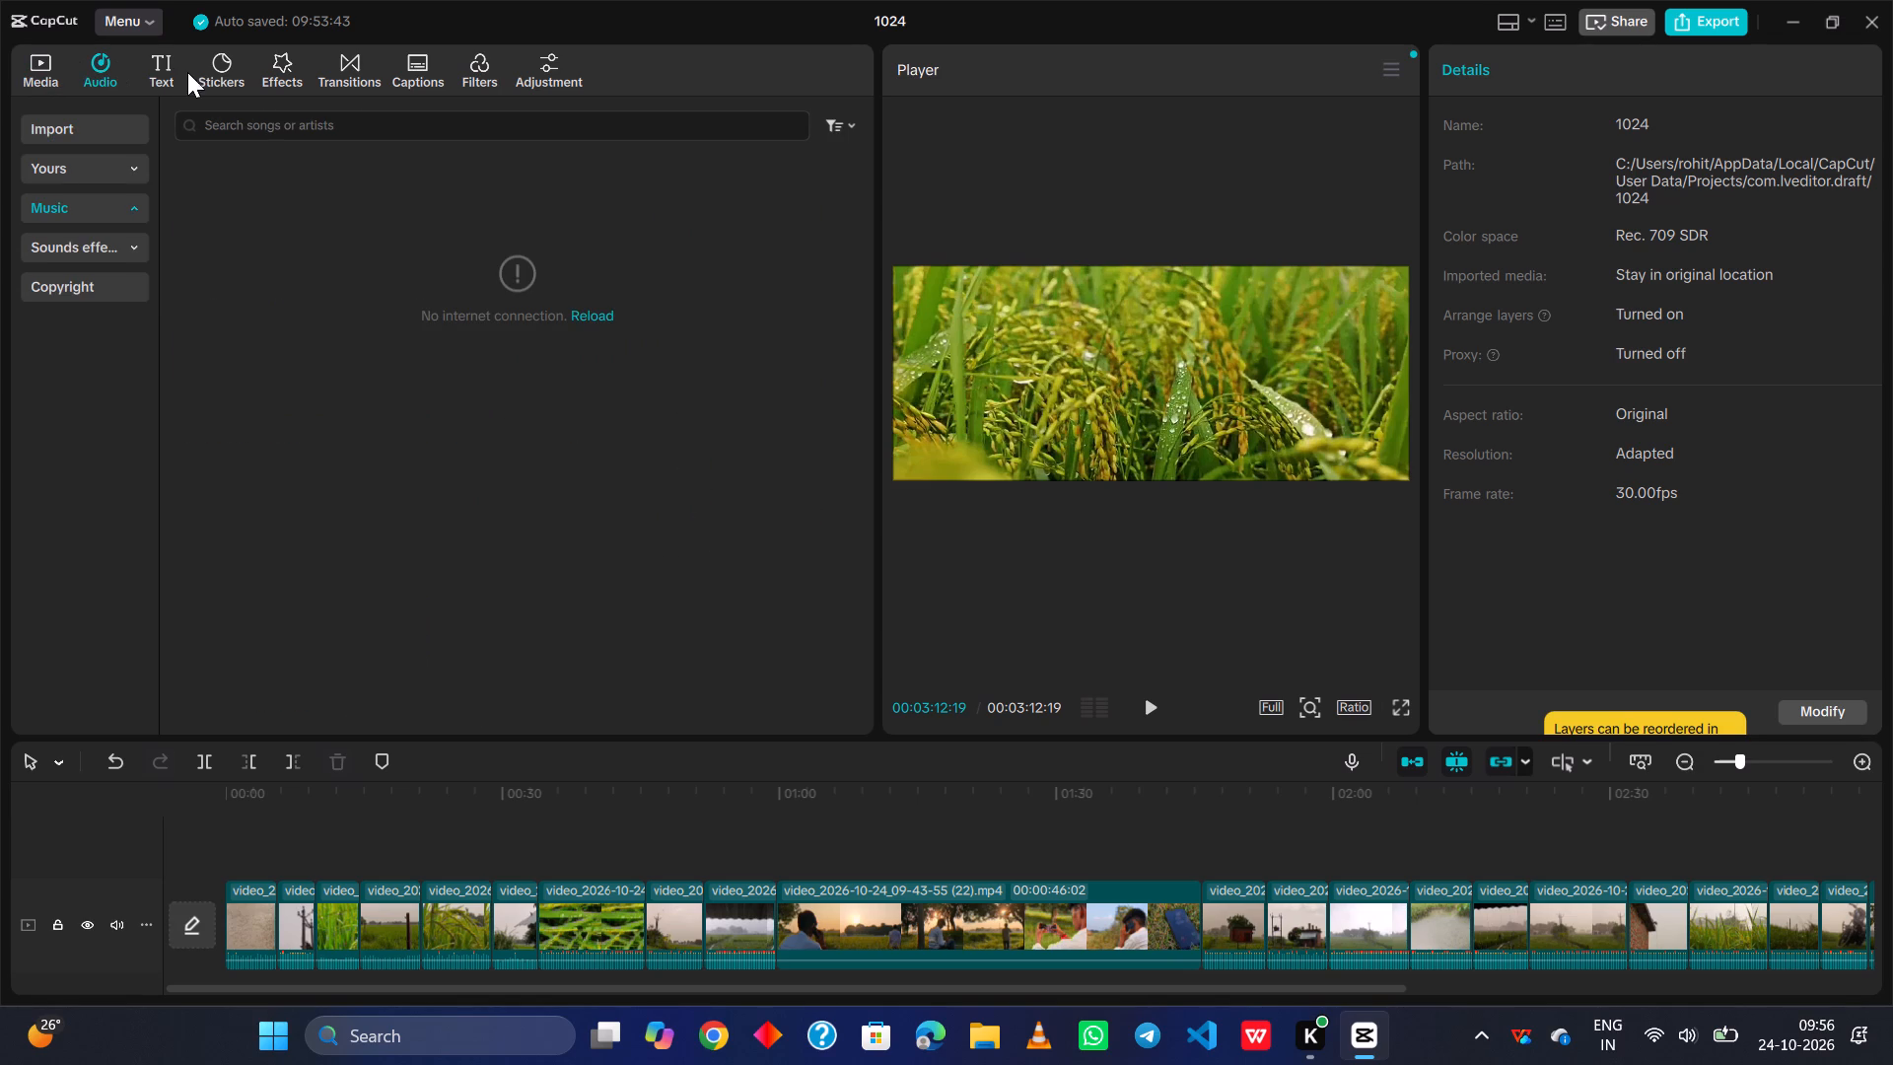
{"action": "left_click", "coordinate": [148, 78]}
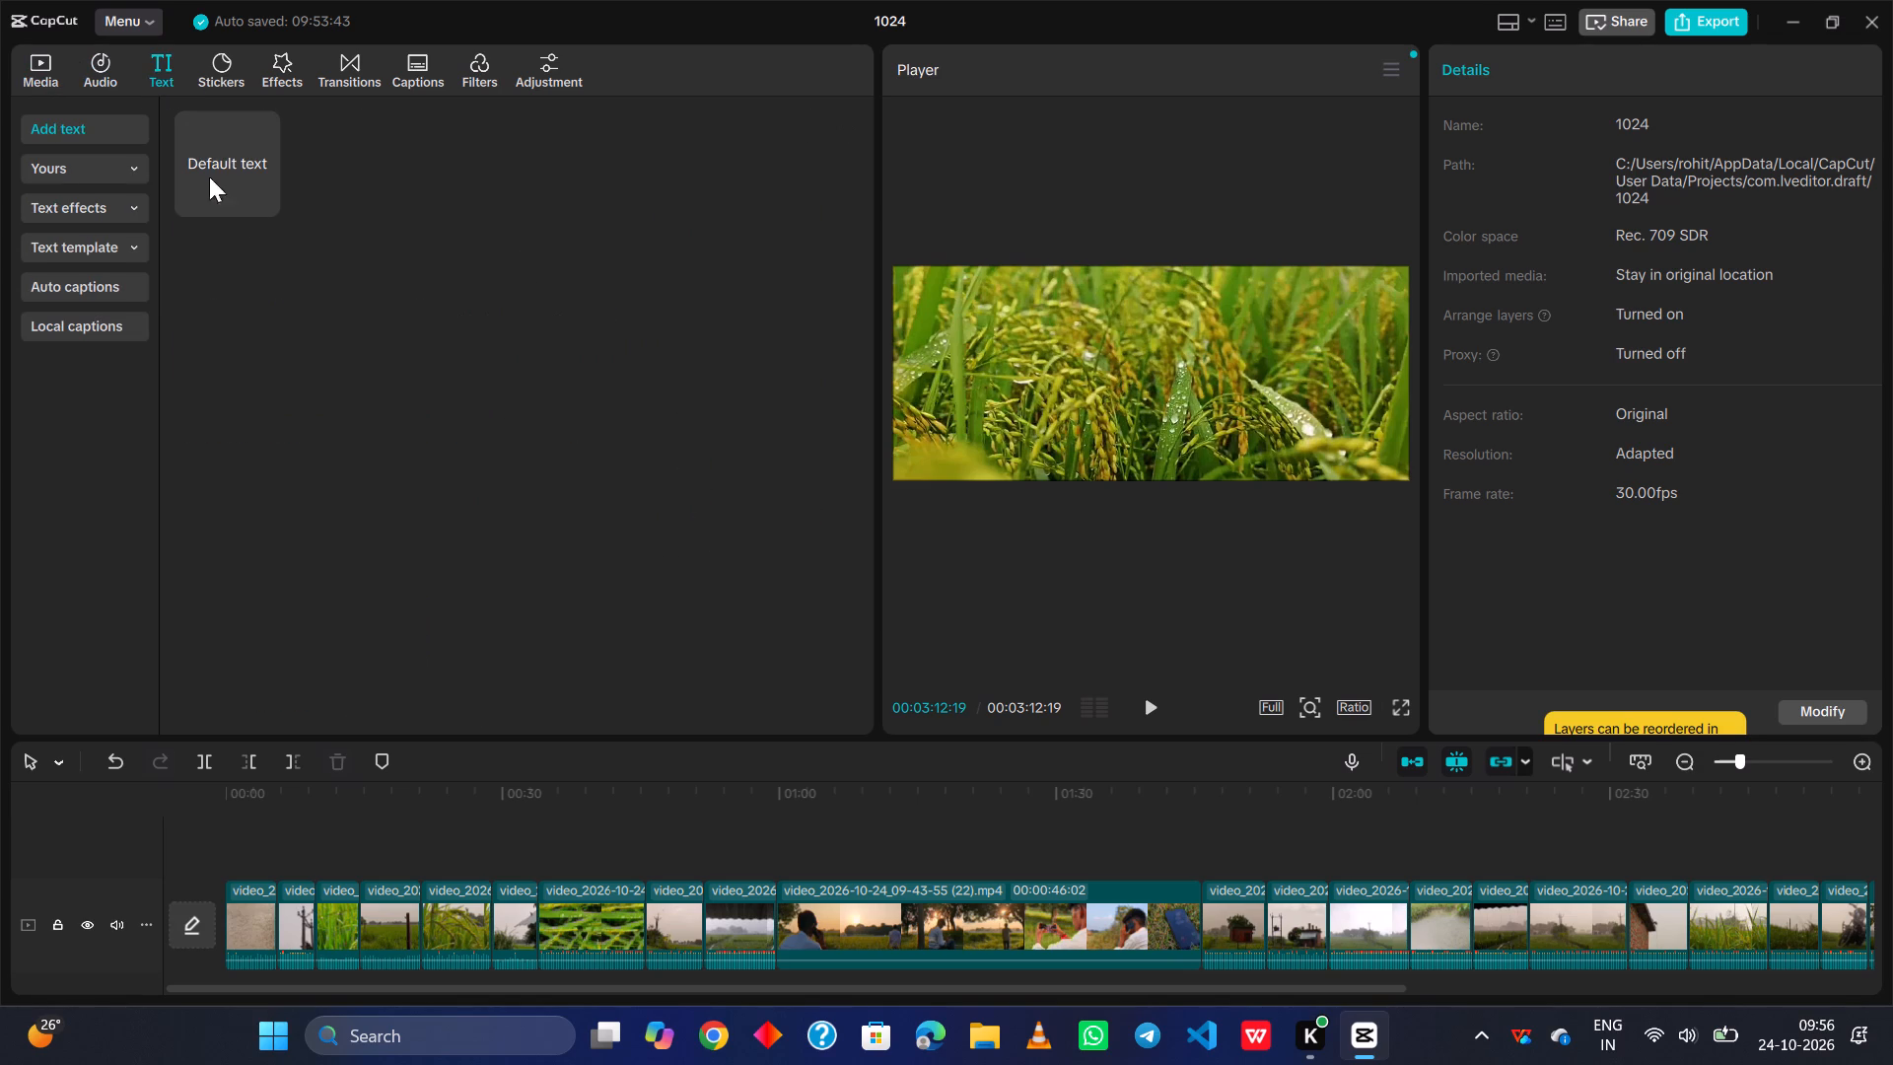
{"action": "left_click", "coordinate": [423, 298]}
Set the project's aspect ratio to 9:16.
{"action": "left_click", "coordinate": [1348, 707]}
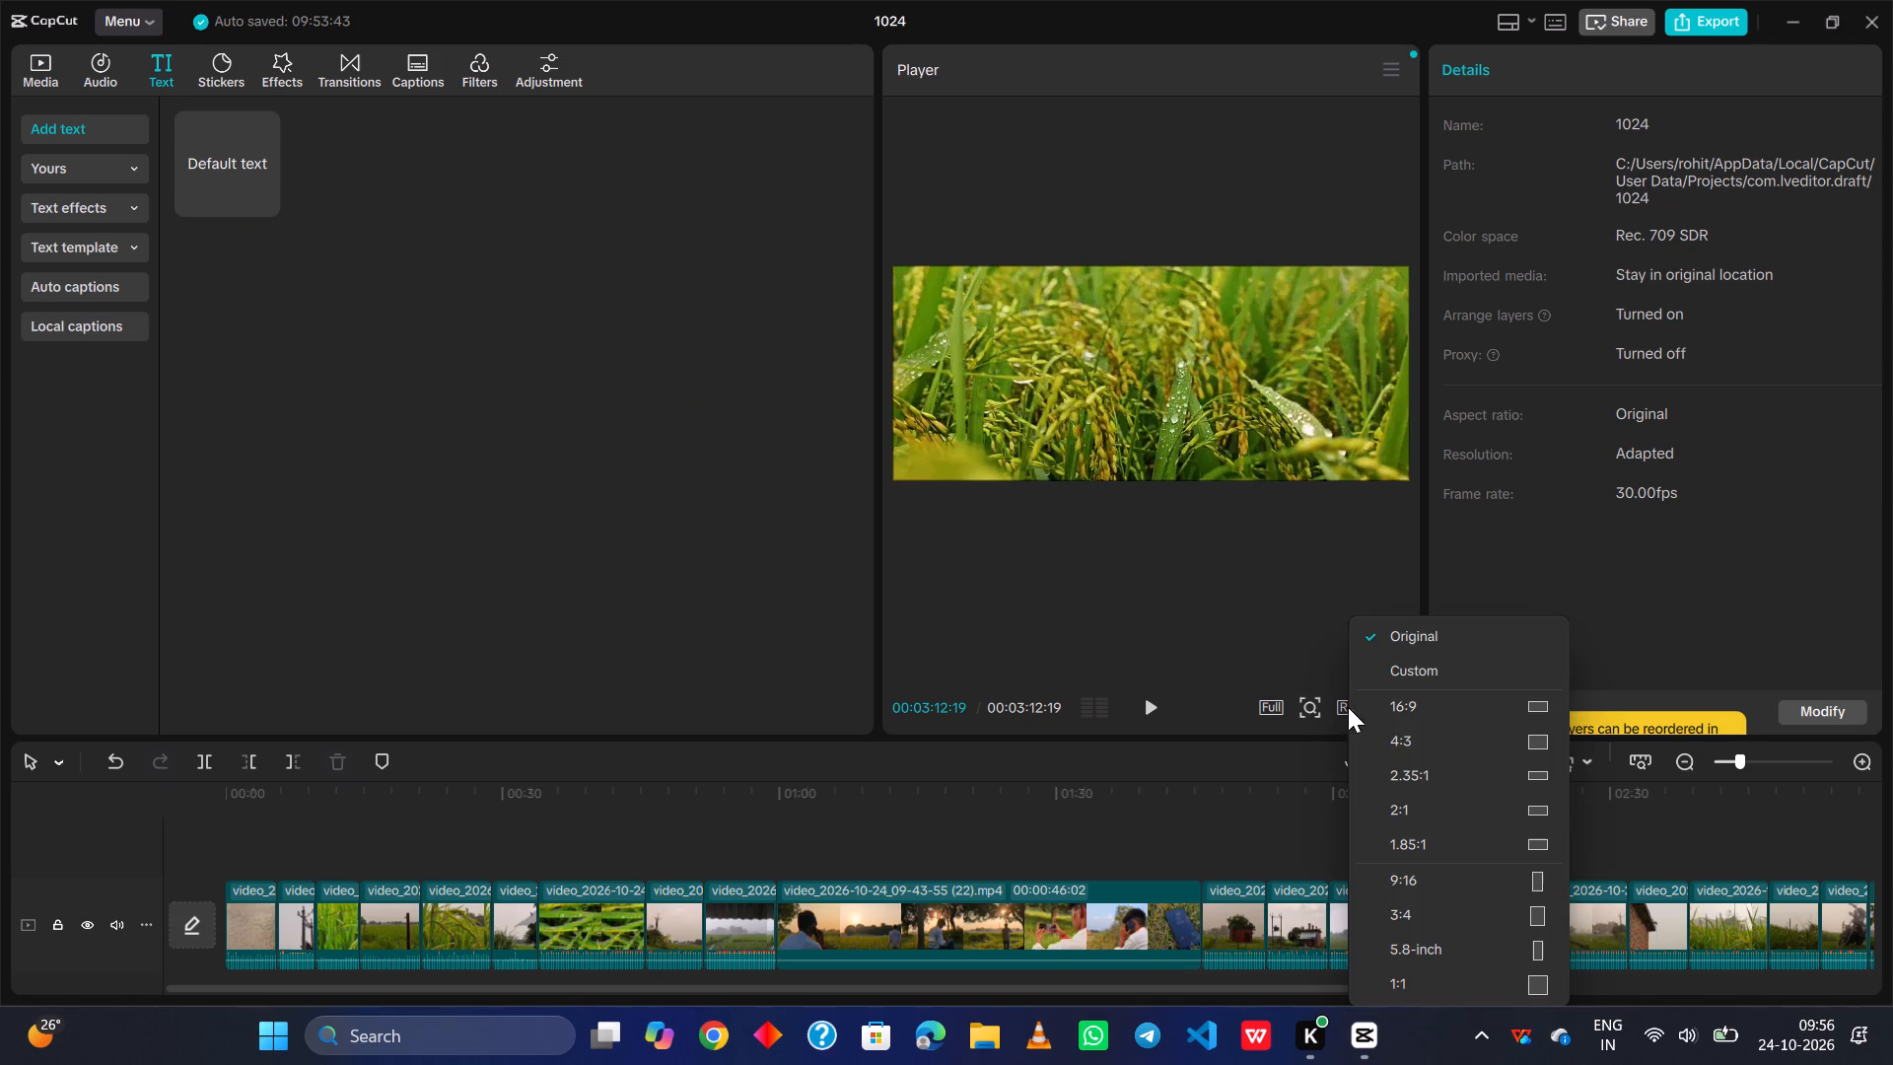
{"action": "left_click", "coordinate": [1533, 890]}
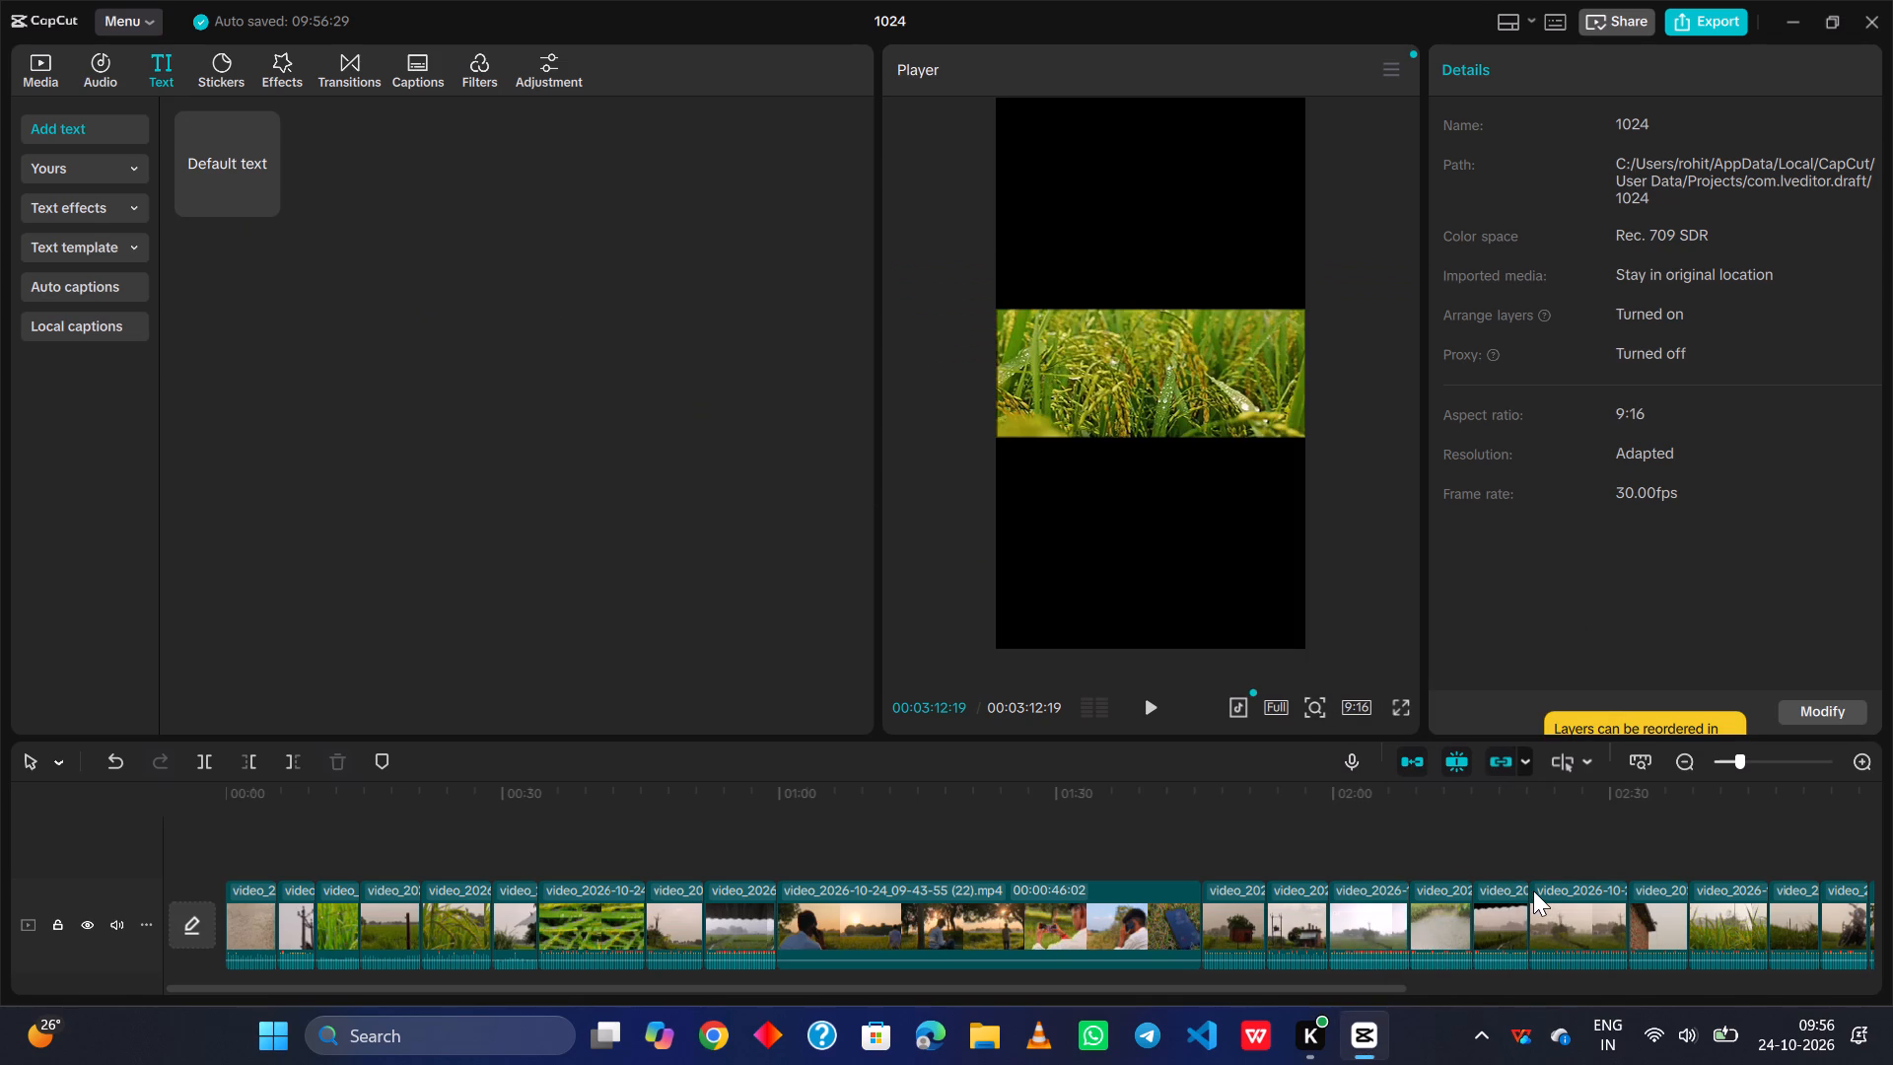
Rotate the final rice-field clip to 90° and scale it to 241% so it fills the vertical frame.
{"action": "scroll", "coordinate": [262, 941], "scroll_direction": "right", "scroll_amount": 3}
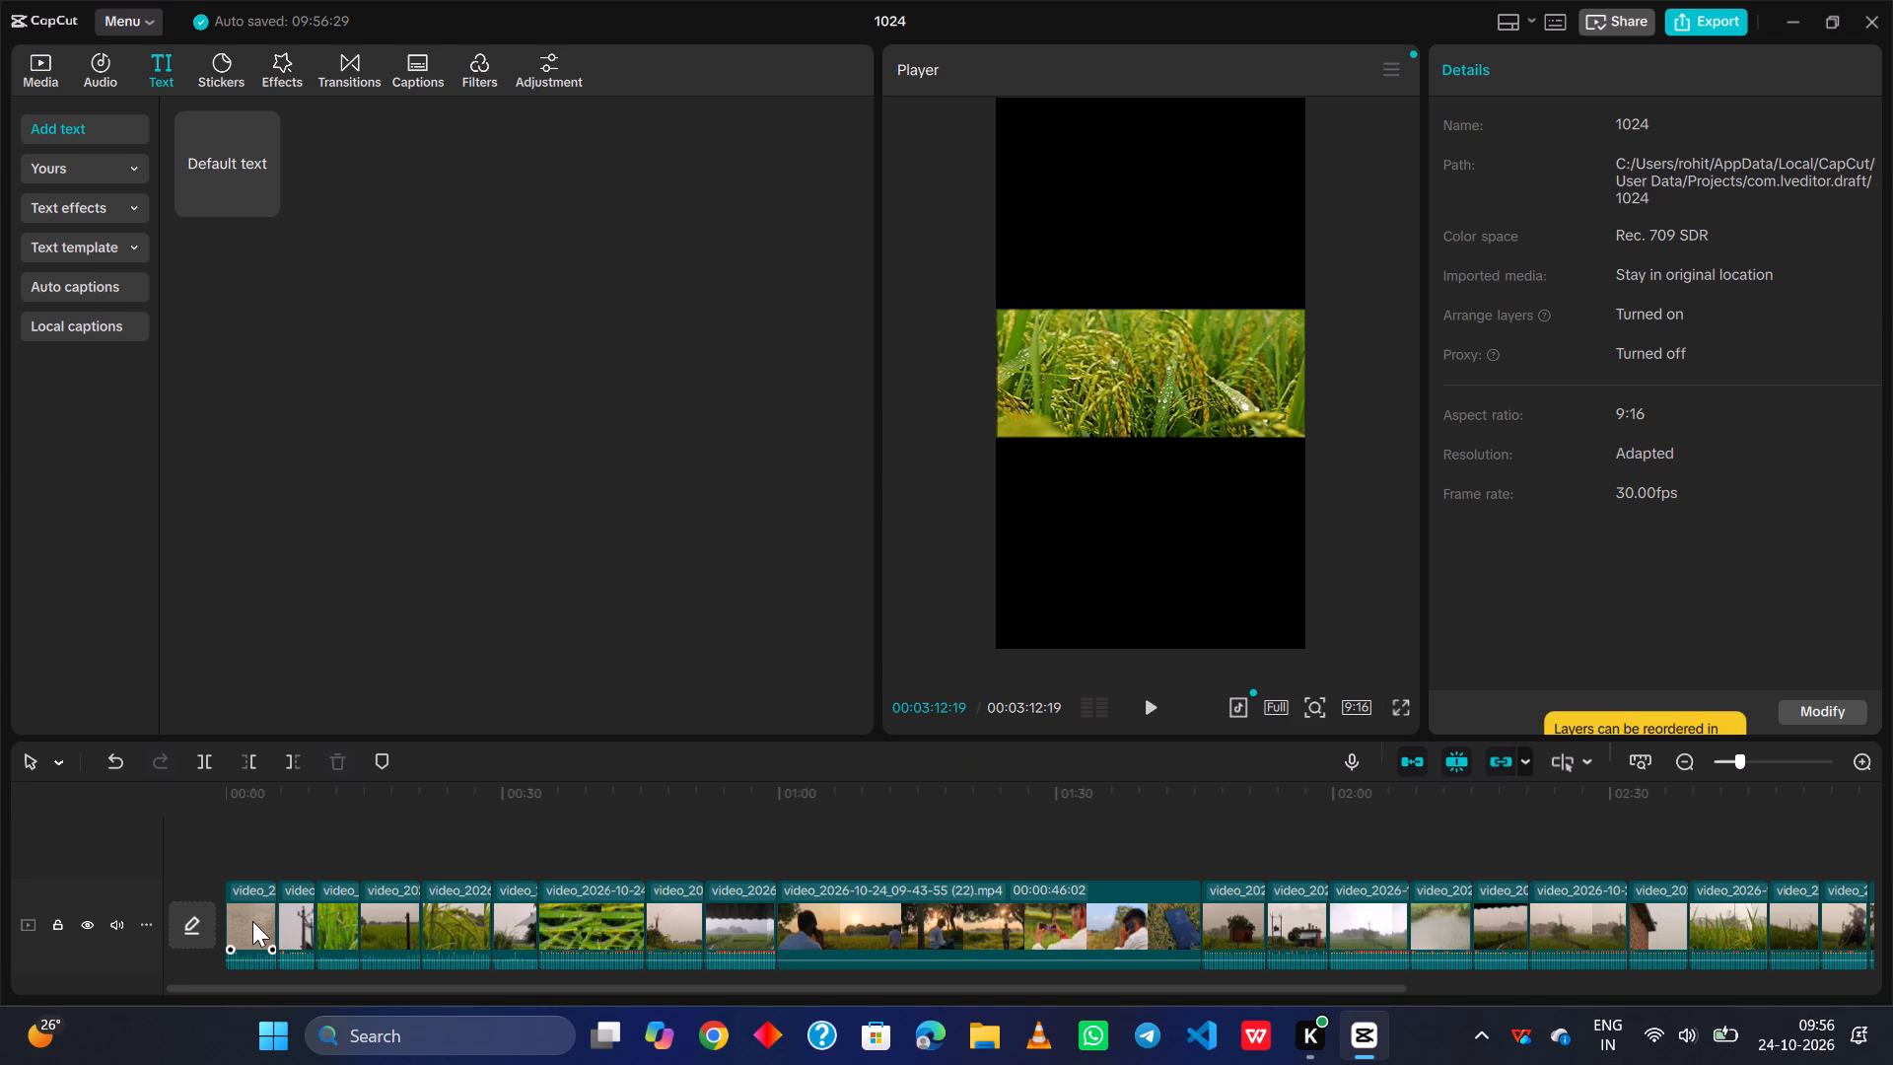
{"action": "left_click", "coordinate": [252, 921]}
{"action": "left_click", "coordinate": [1110, 399]}
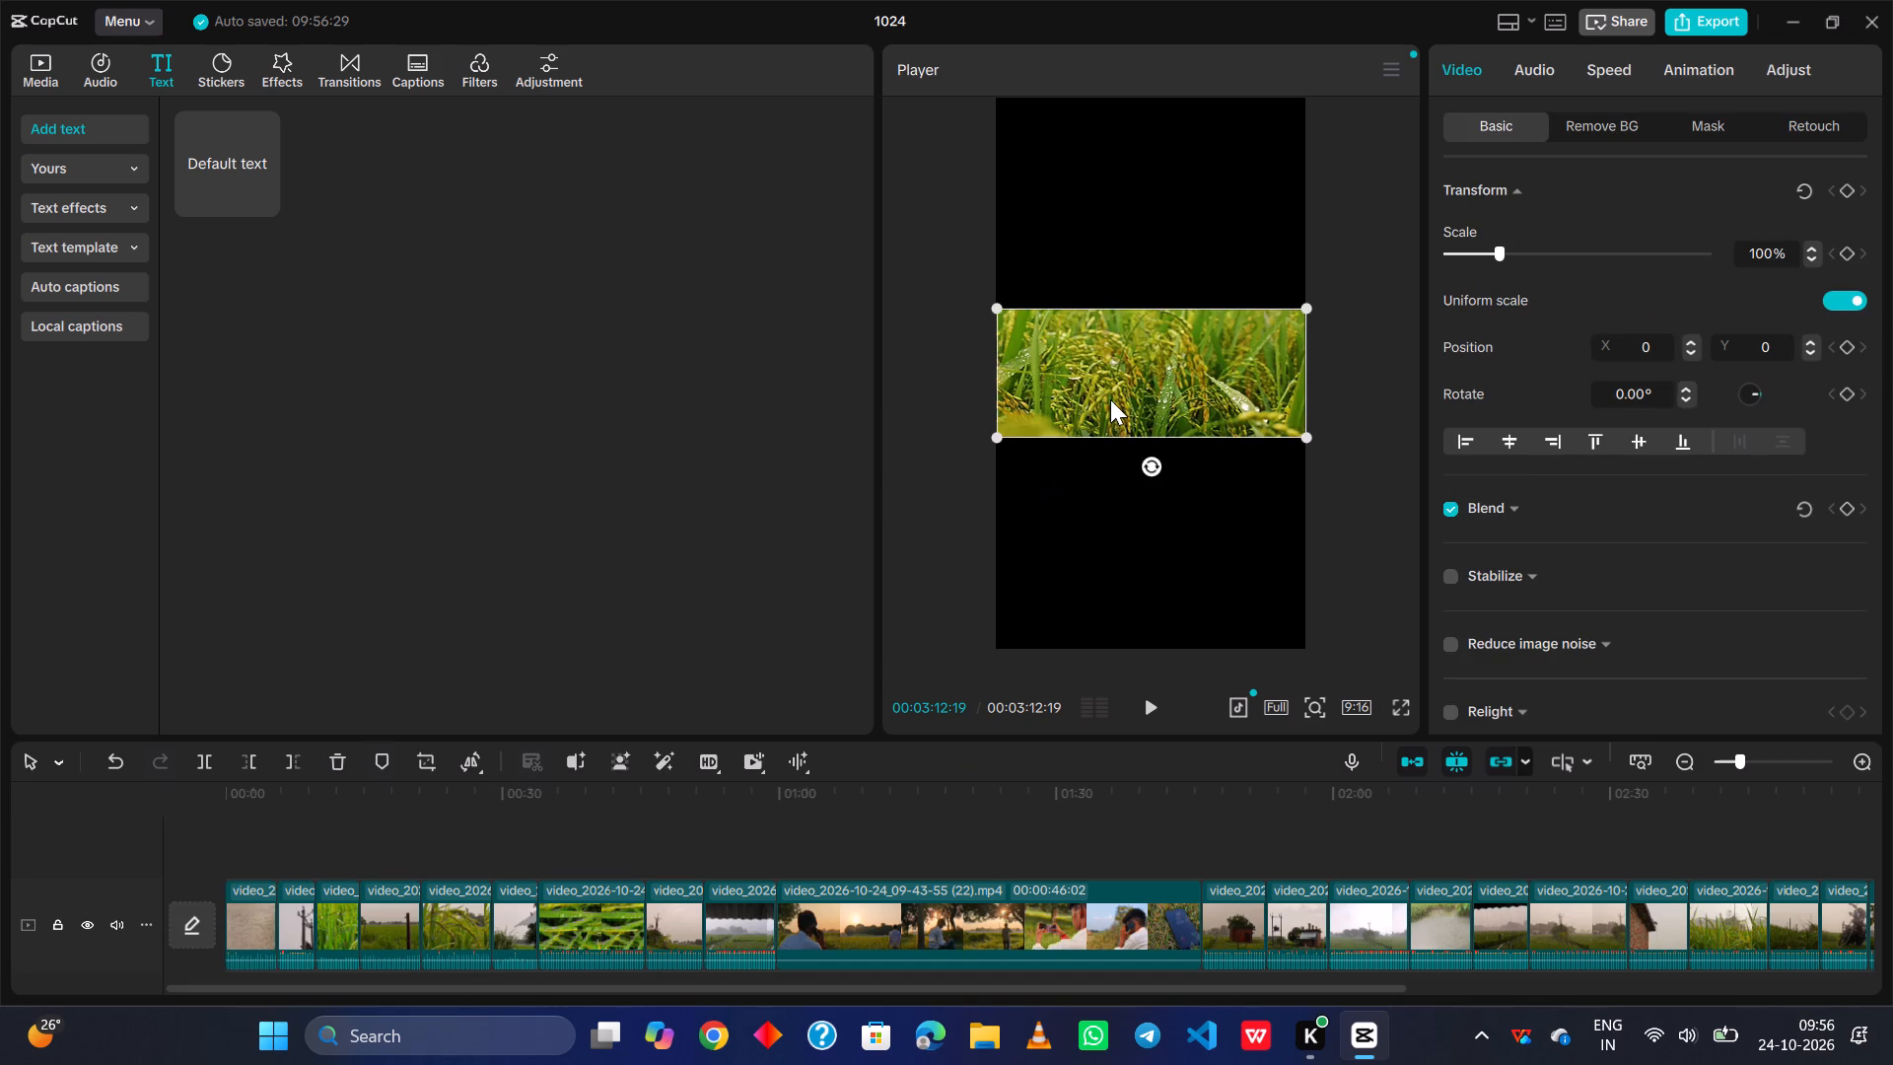
{"action": "left_click_drag", "start_coordinate": [1149, 465], "coordinate": [1070, 434]}
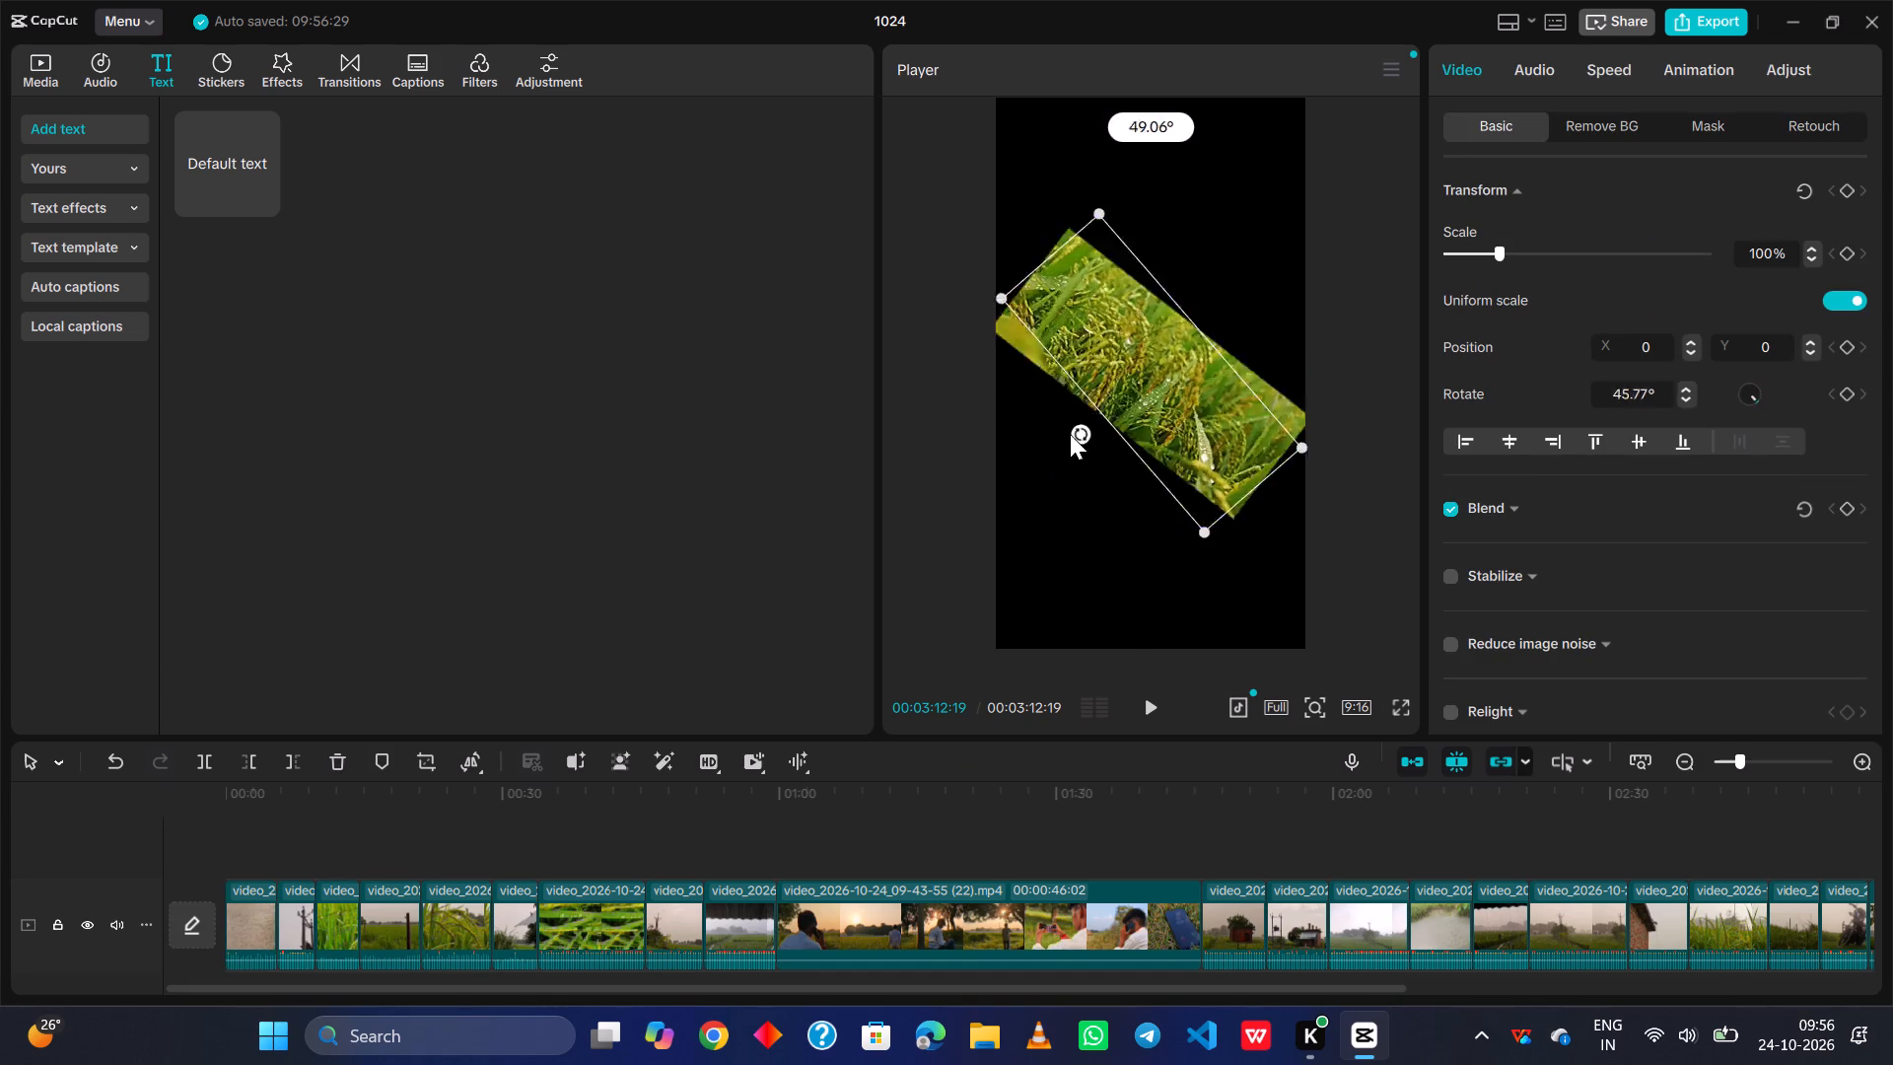
{"action": "left_click_drag", "start_coordinate": [1070, 434], "coordinate": [1057, 375]}
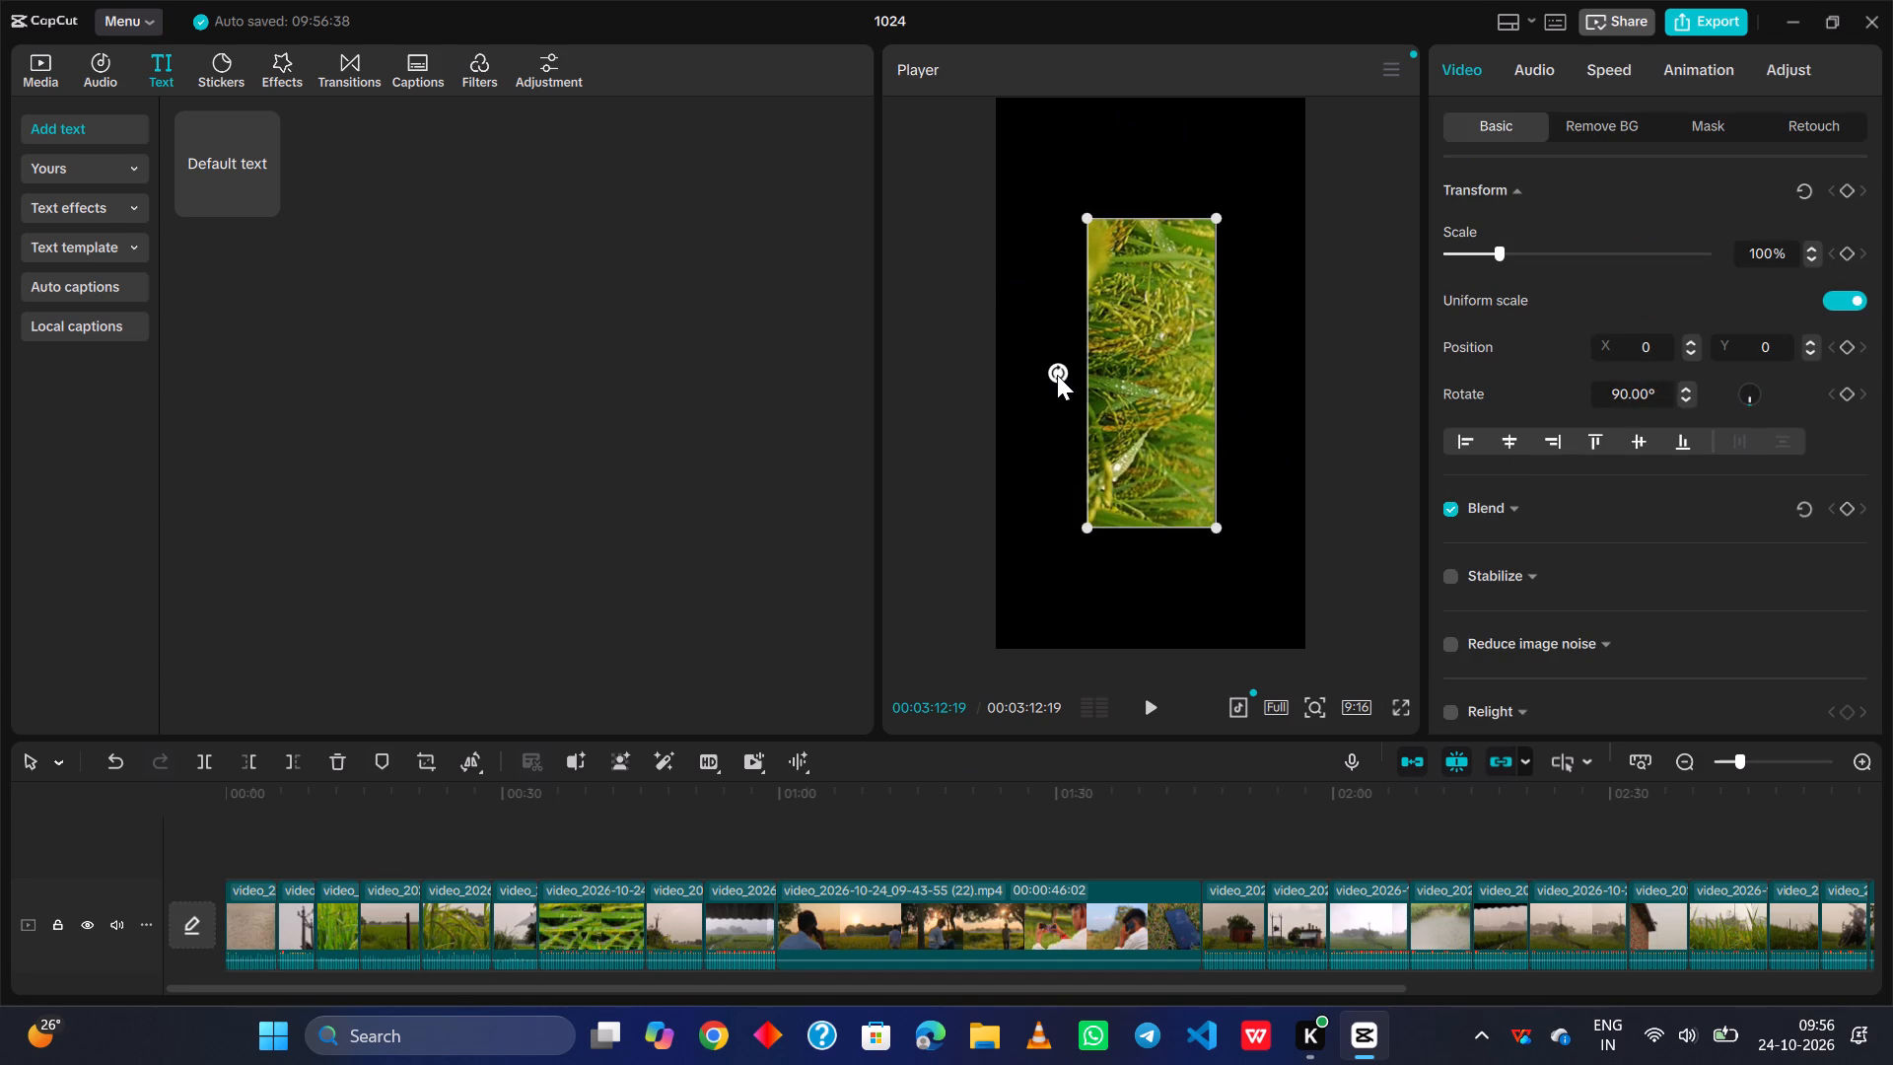
{"action": "left_click_drag", "start_coordinate": [1219, 521], "coordinate": [1418, 668]}
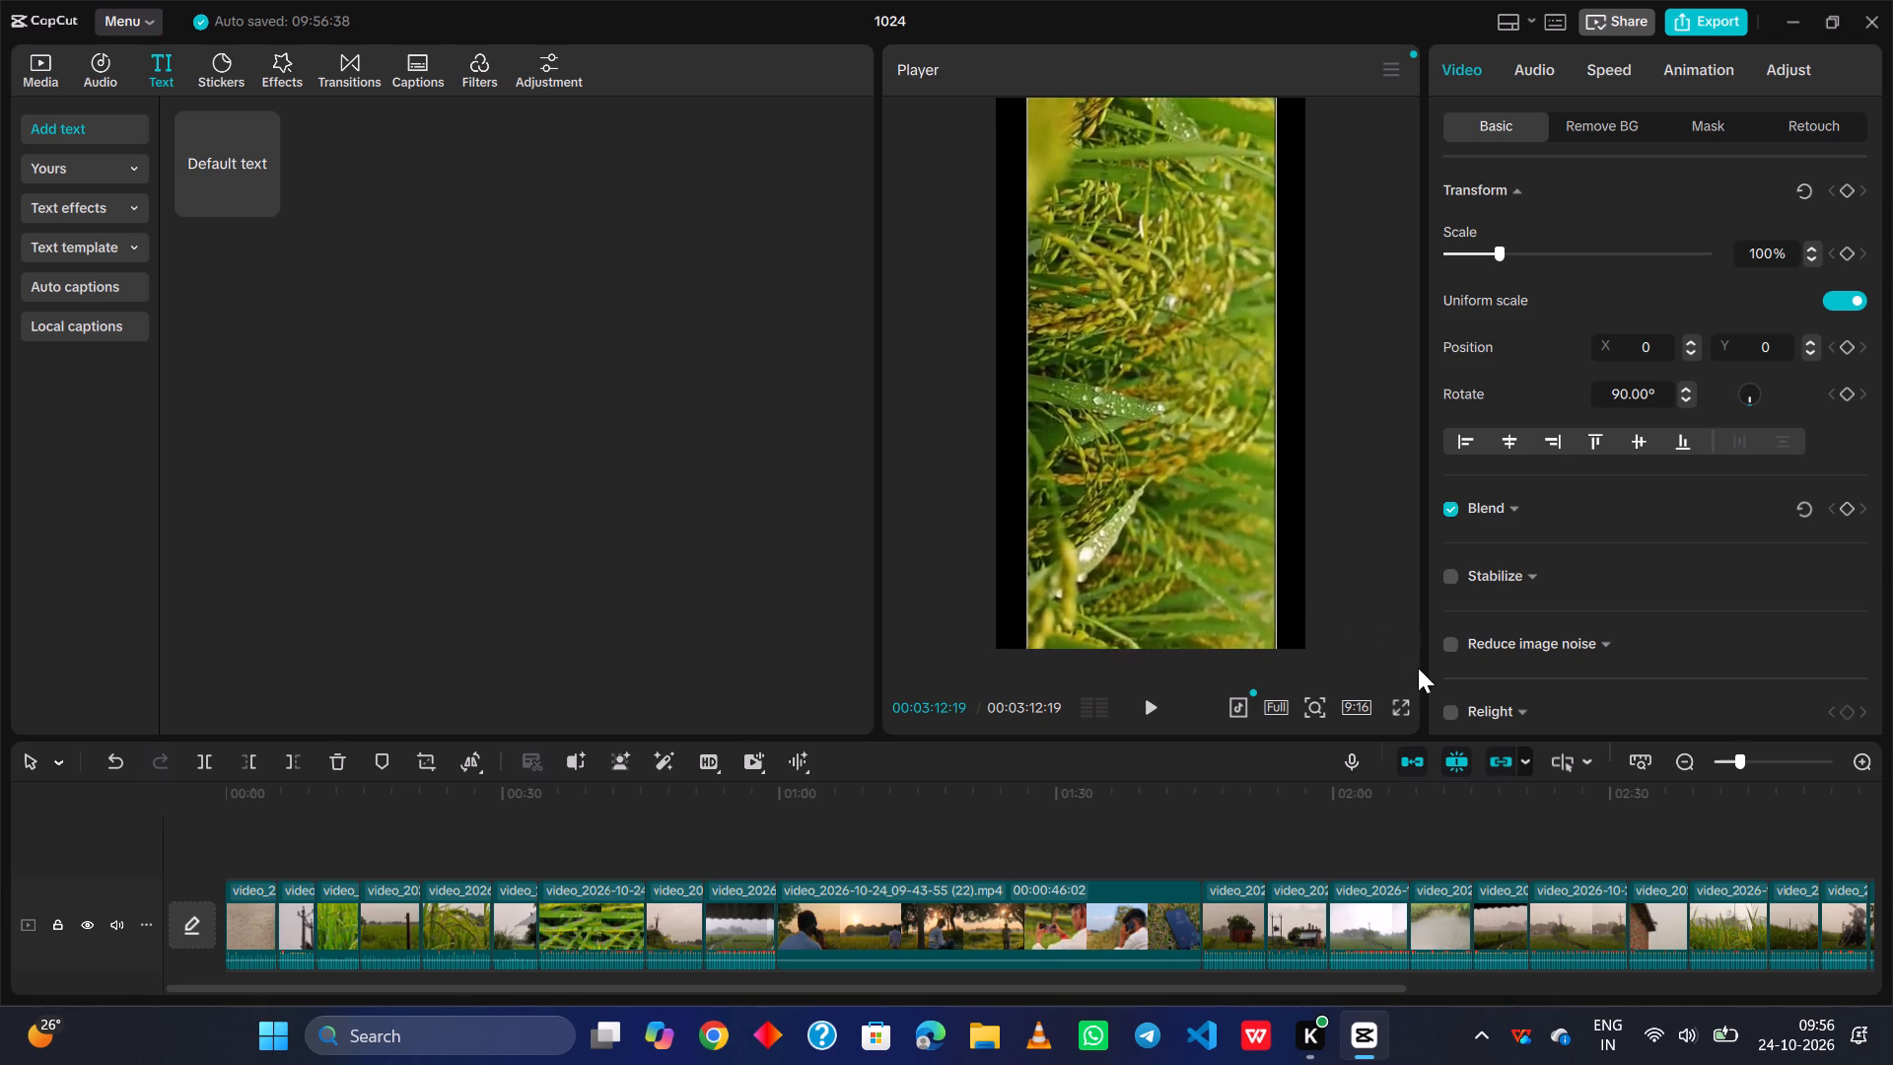
{"action": "left_click_drag", "start_coordinate": [1418, 668], "coordinate": [1353, 868]}
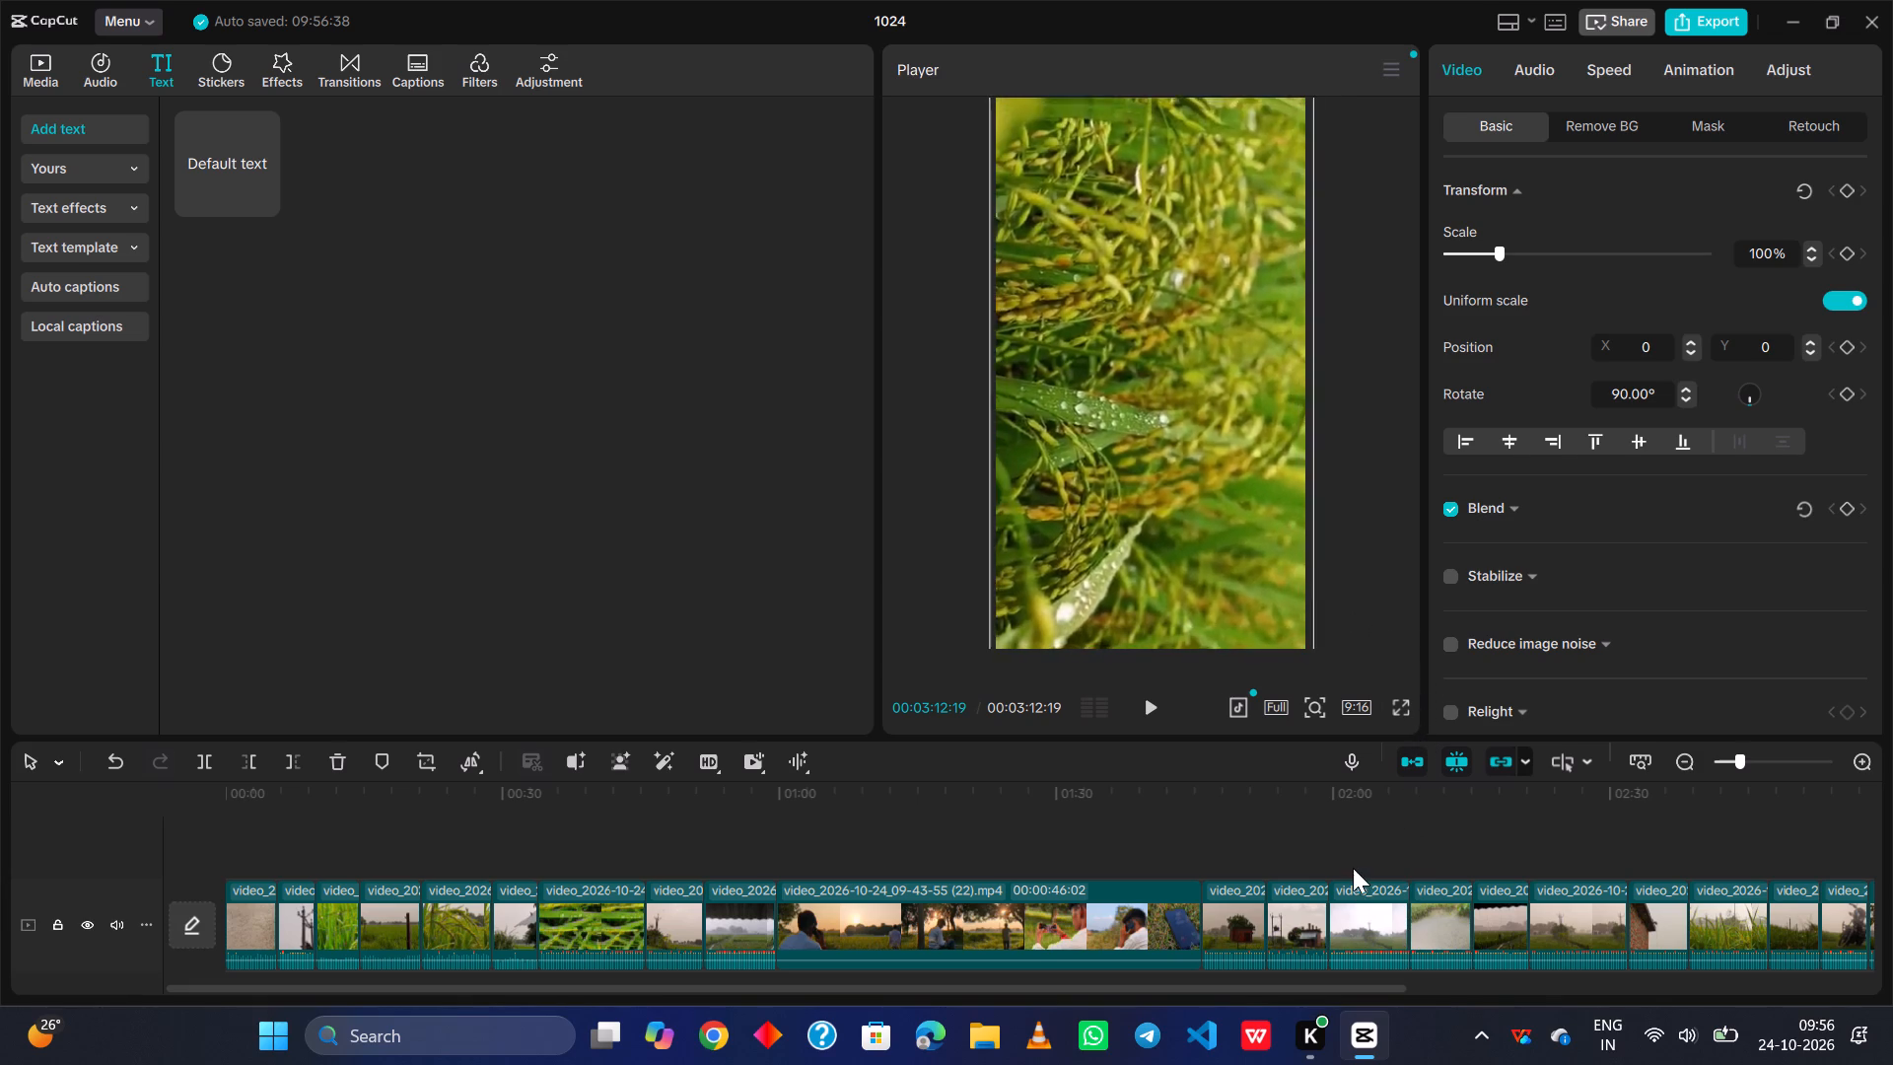
{"action": "left_click_drag", "start_coordinate": [1353, 868], "coordinate": [1364, 871]}
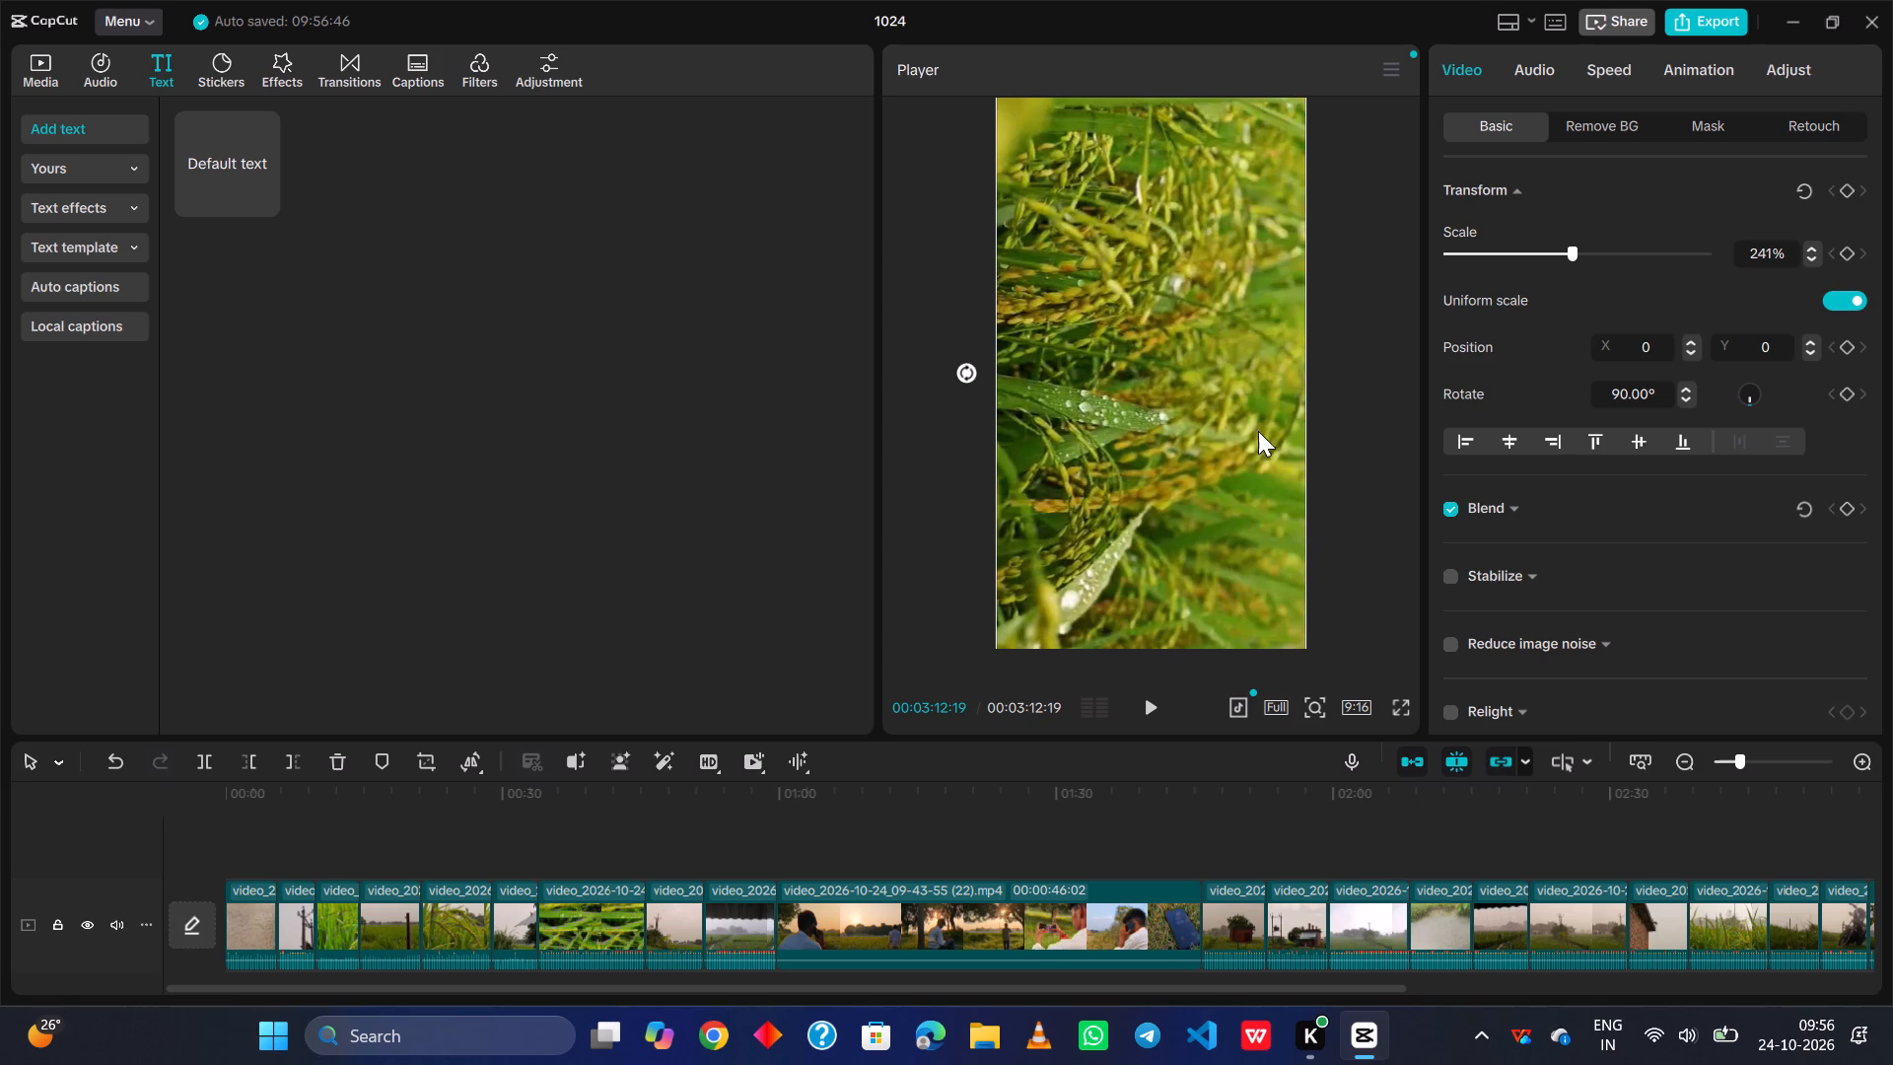
Bring the first timeline clip, the rippling water shot, into the preview and rotate it to 90°.
{"action": "left_click", "coordinate": [251, 920]}
{"action": "scroll", "coordinate": [251, 920], "scroll_direction": "right", "scroll_amount": 2}
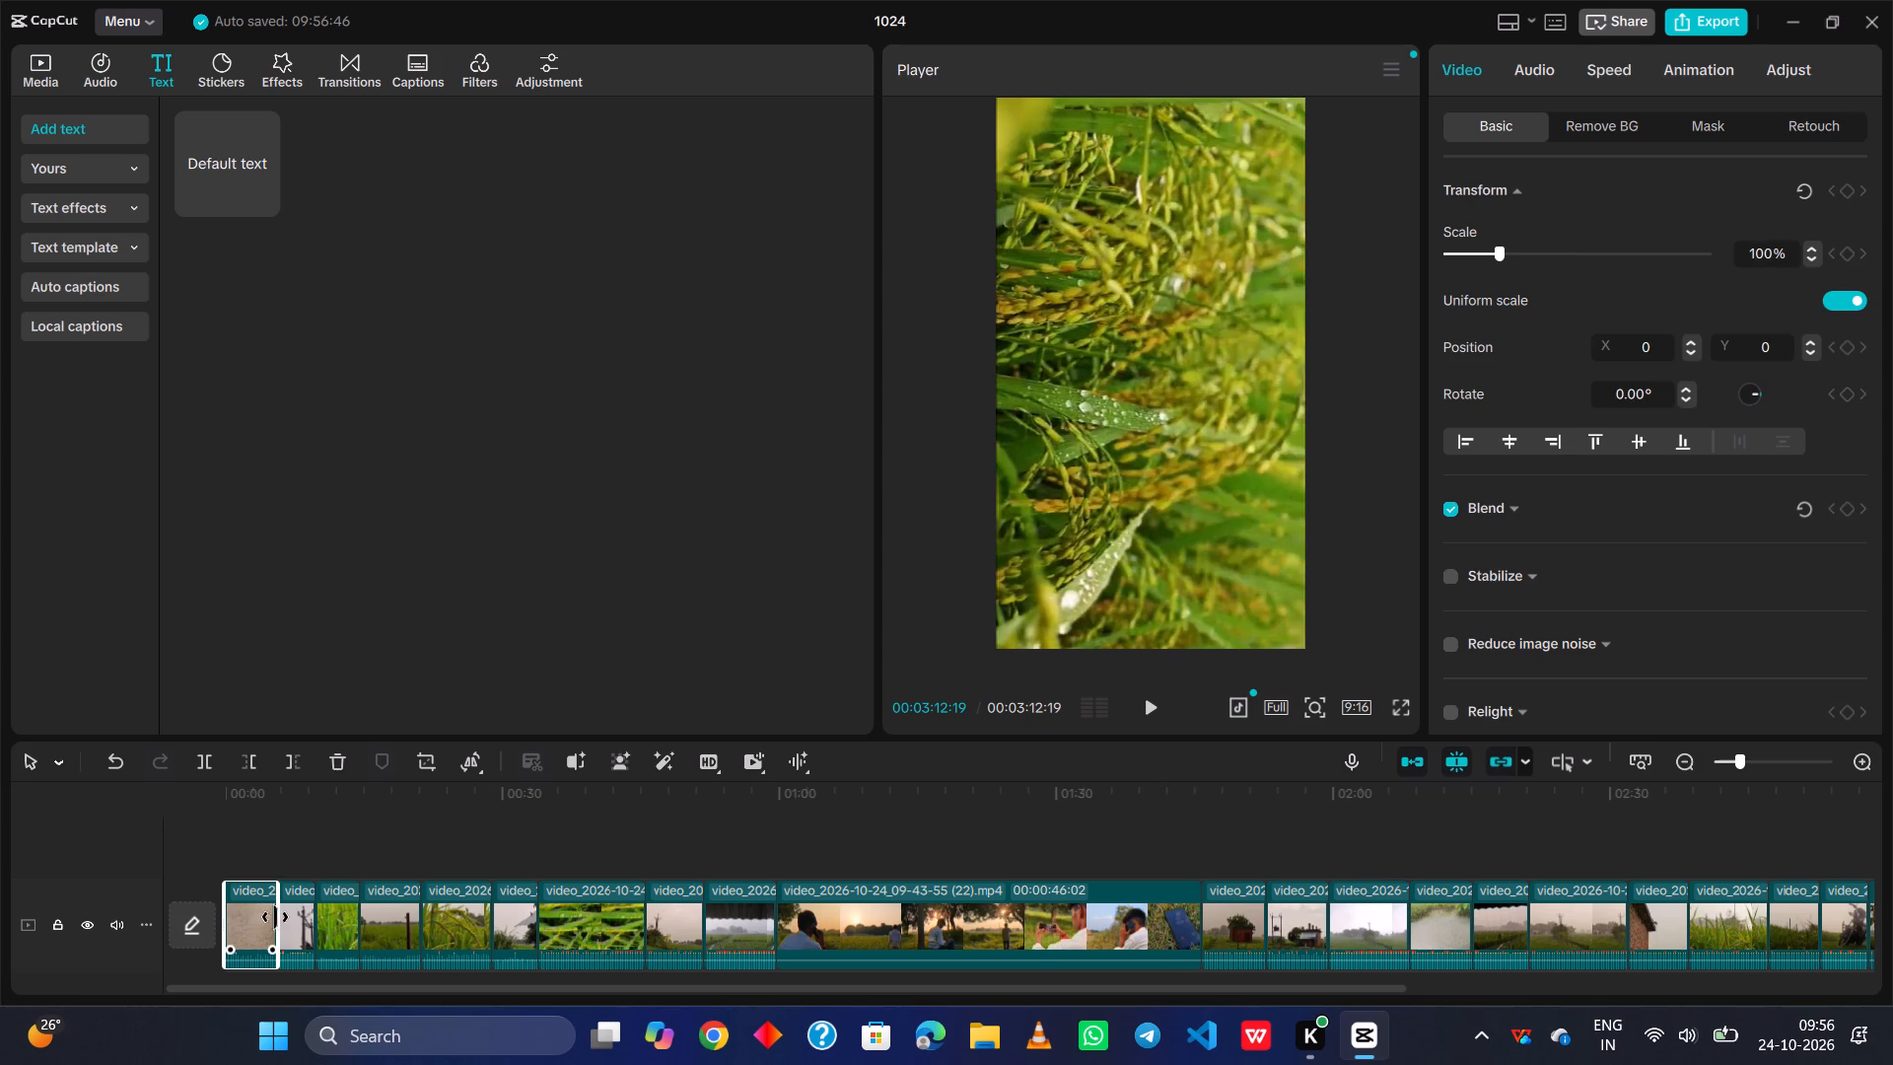
{"action": "left_click", "coordinate": [294, 912]}
{"action": "left_click", "coordinate": [339, 919]}
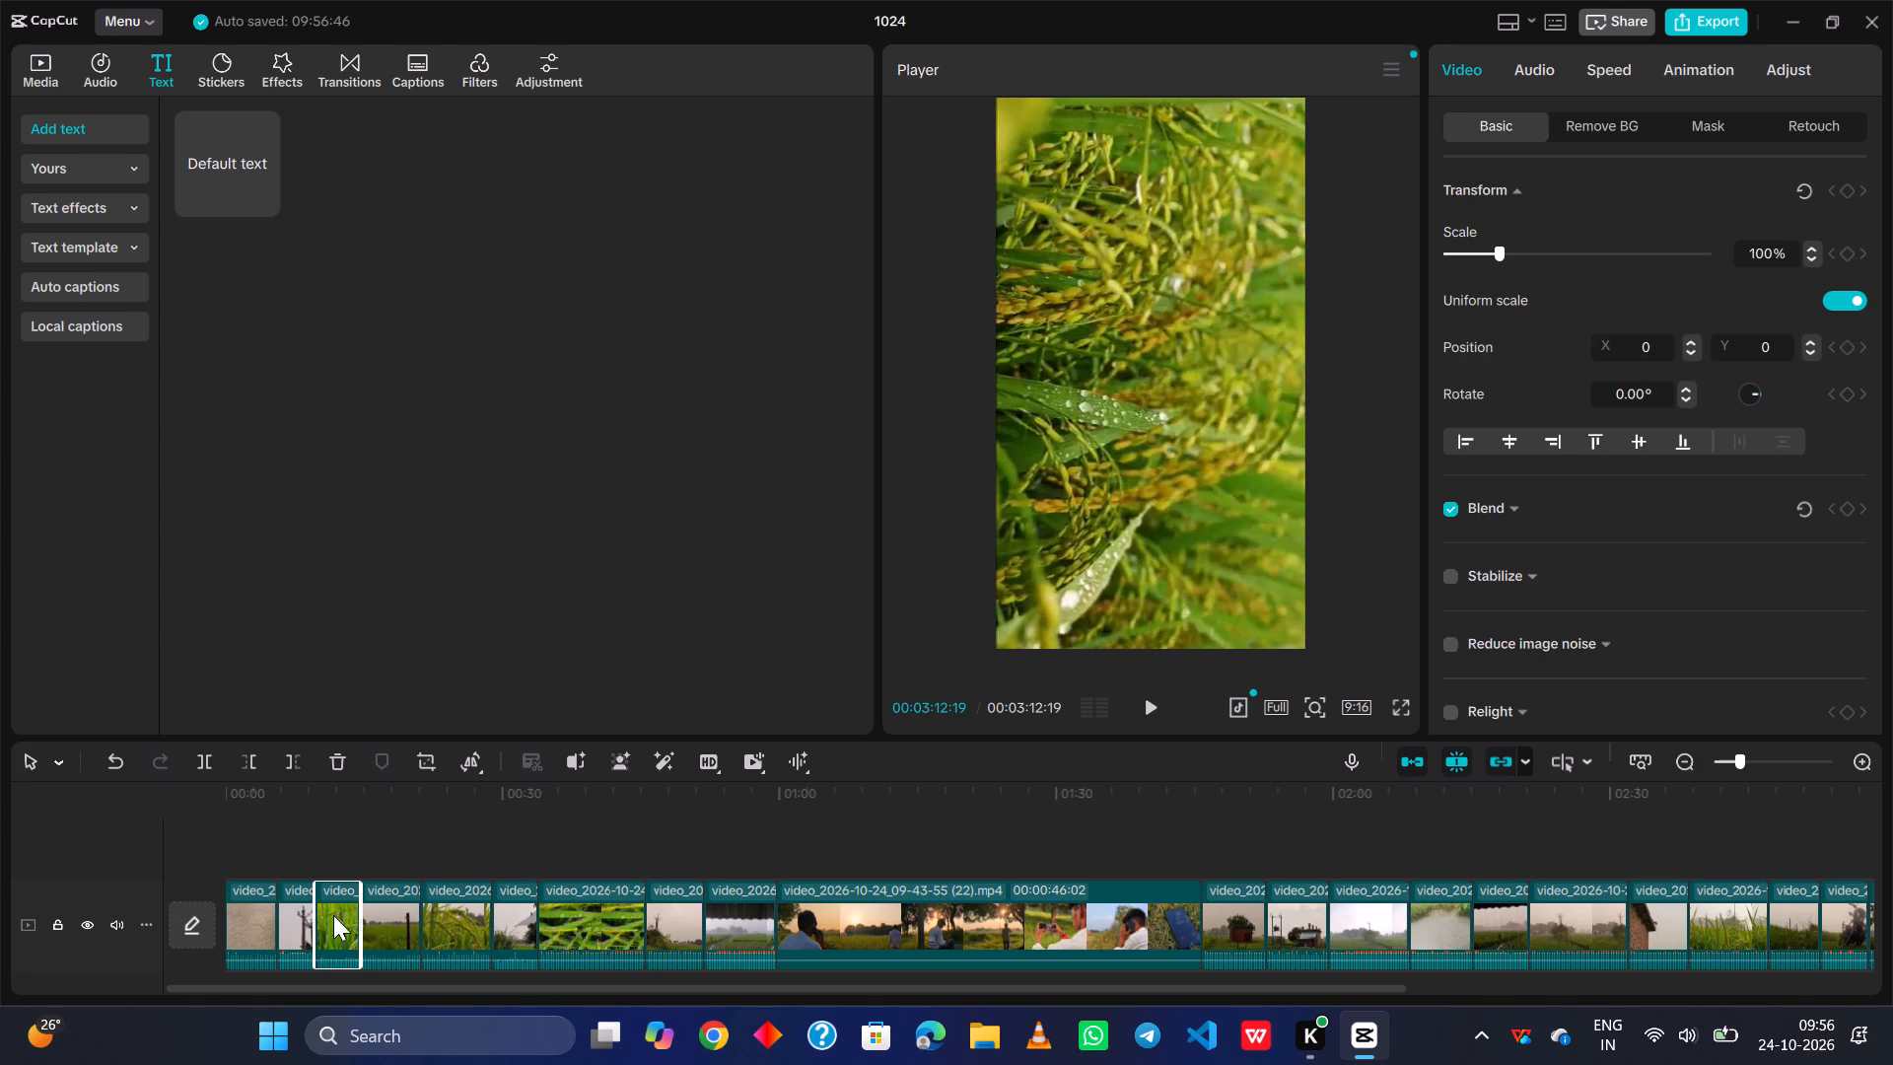
{"action": "left_click", "coordinate": [259, 936]}
{"action": "key", "text": "space"}
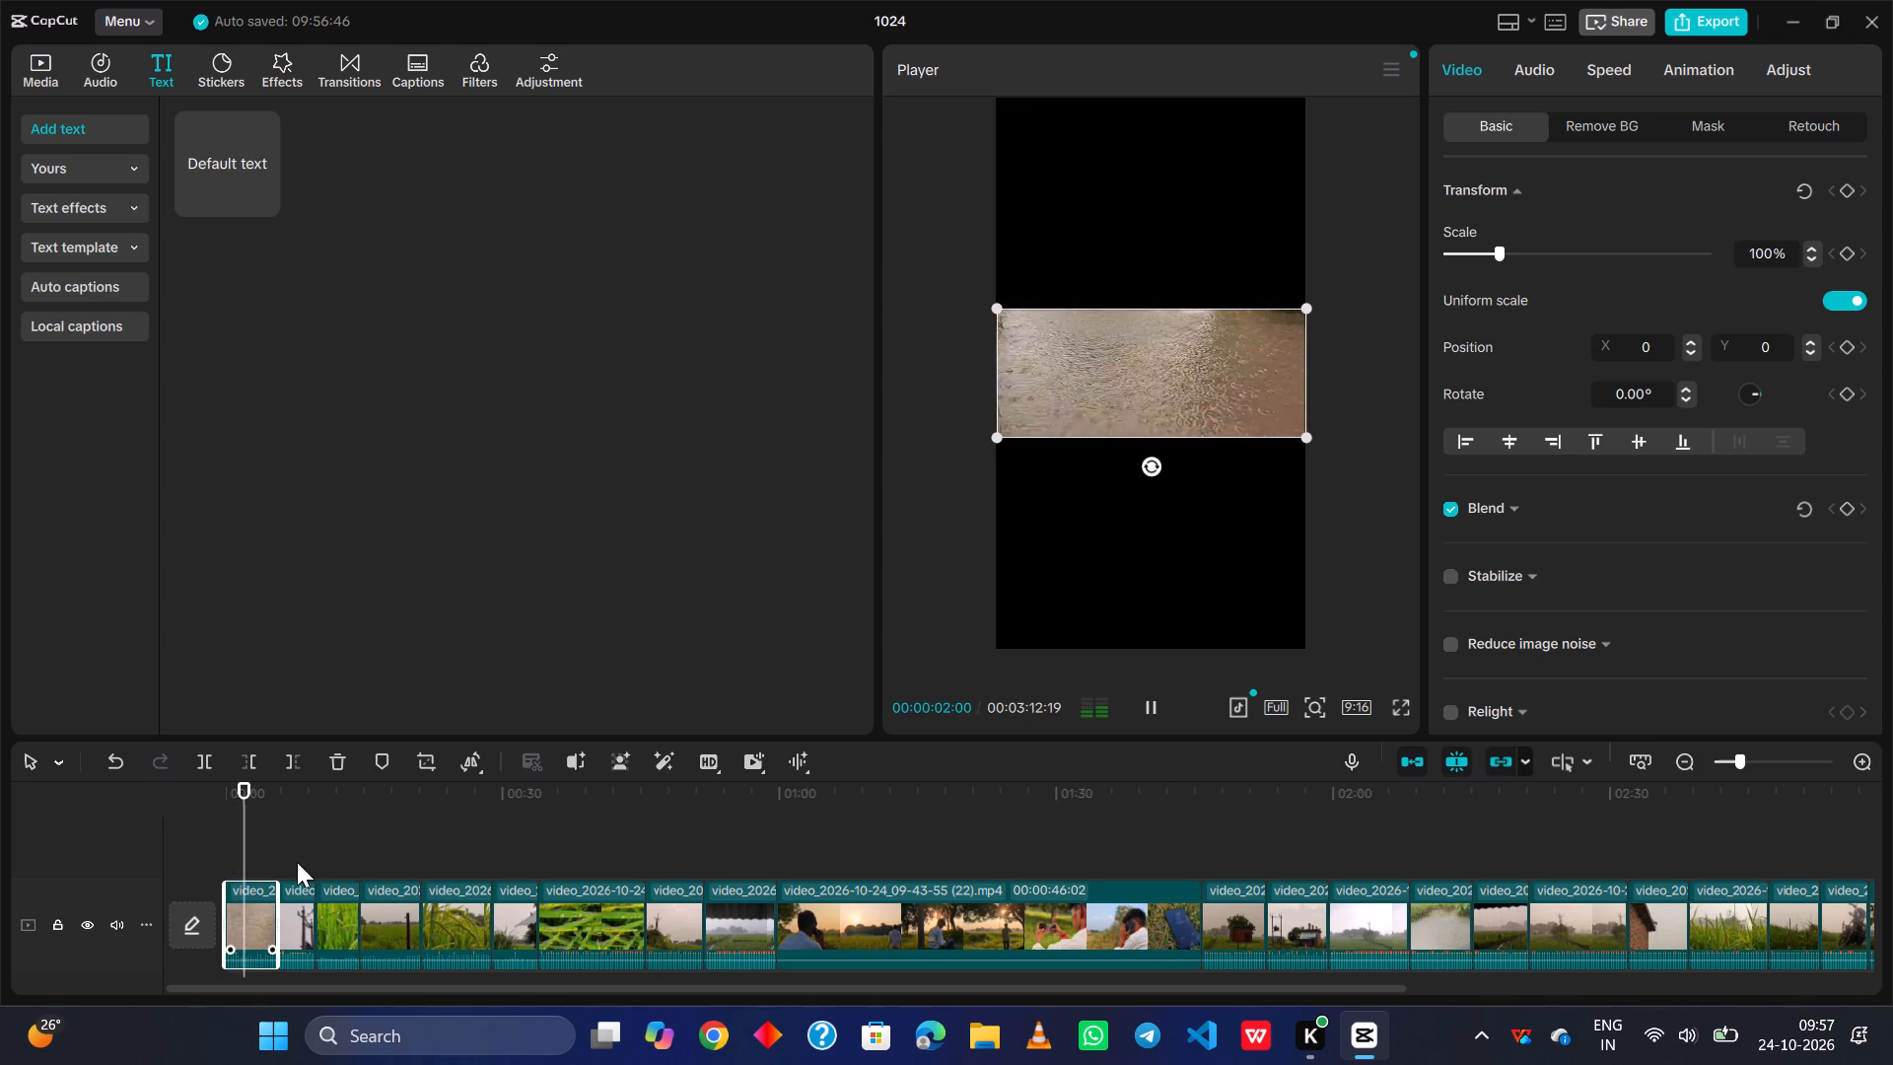
{"action": "key", "text": "space"}
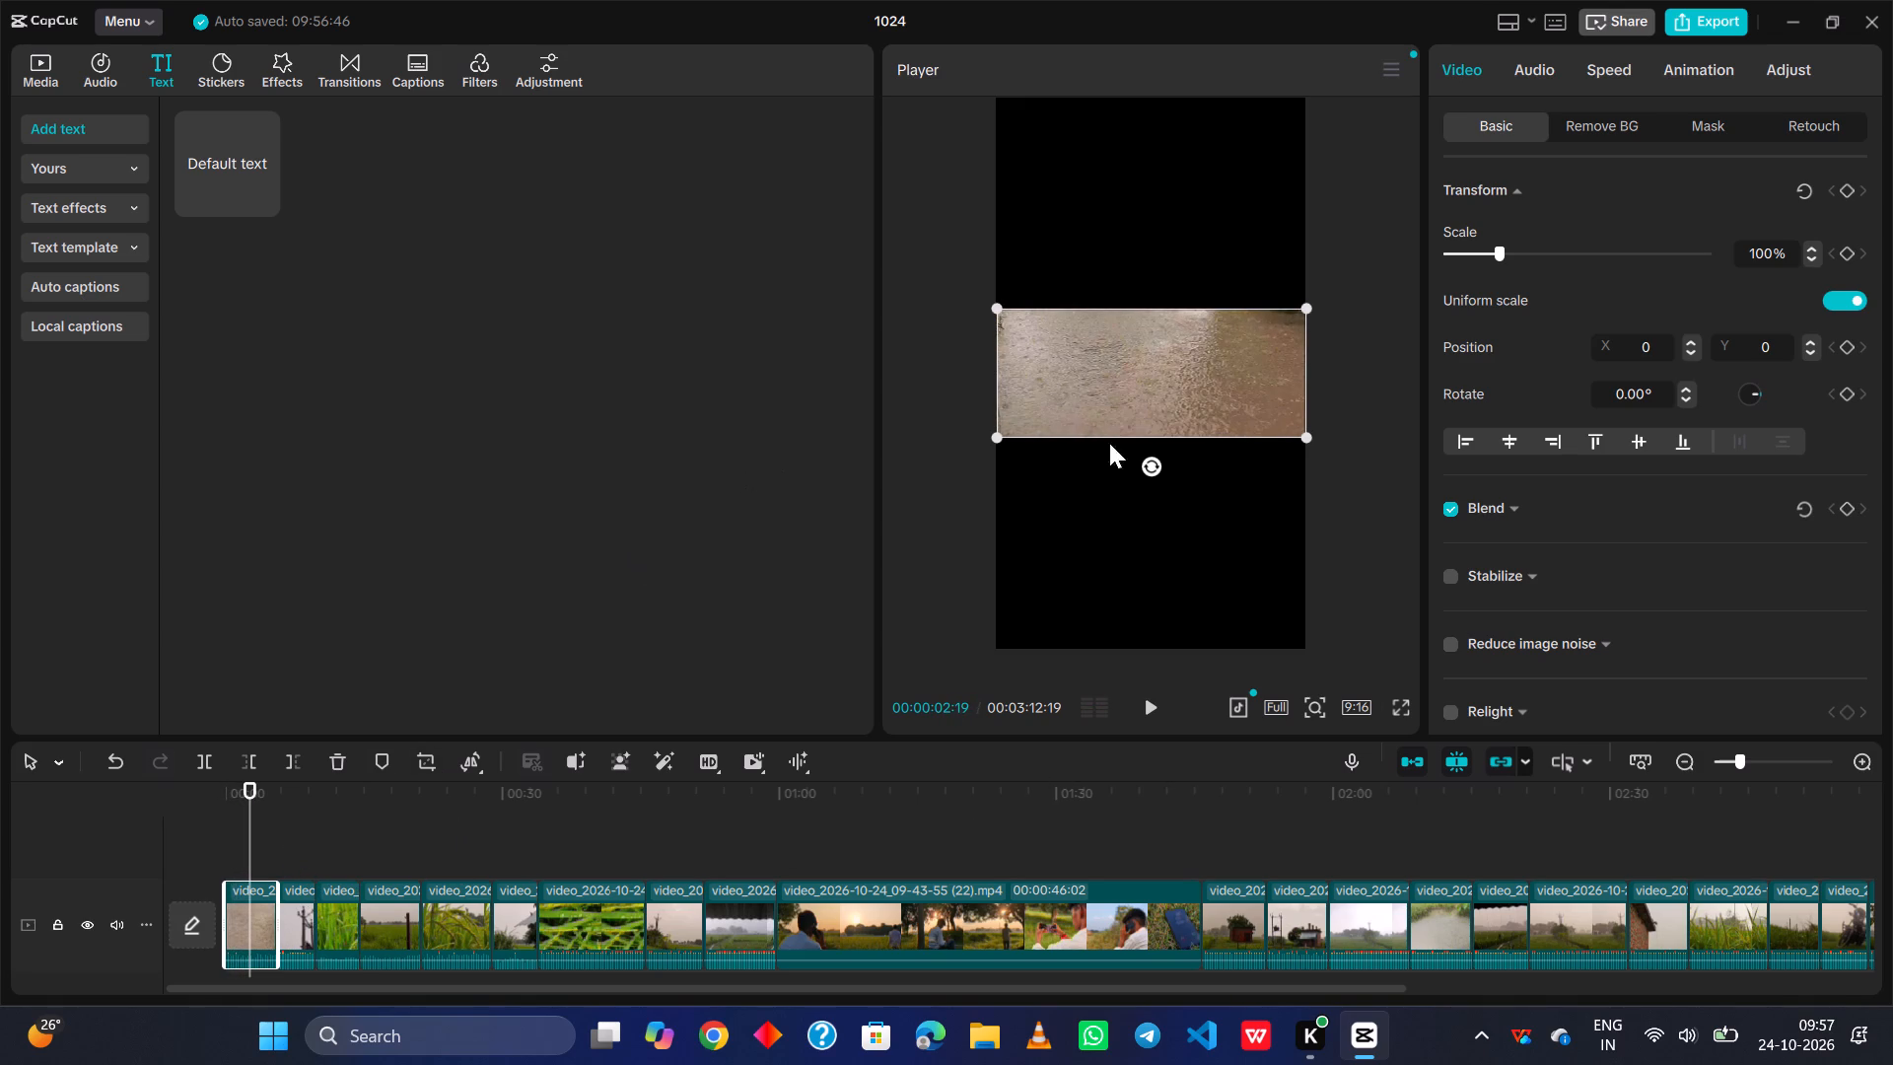
{"action": "left_click_drag", "start_coordinate": [1154, 461], "coordinate": [1011, 479]}
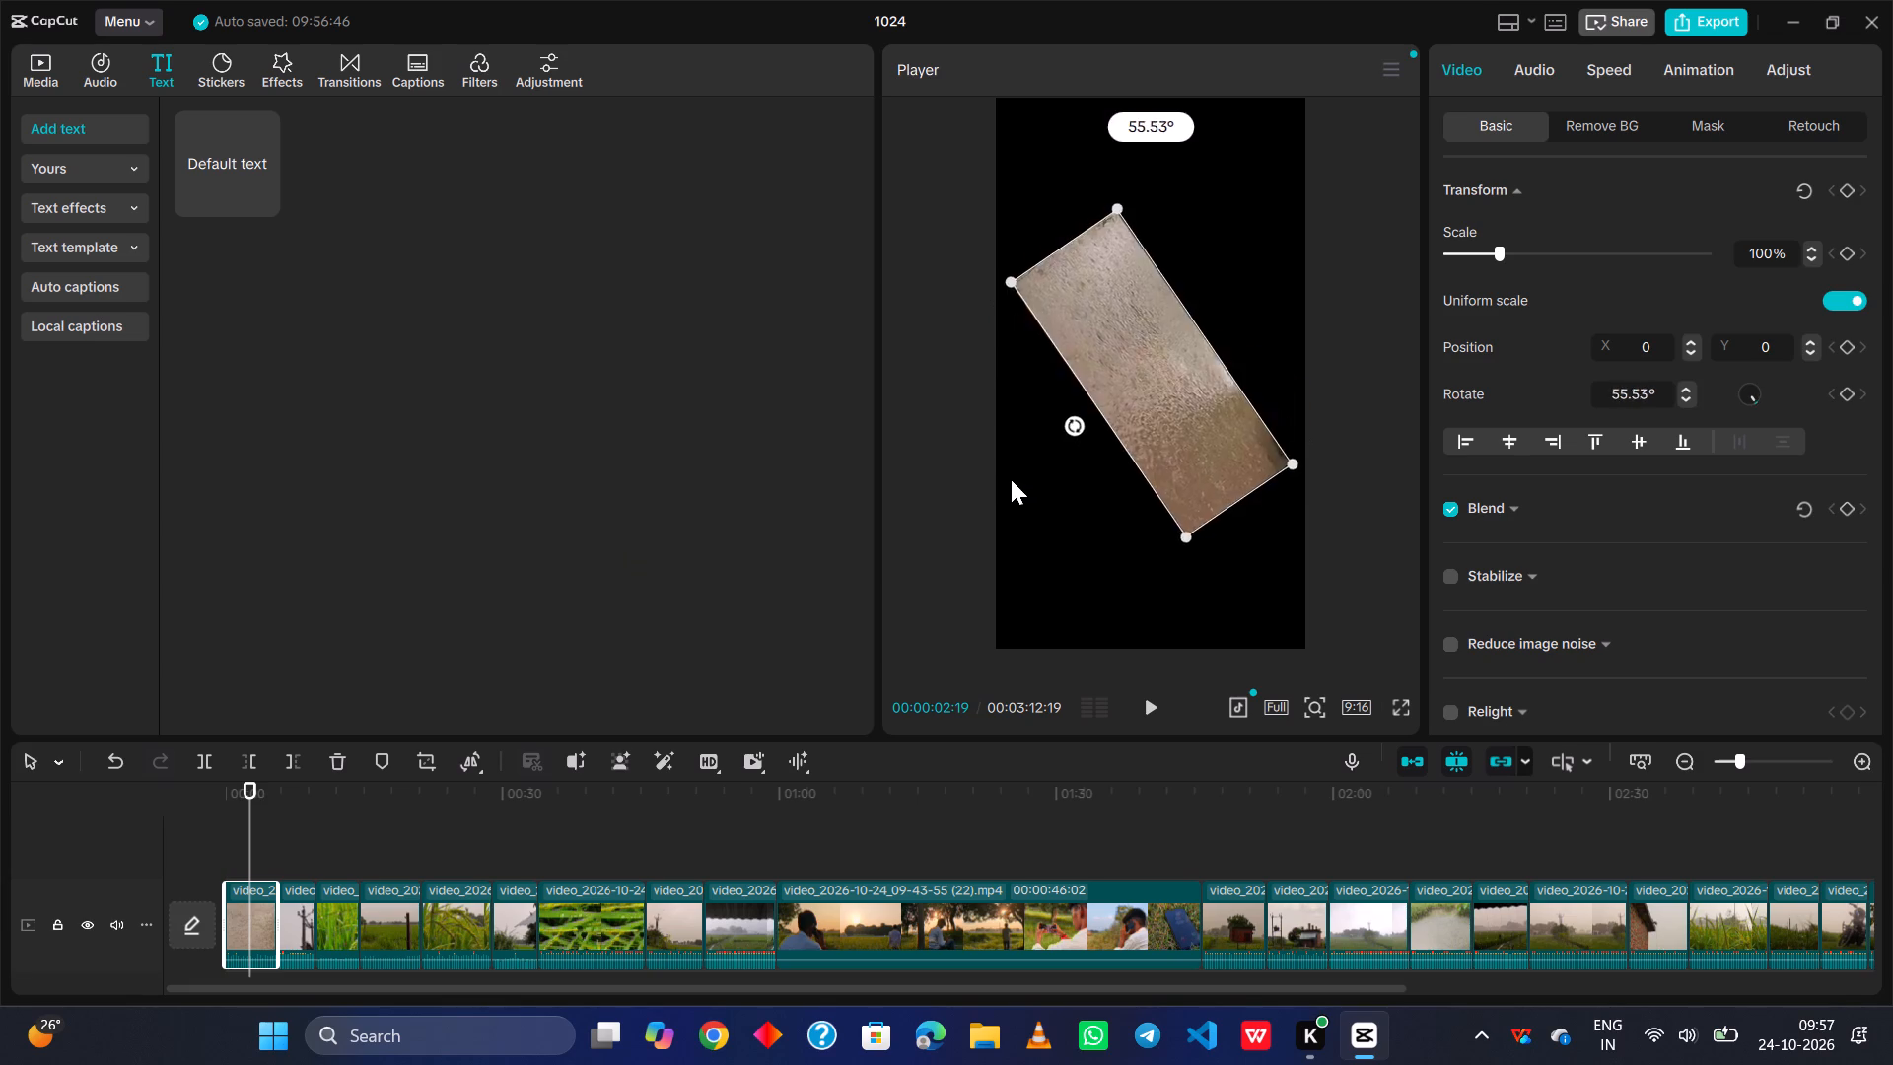
{"action": "left_click_drag", "start_coordinate": [1011, 479], "coordinate": [889, 410]}
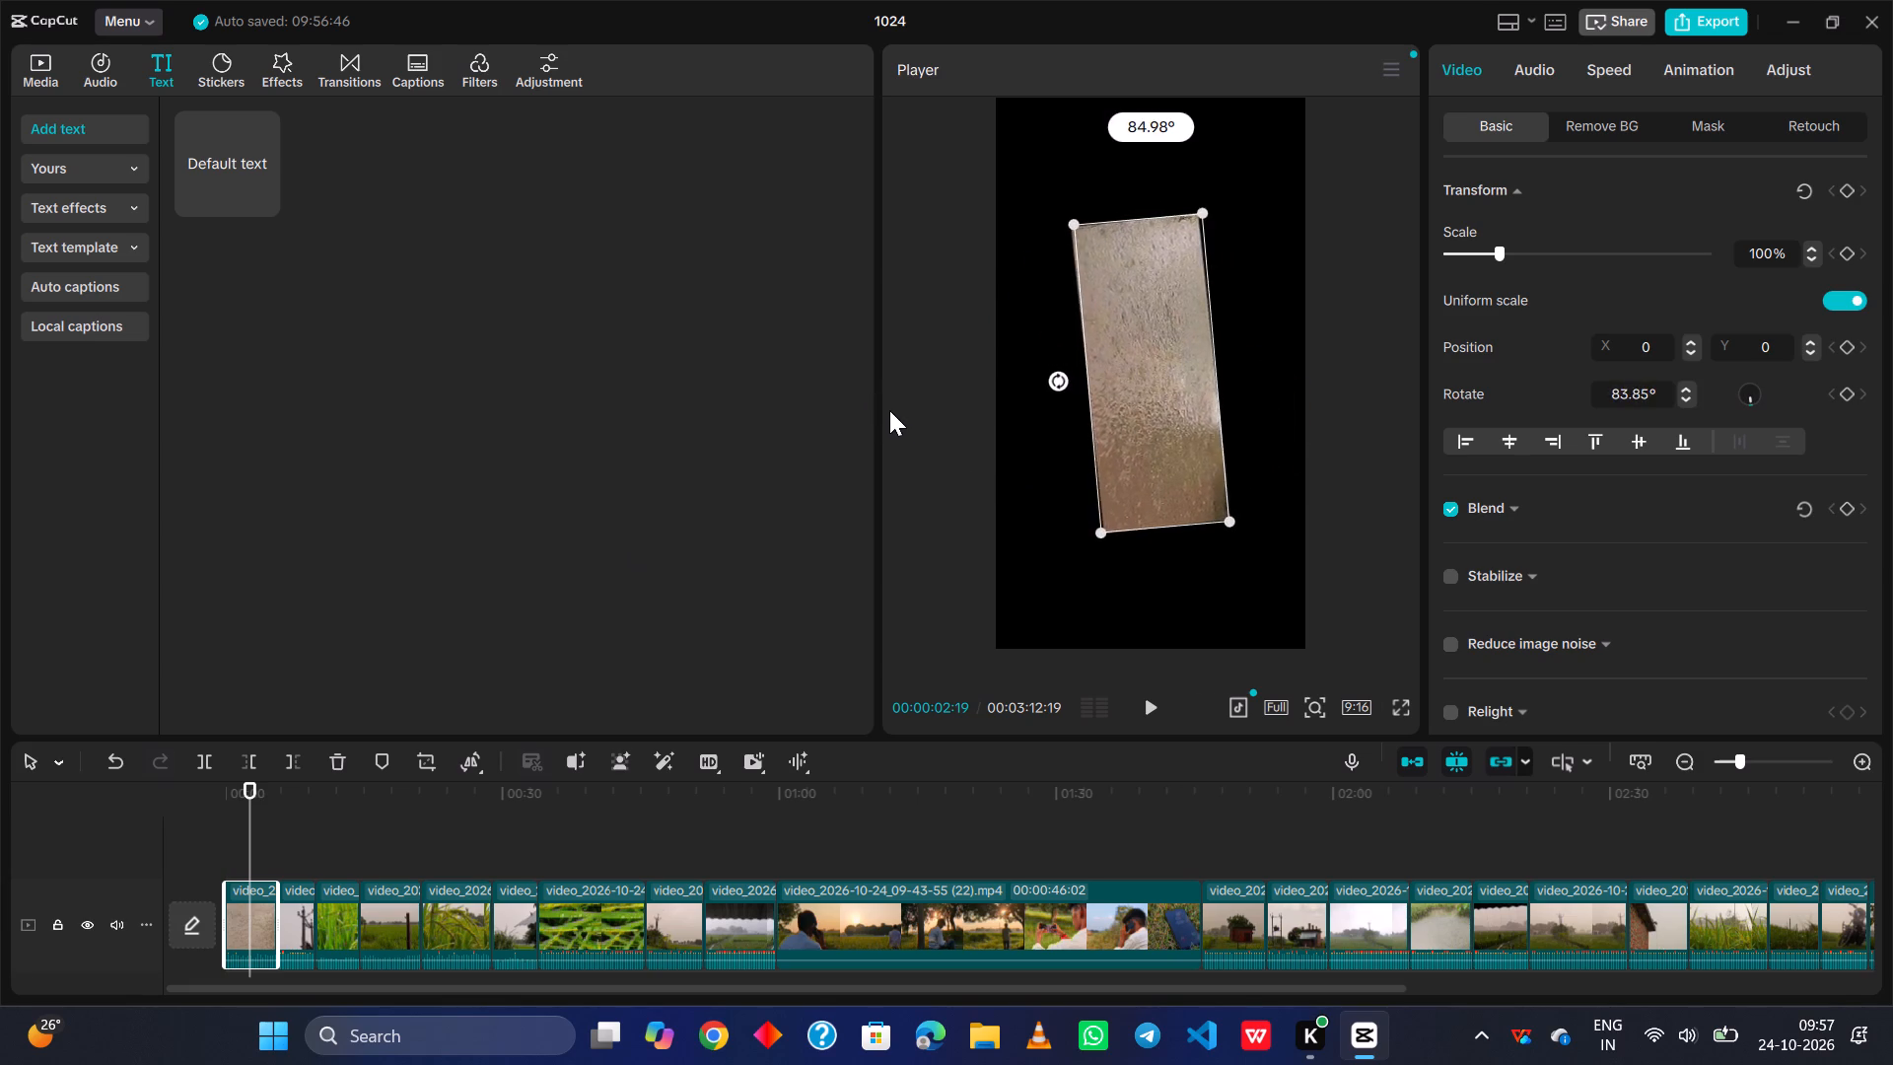
{"action": "left_click_drag", "start_coordinate": [889, 410], "coordinate": [880, 404]}
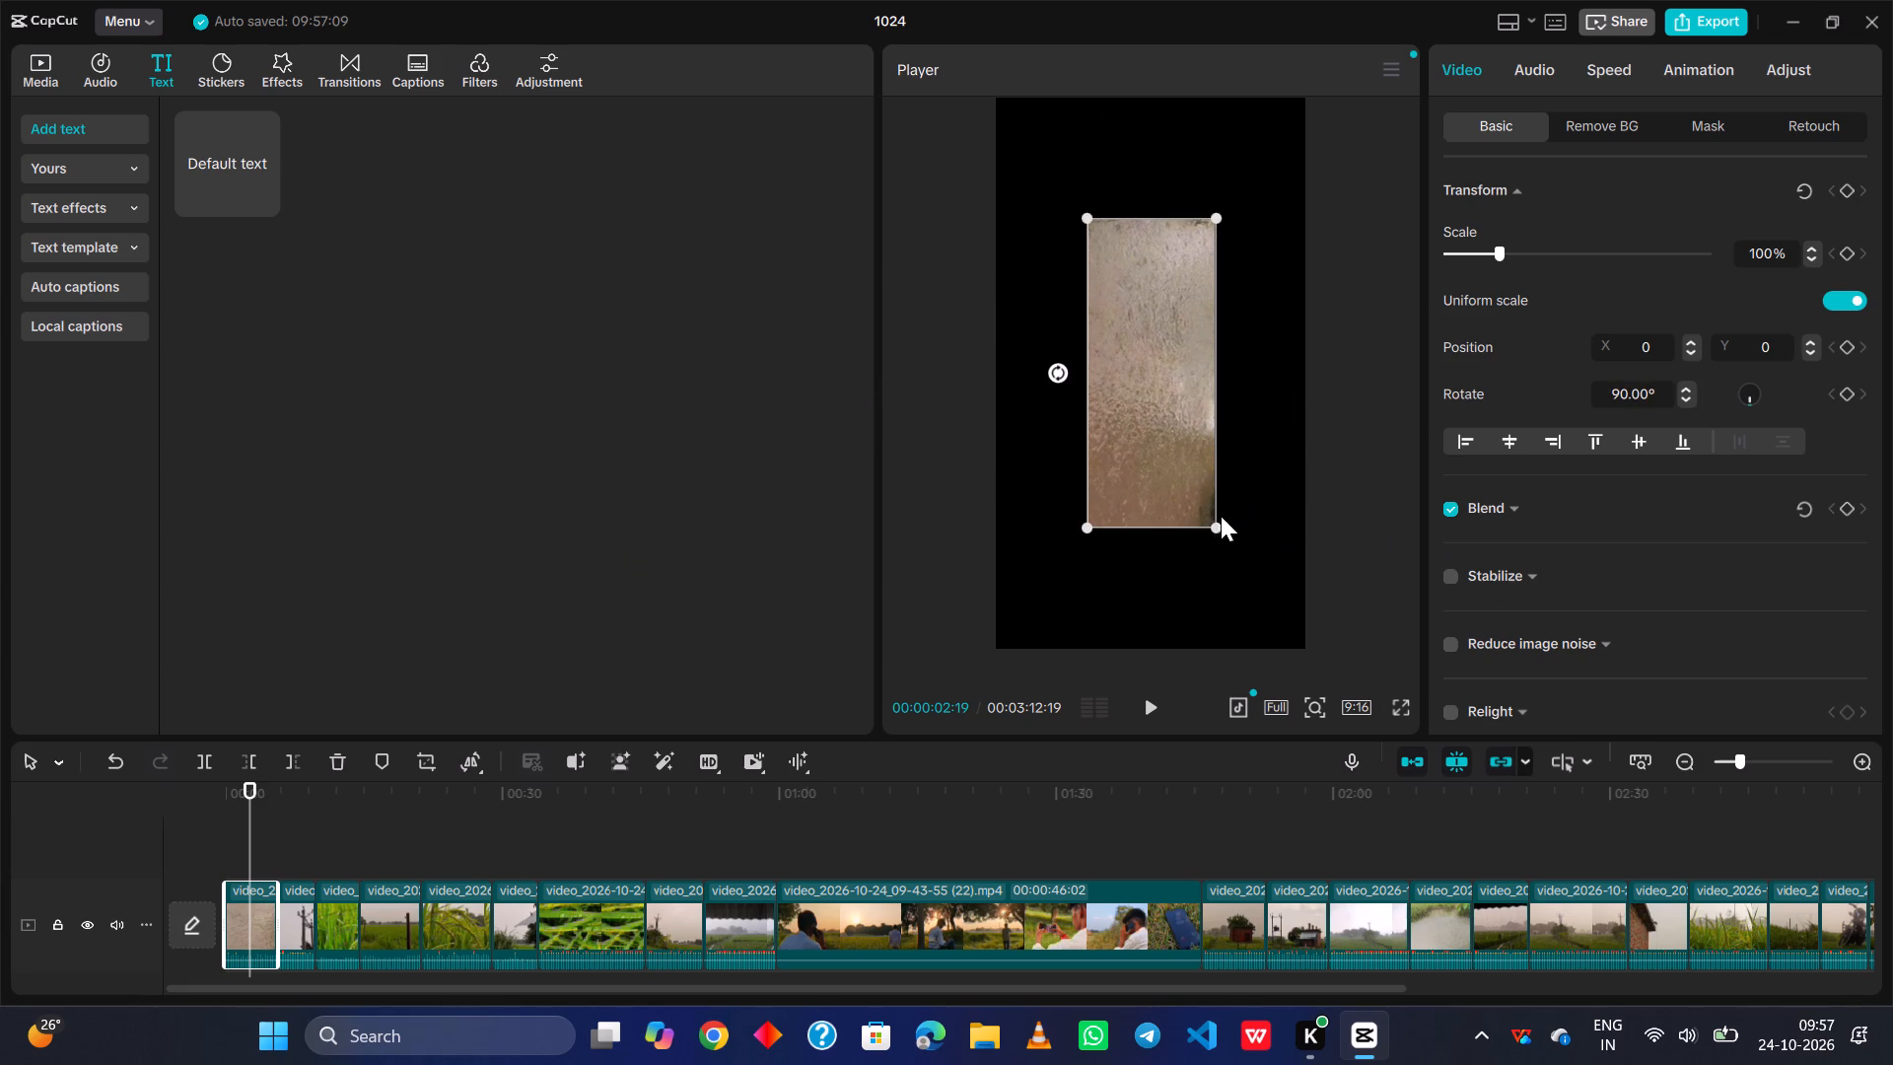
Scale the rotated first clip to 241% so it fills the vertical frame.
{"action": "left_click_drag", "start_coordinate": [1224, 523], "coordinate": [1235, 528]}
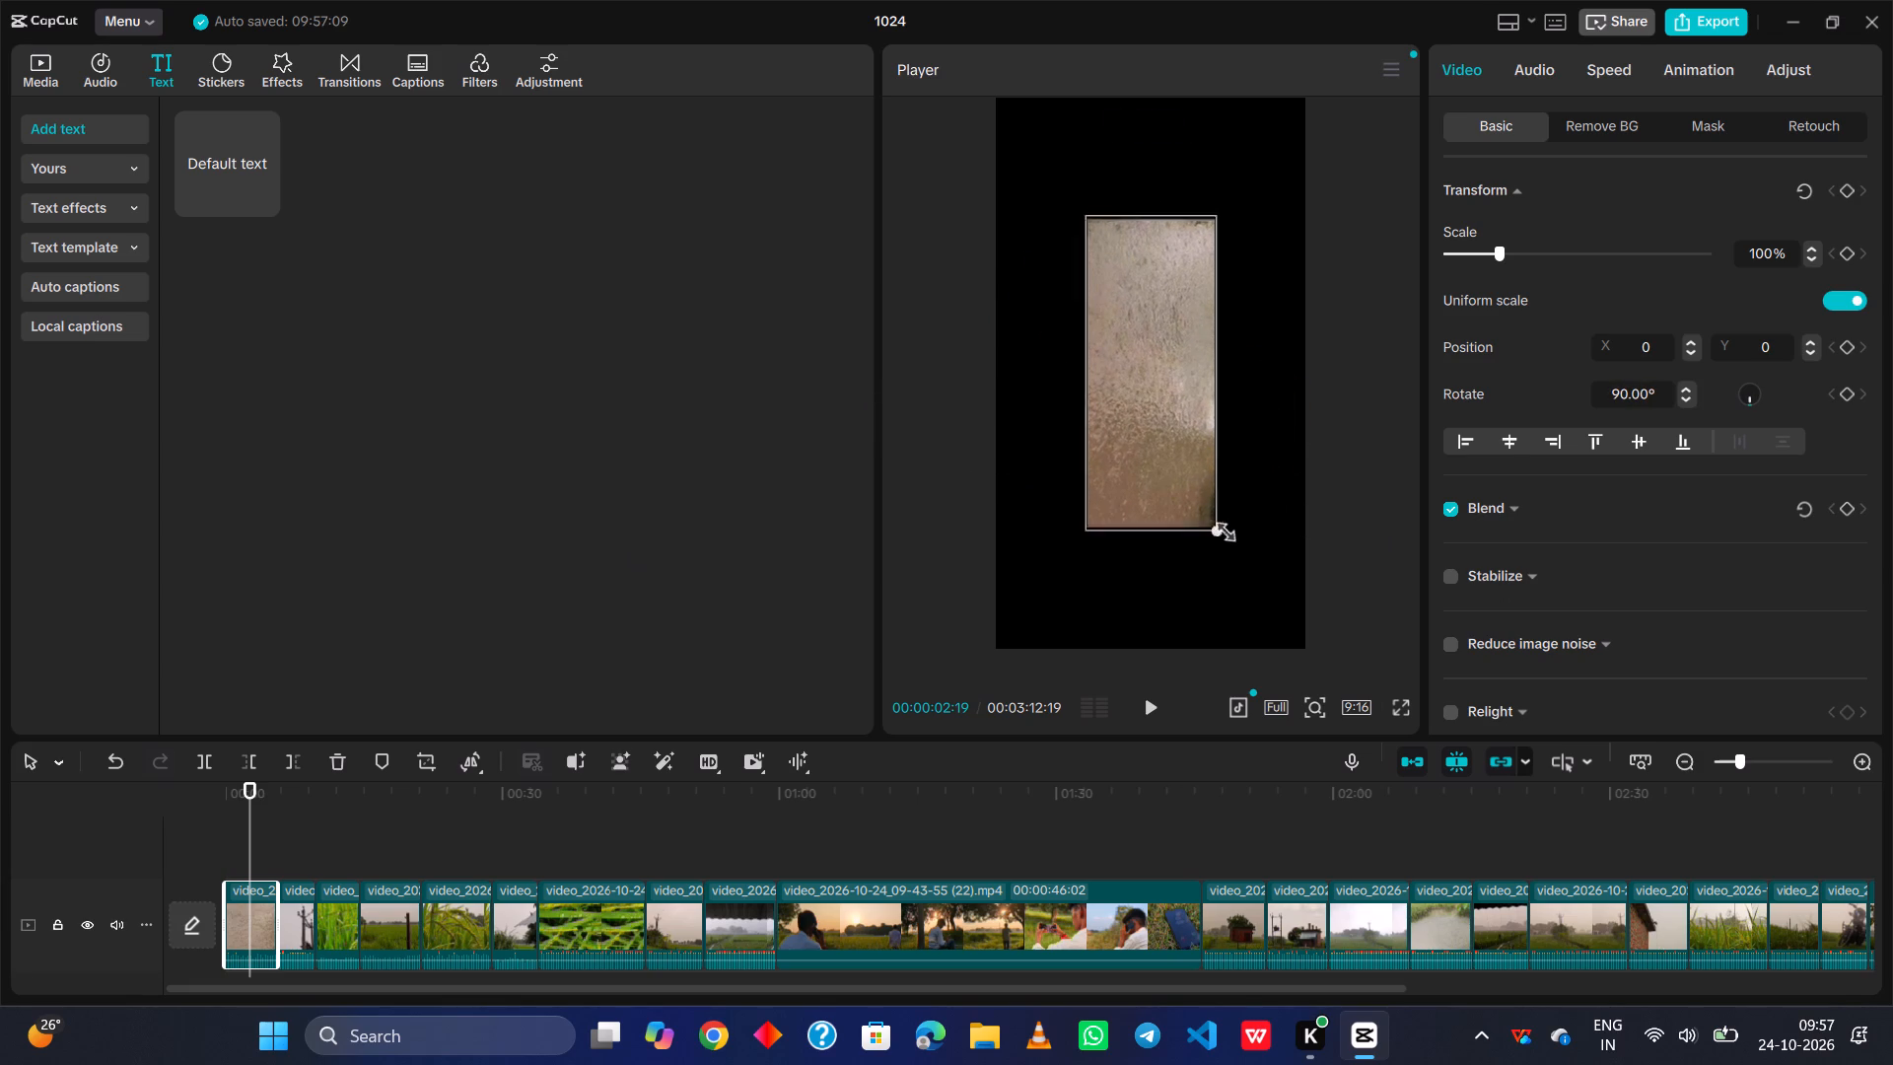
{"action": "left_click_drag", "start_coordinate": [1235, 528], "coordinate": [1366, 631]}
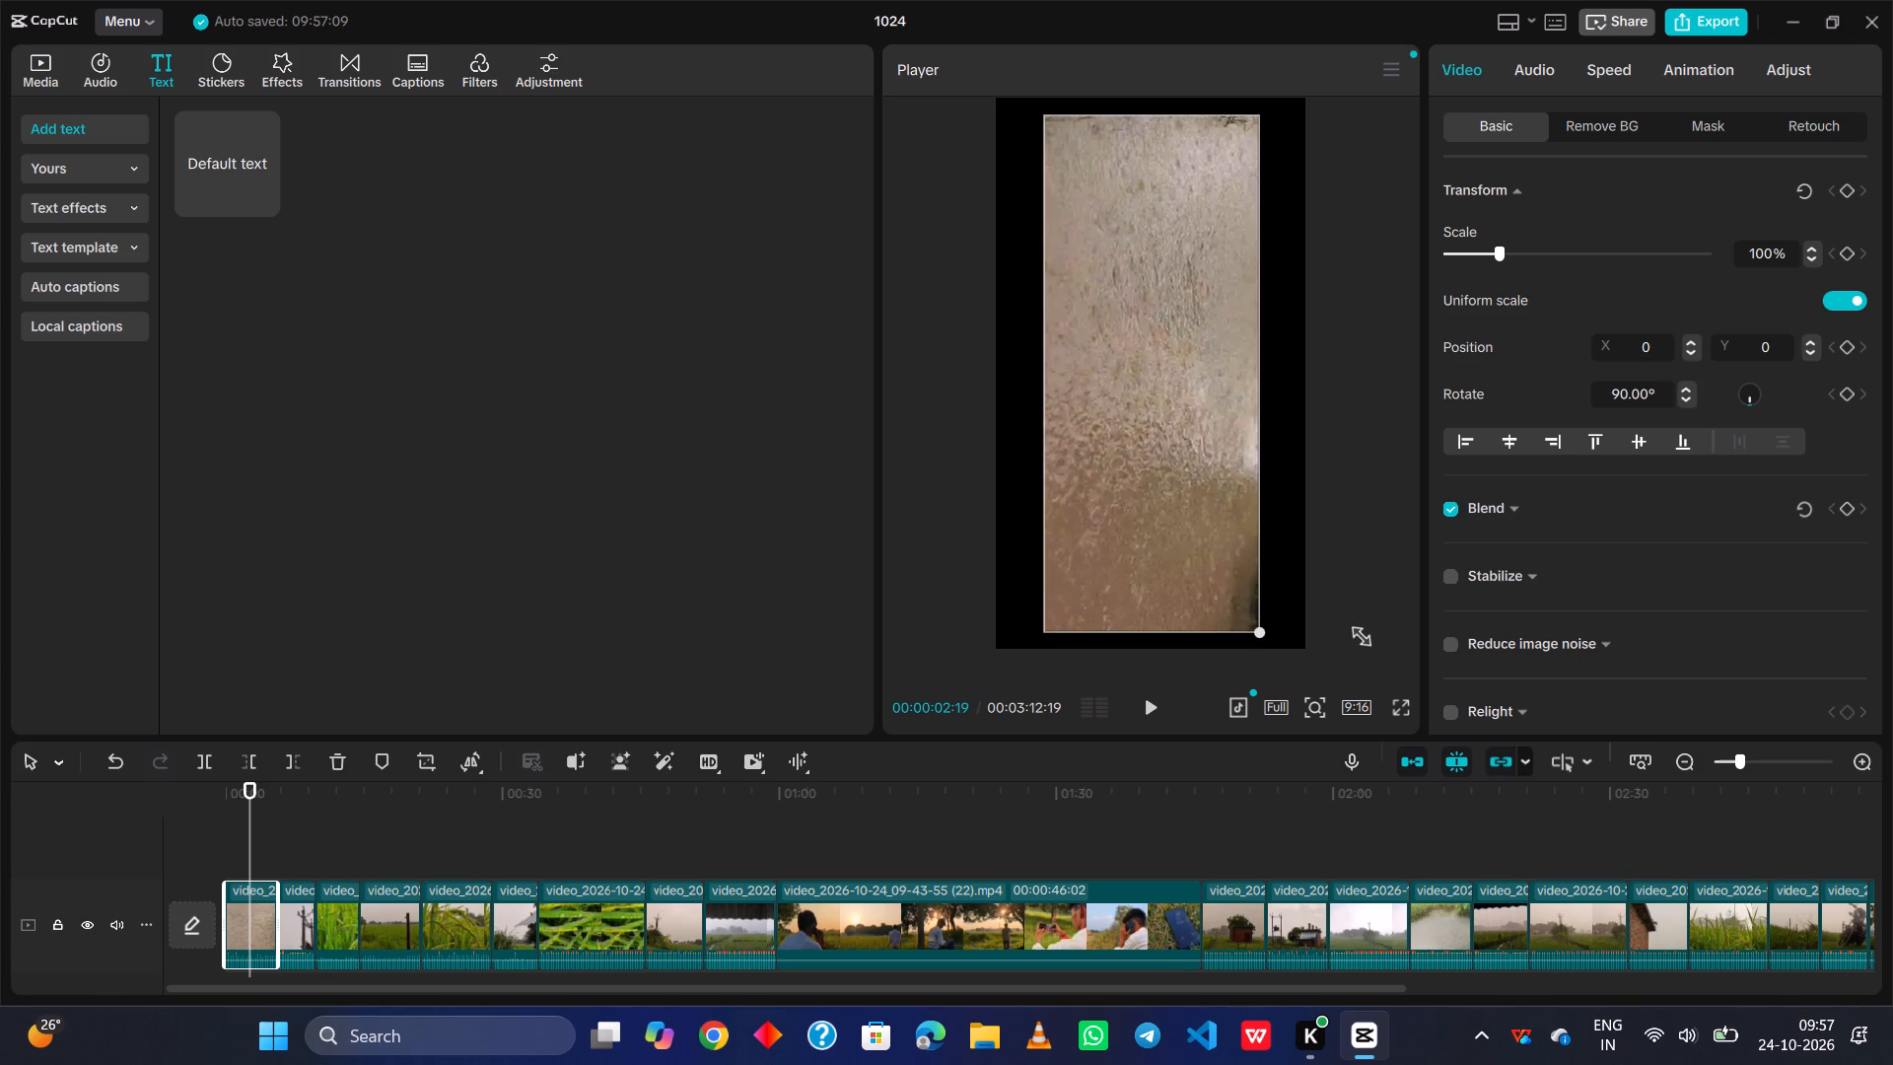
{"action": "left_click_drag", "start_coordinate": [1366, 631], "coordinate": [1440, 850]}
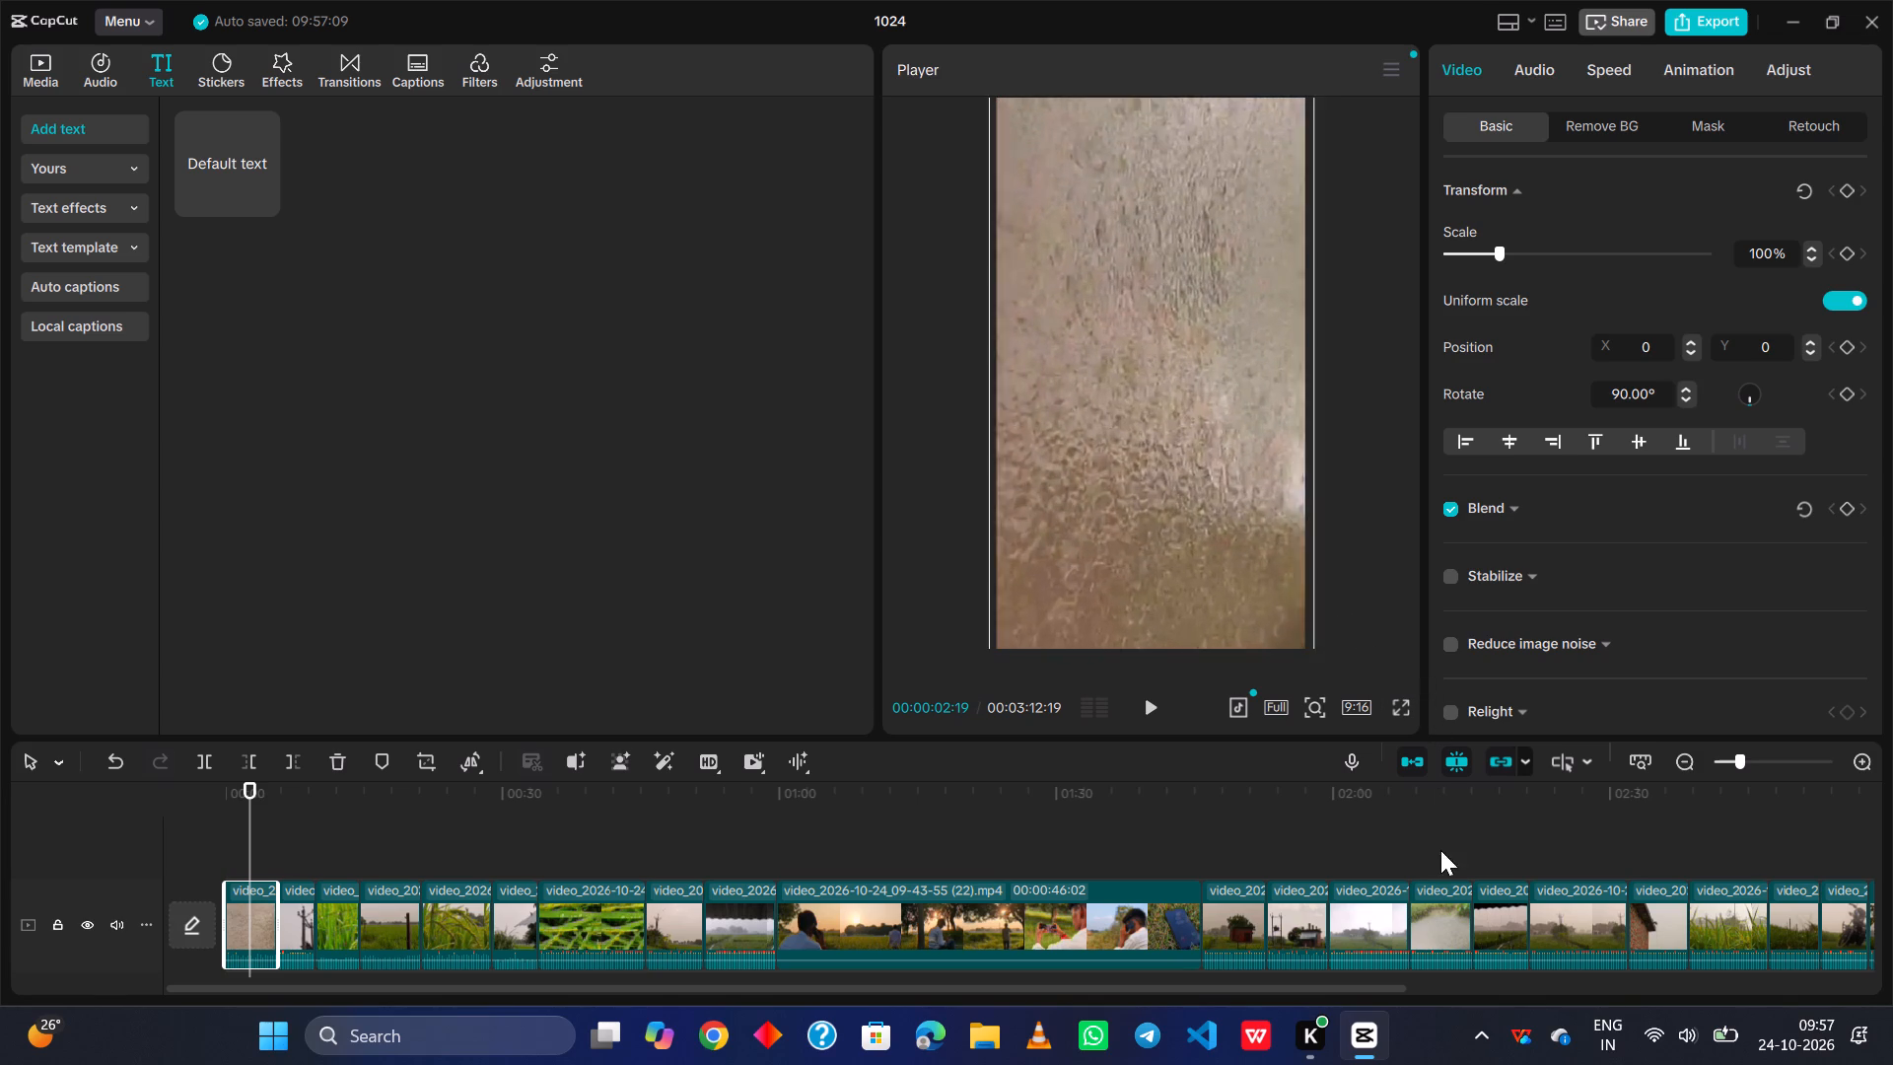
{"action": "left_click_drag", "start_coordinate": [1440, 850], "coordinate": [1348, 892]}
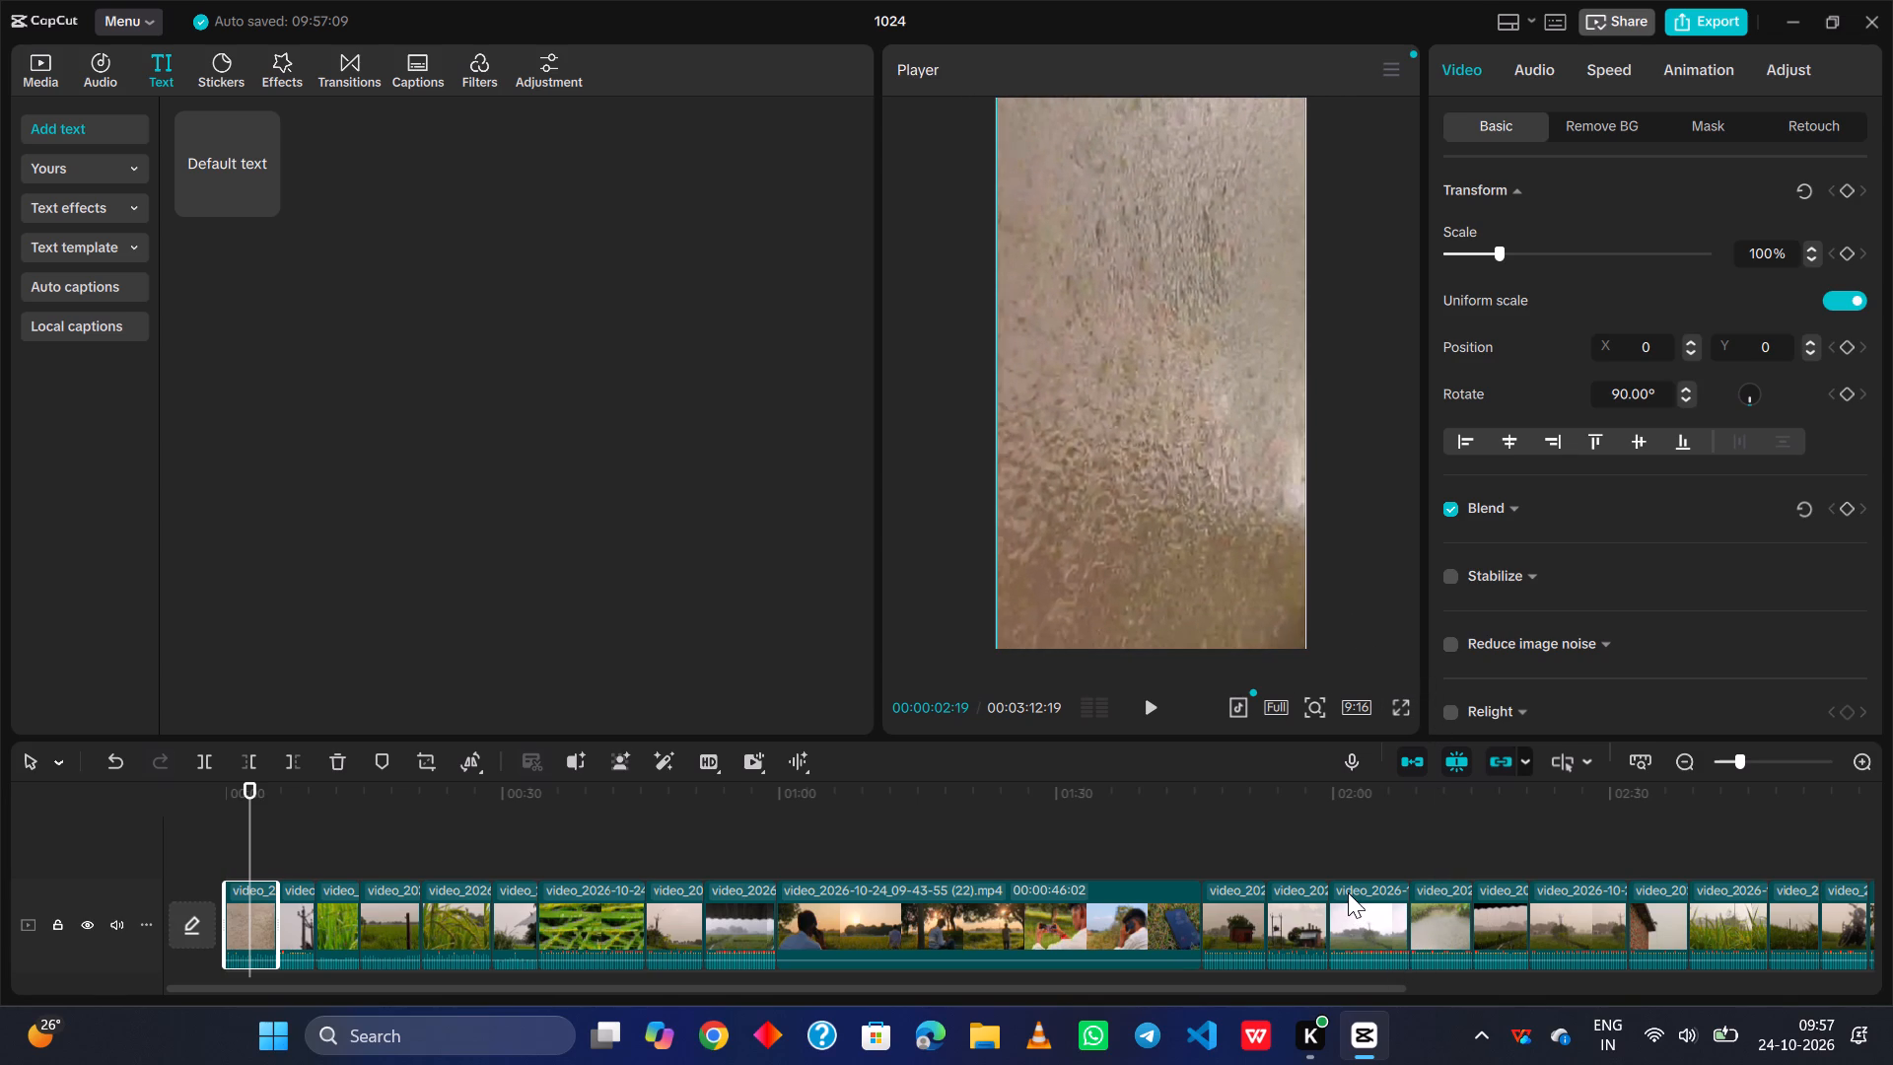
{"action": "left_click_drag", "start_coordinate": [1348, 892], "coordinate": [1347, 890]}
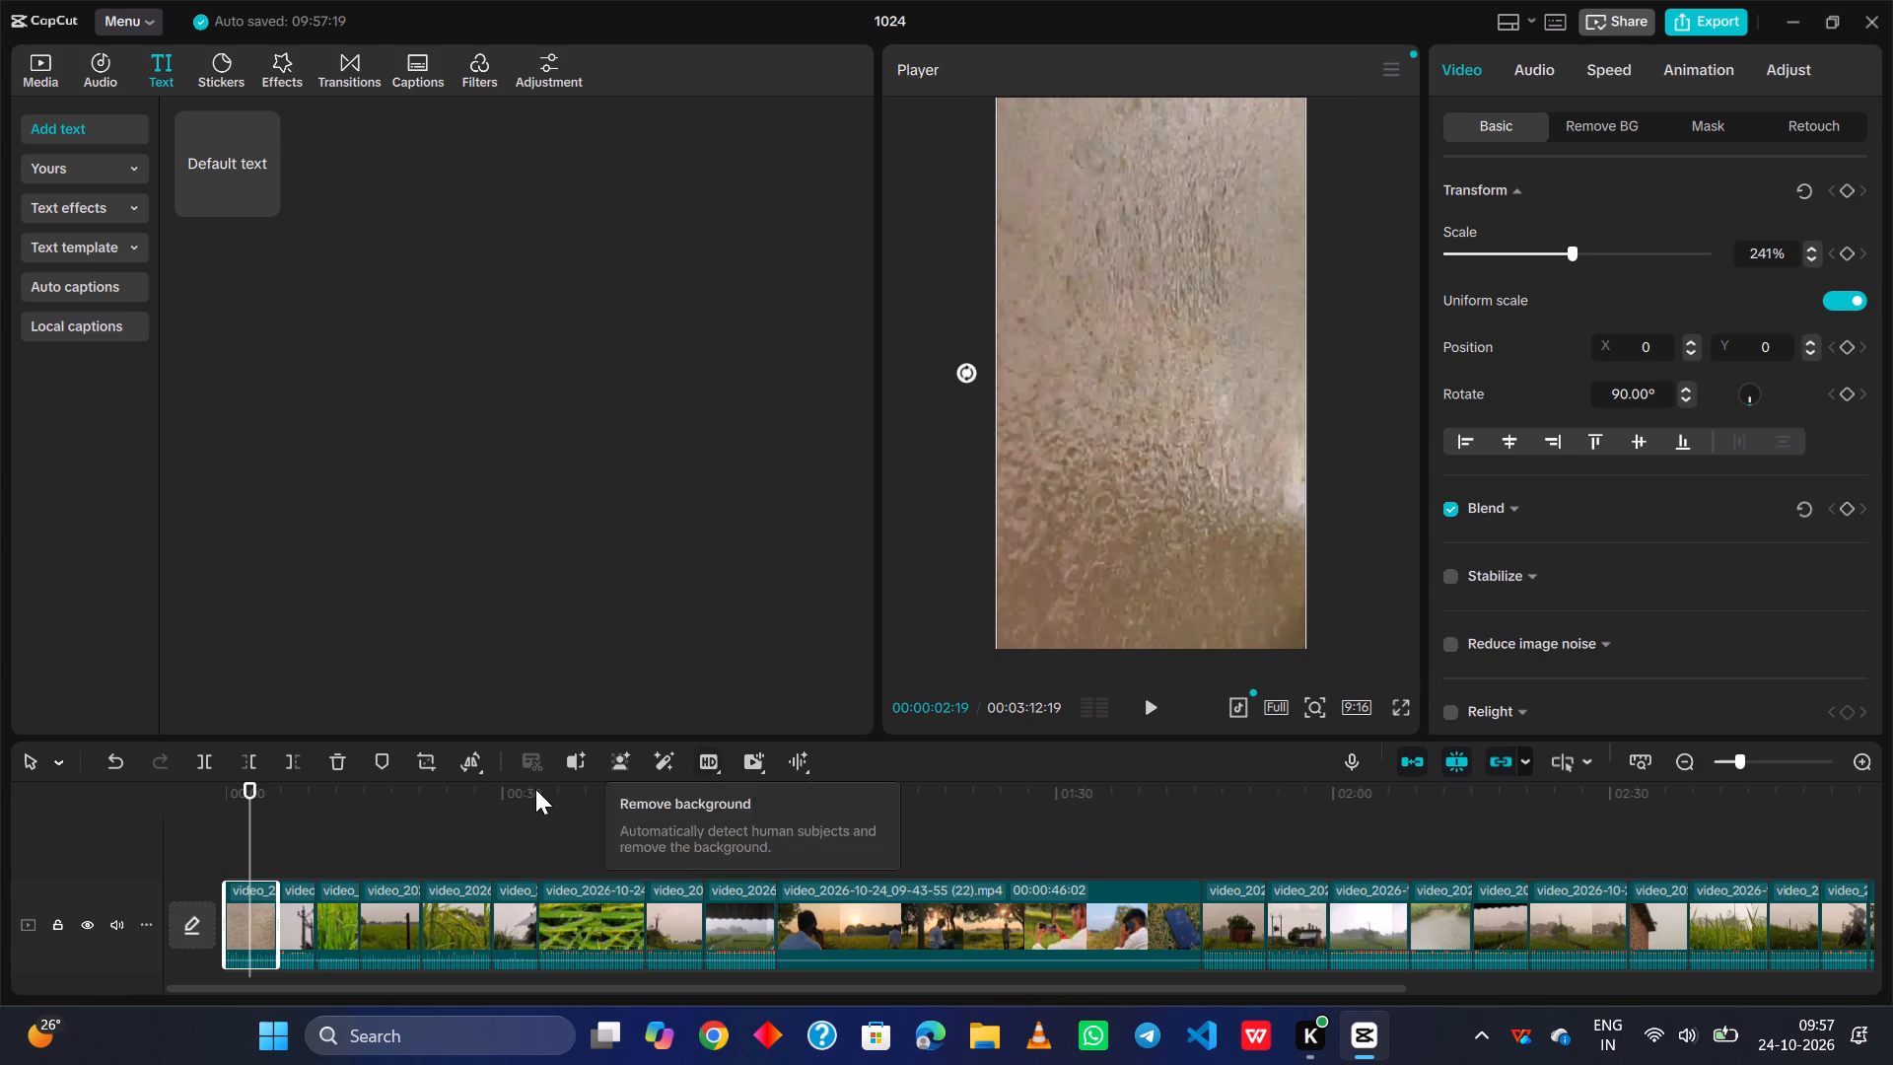
Rotate the second timeline clip, the utility pole shot, to 90° and scale it to 241% to fill the frame.
{"action": "left_click", "coordinate": [291, 926]}
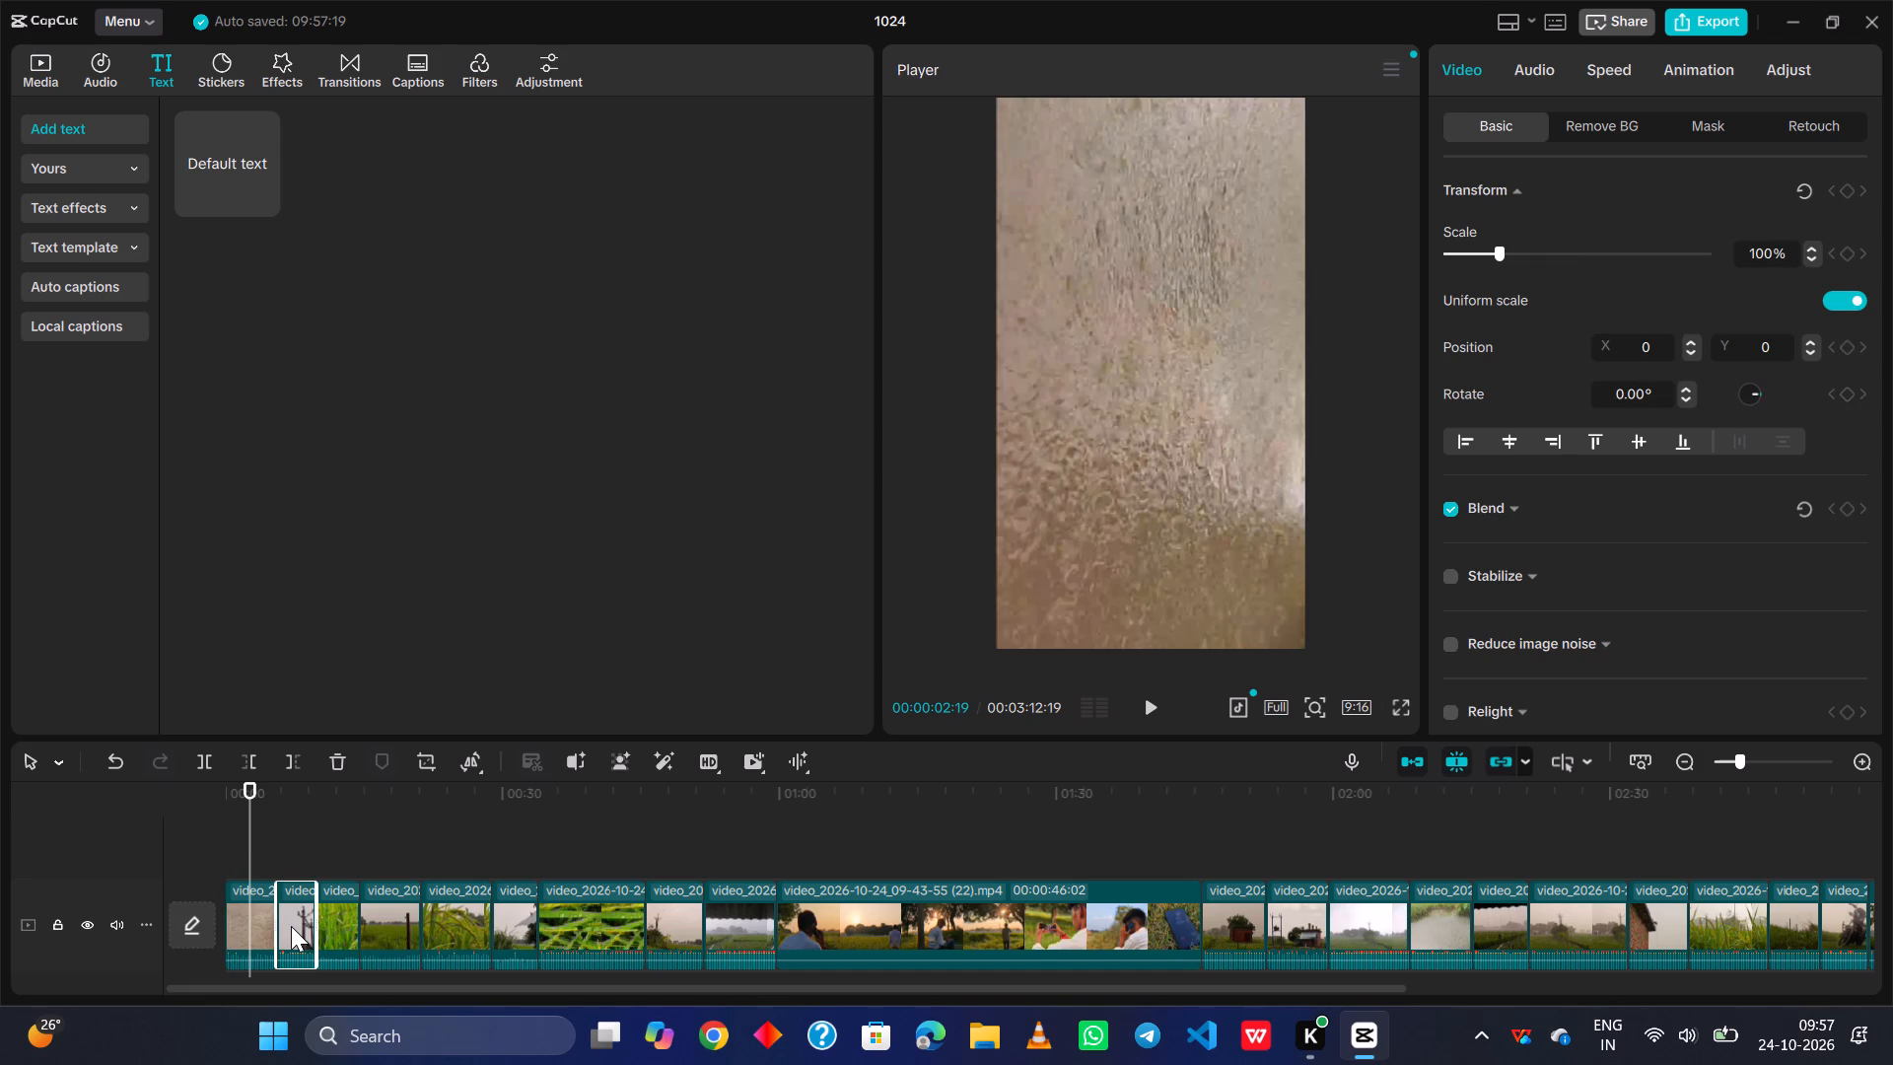
{"action": "key", "text": "space"}
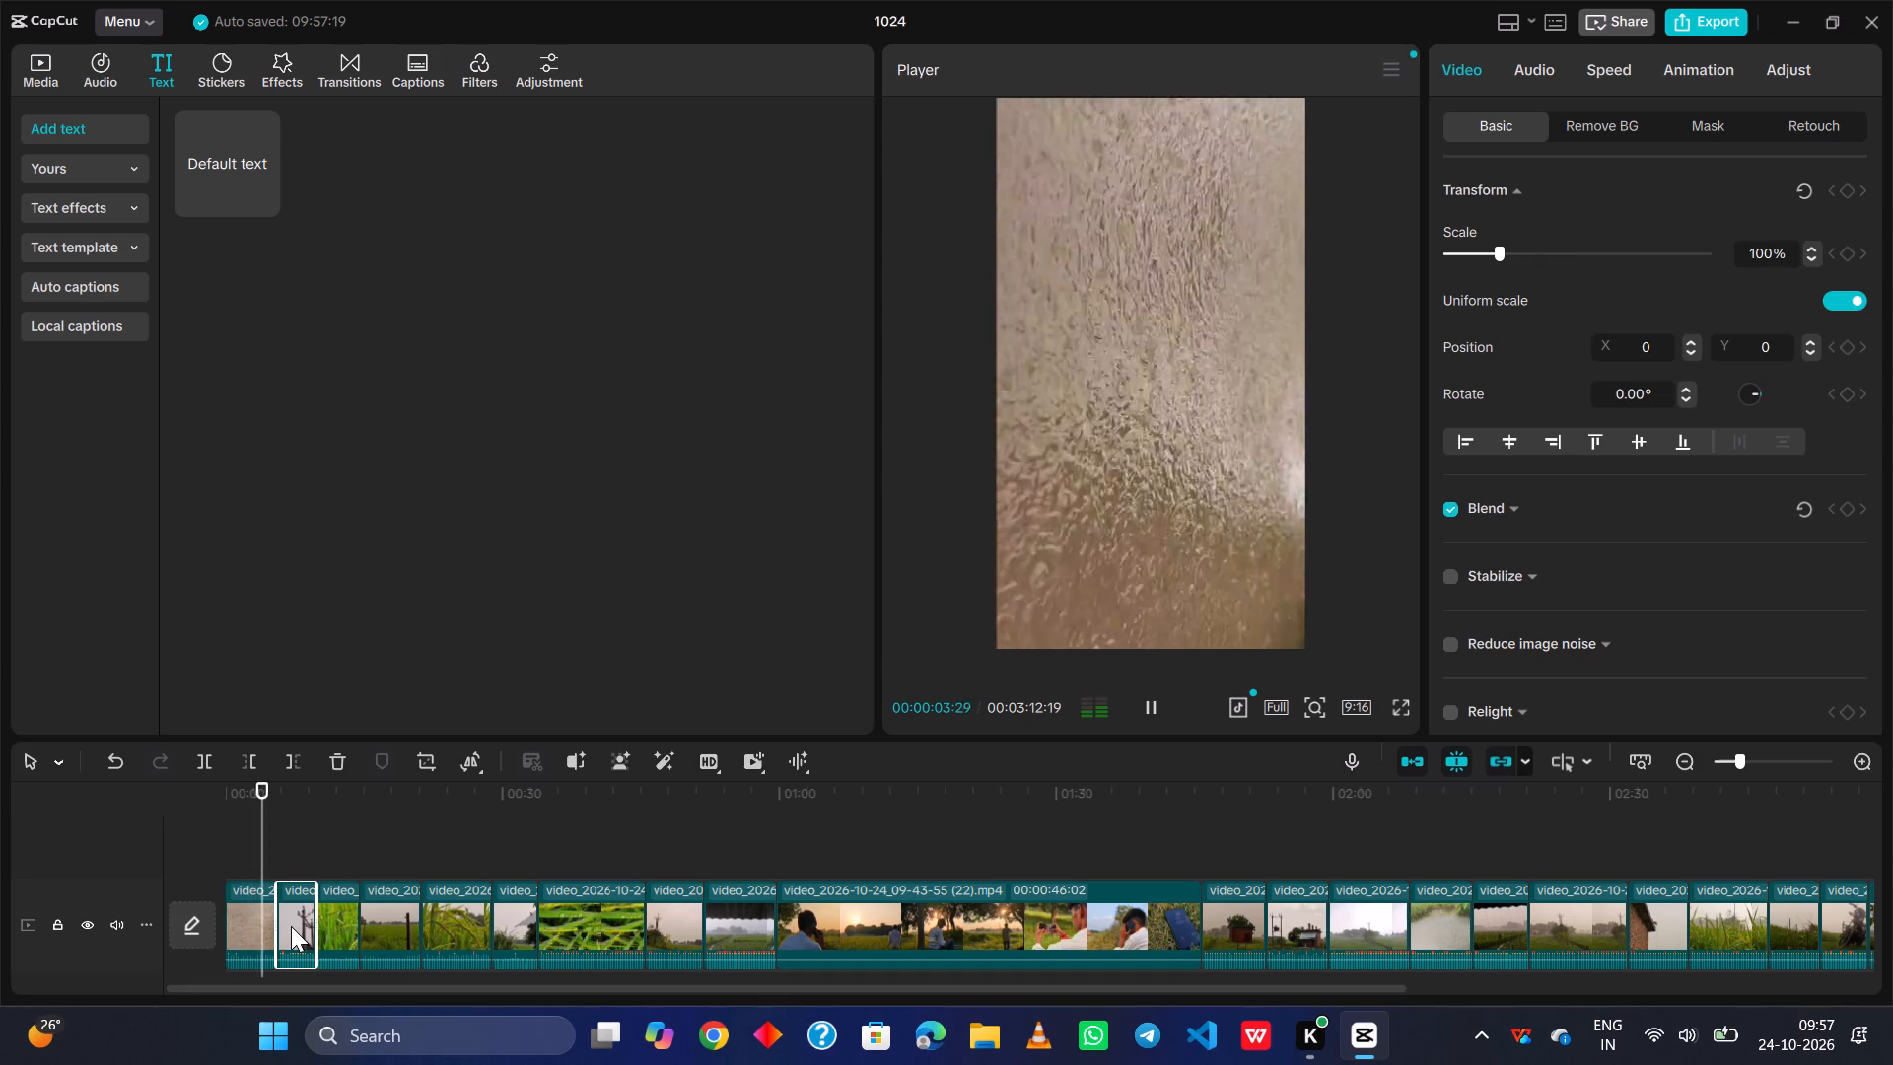
{"action": "key", "text": "space"}
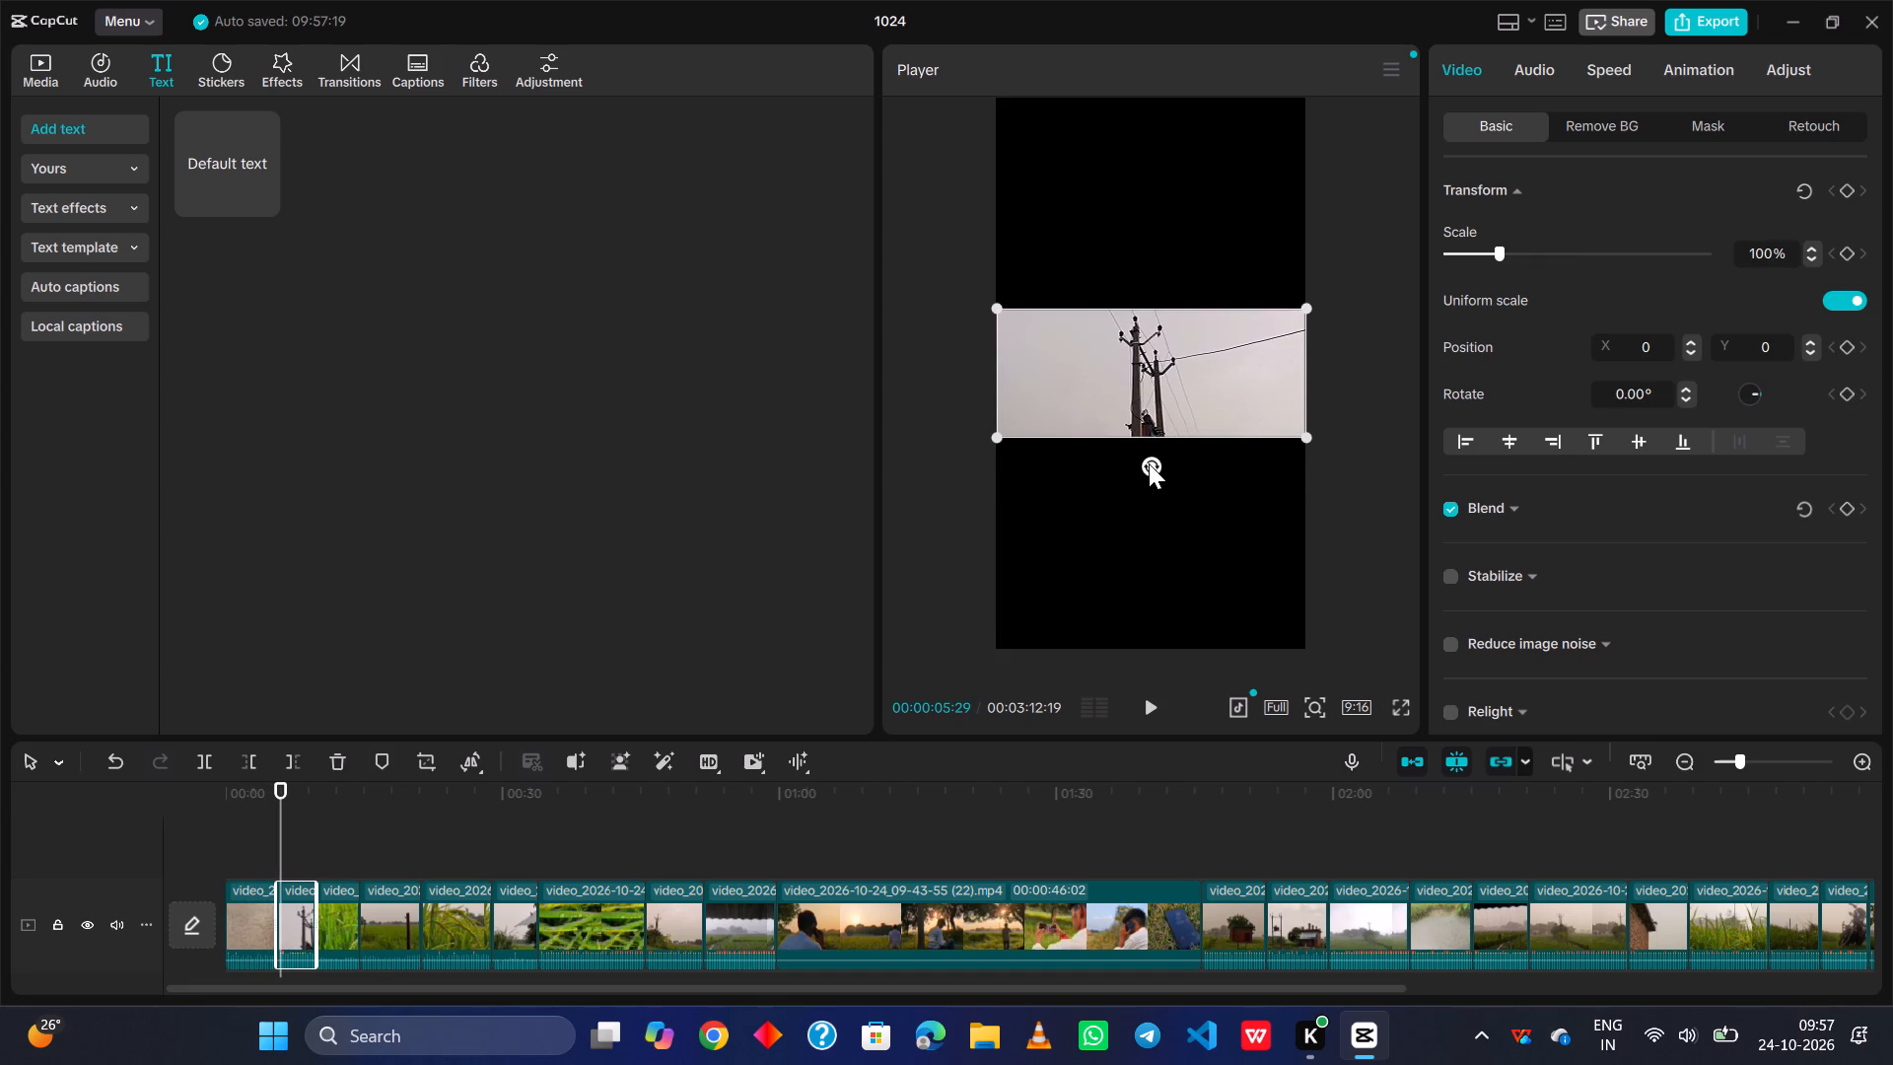
{"action": "left_click_drag", "start_coordinate": [1149, 463], "coordinate": [953, 389]}
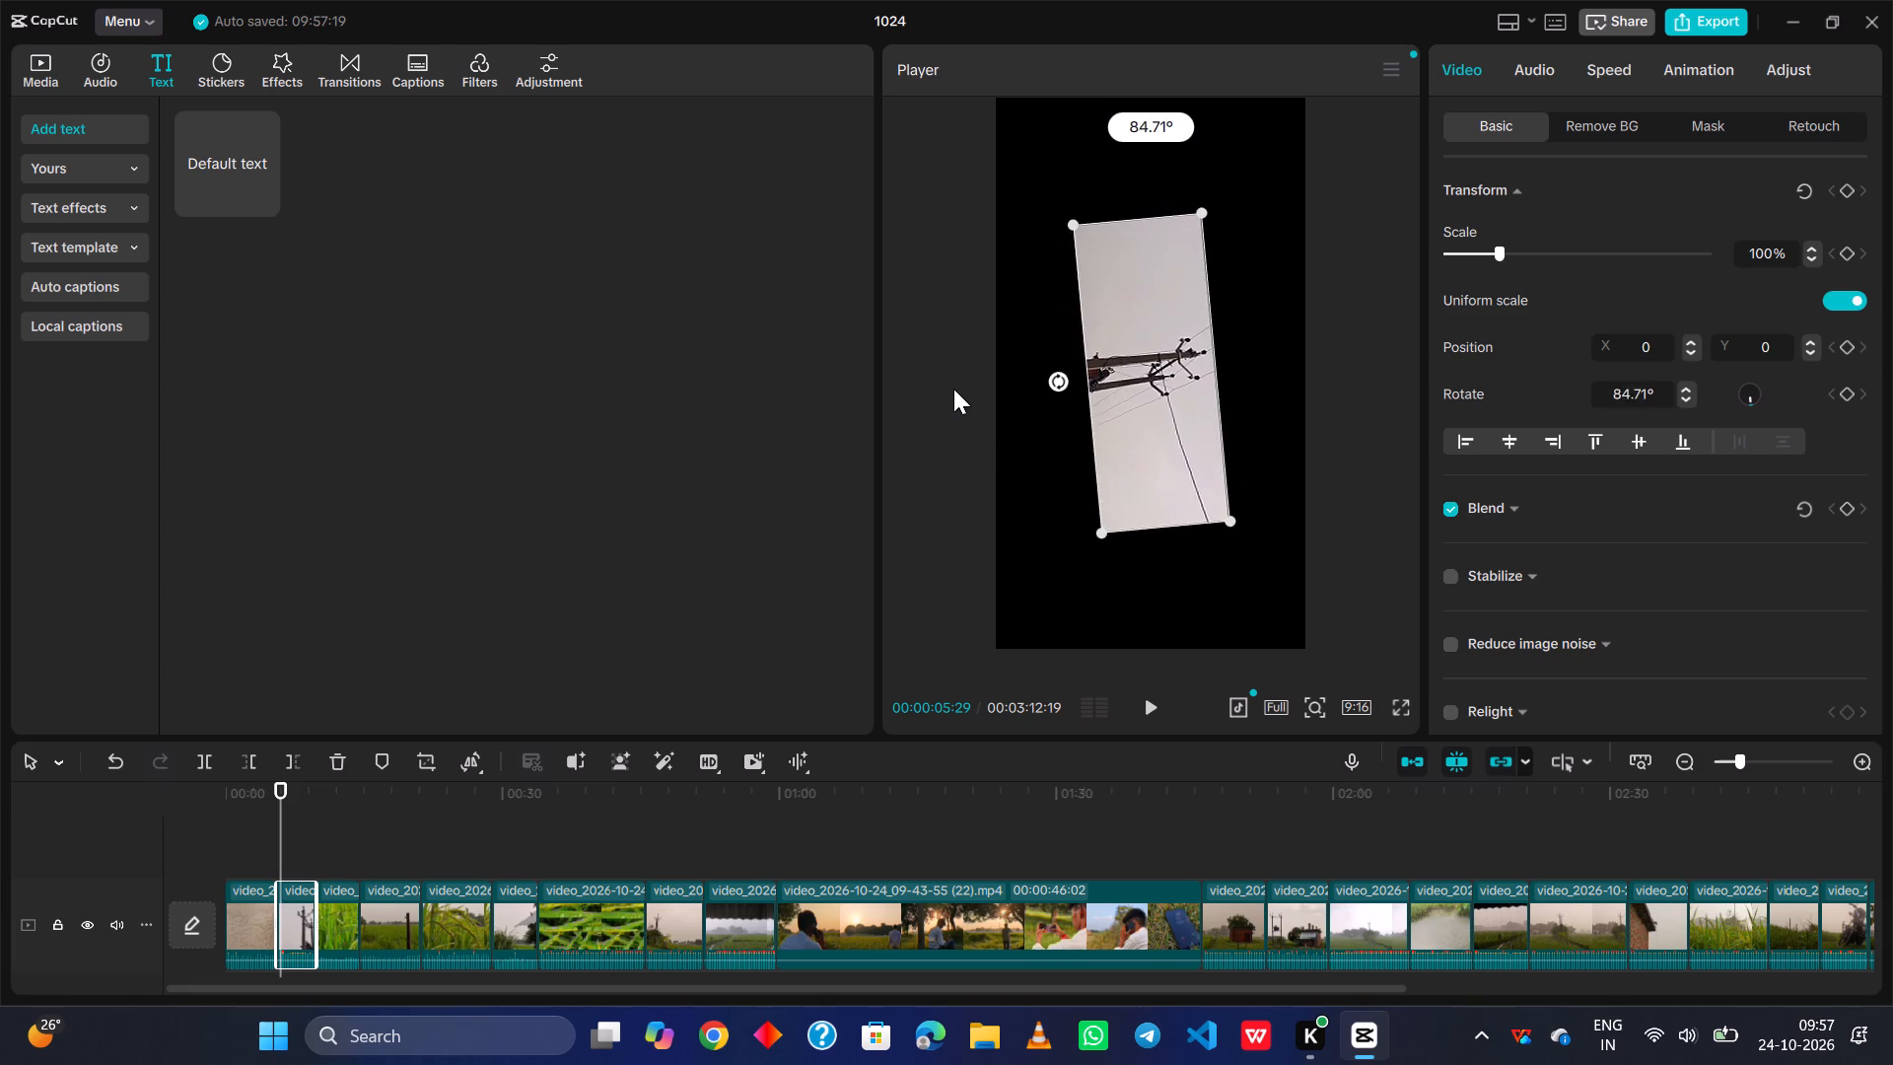
{"action": "left_click_drag", "start_coordinate": [953, 389], "coordinate": [973, 374]}
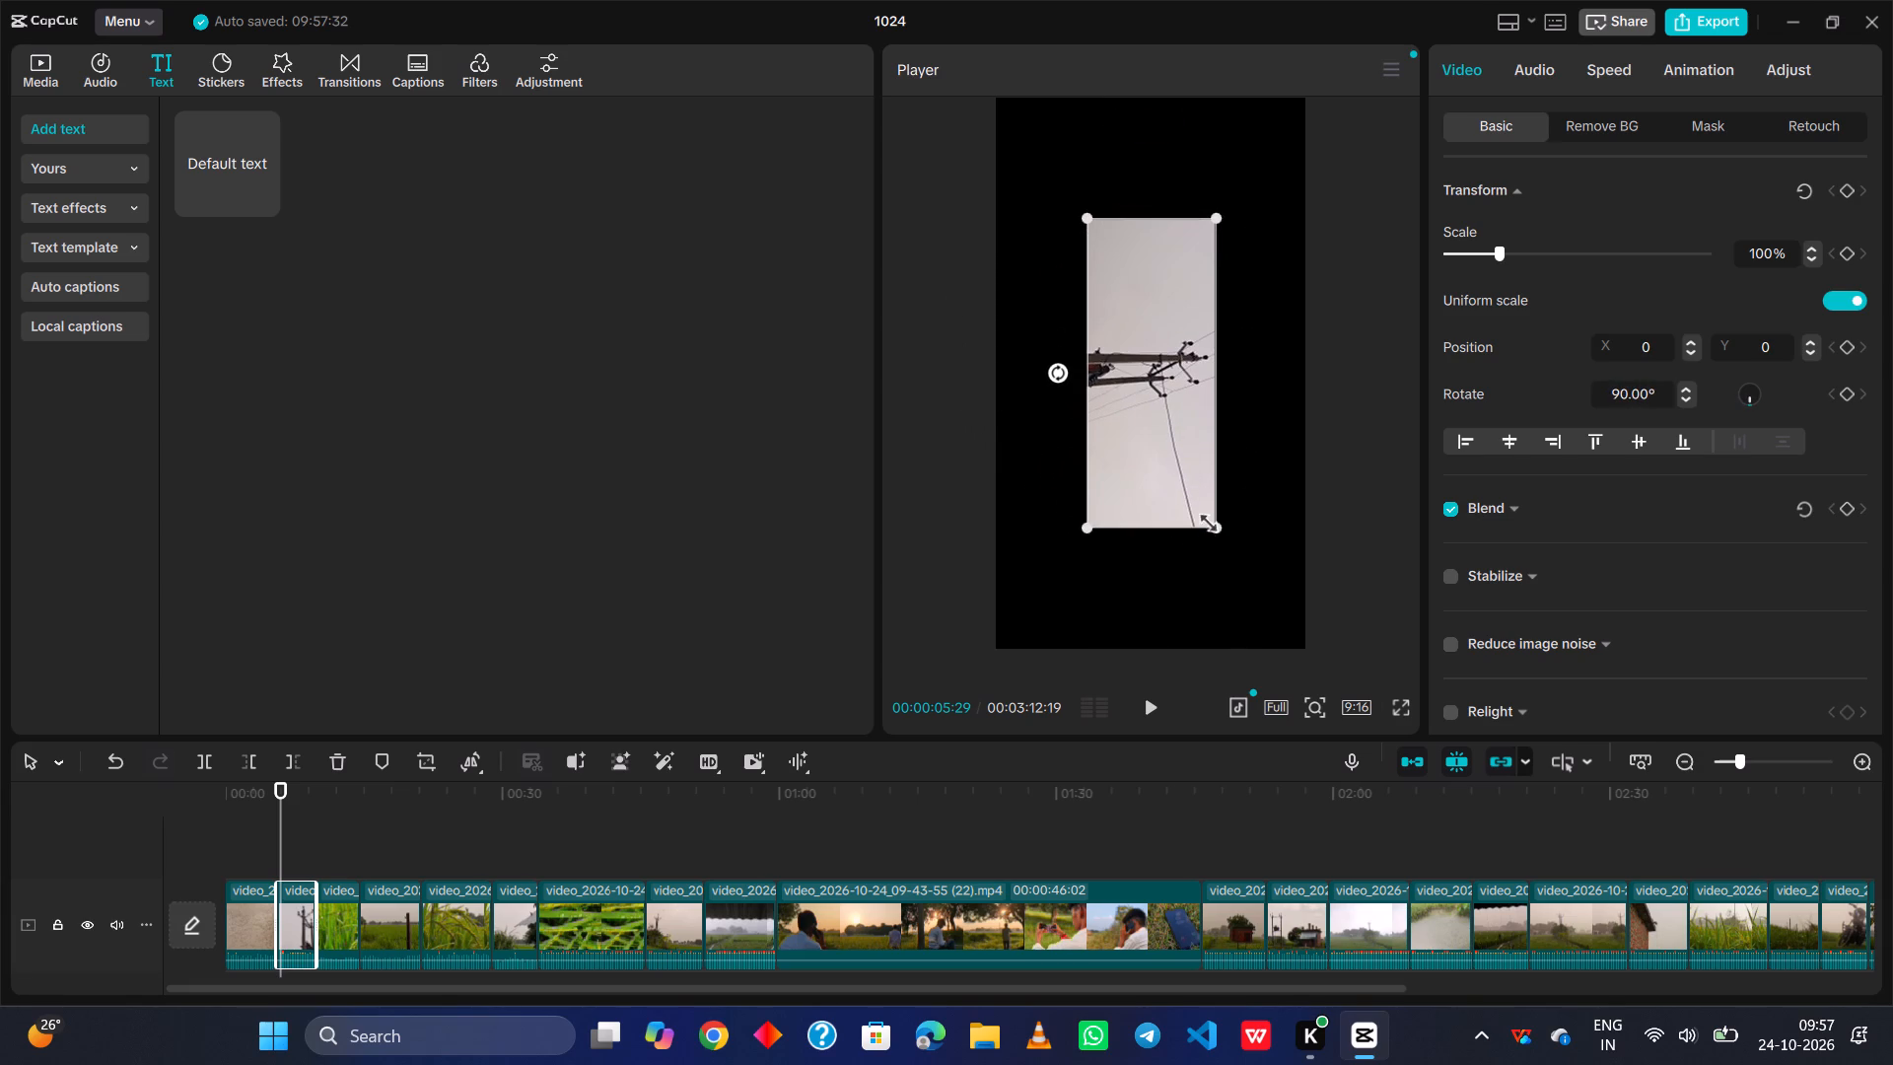
{"action": "left_click_drag", "start_coordinate": [1219, 528], "coordinate": [1374, 731]}
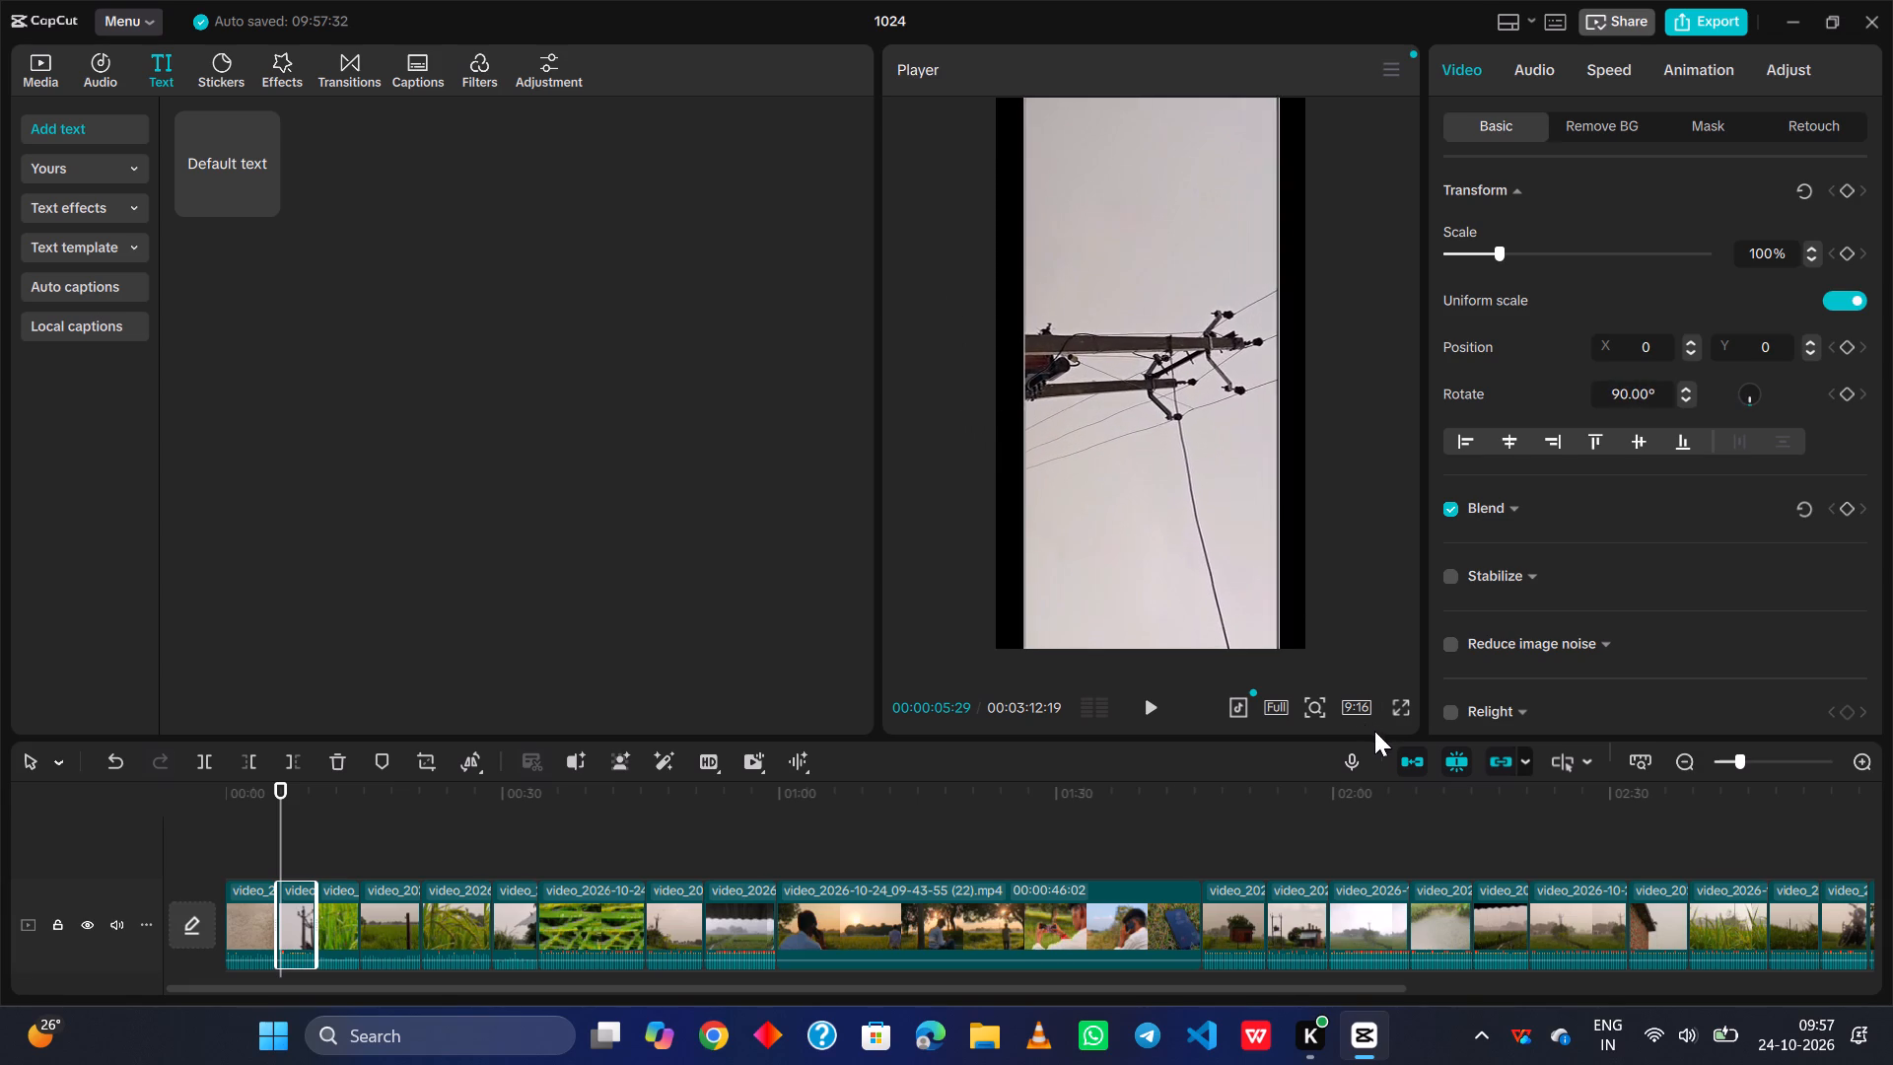
{"action": "left_click_drag", "start_coordinate": [1374, 731], "coordinate": [1347, 944]}
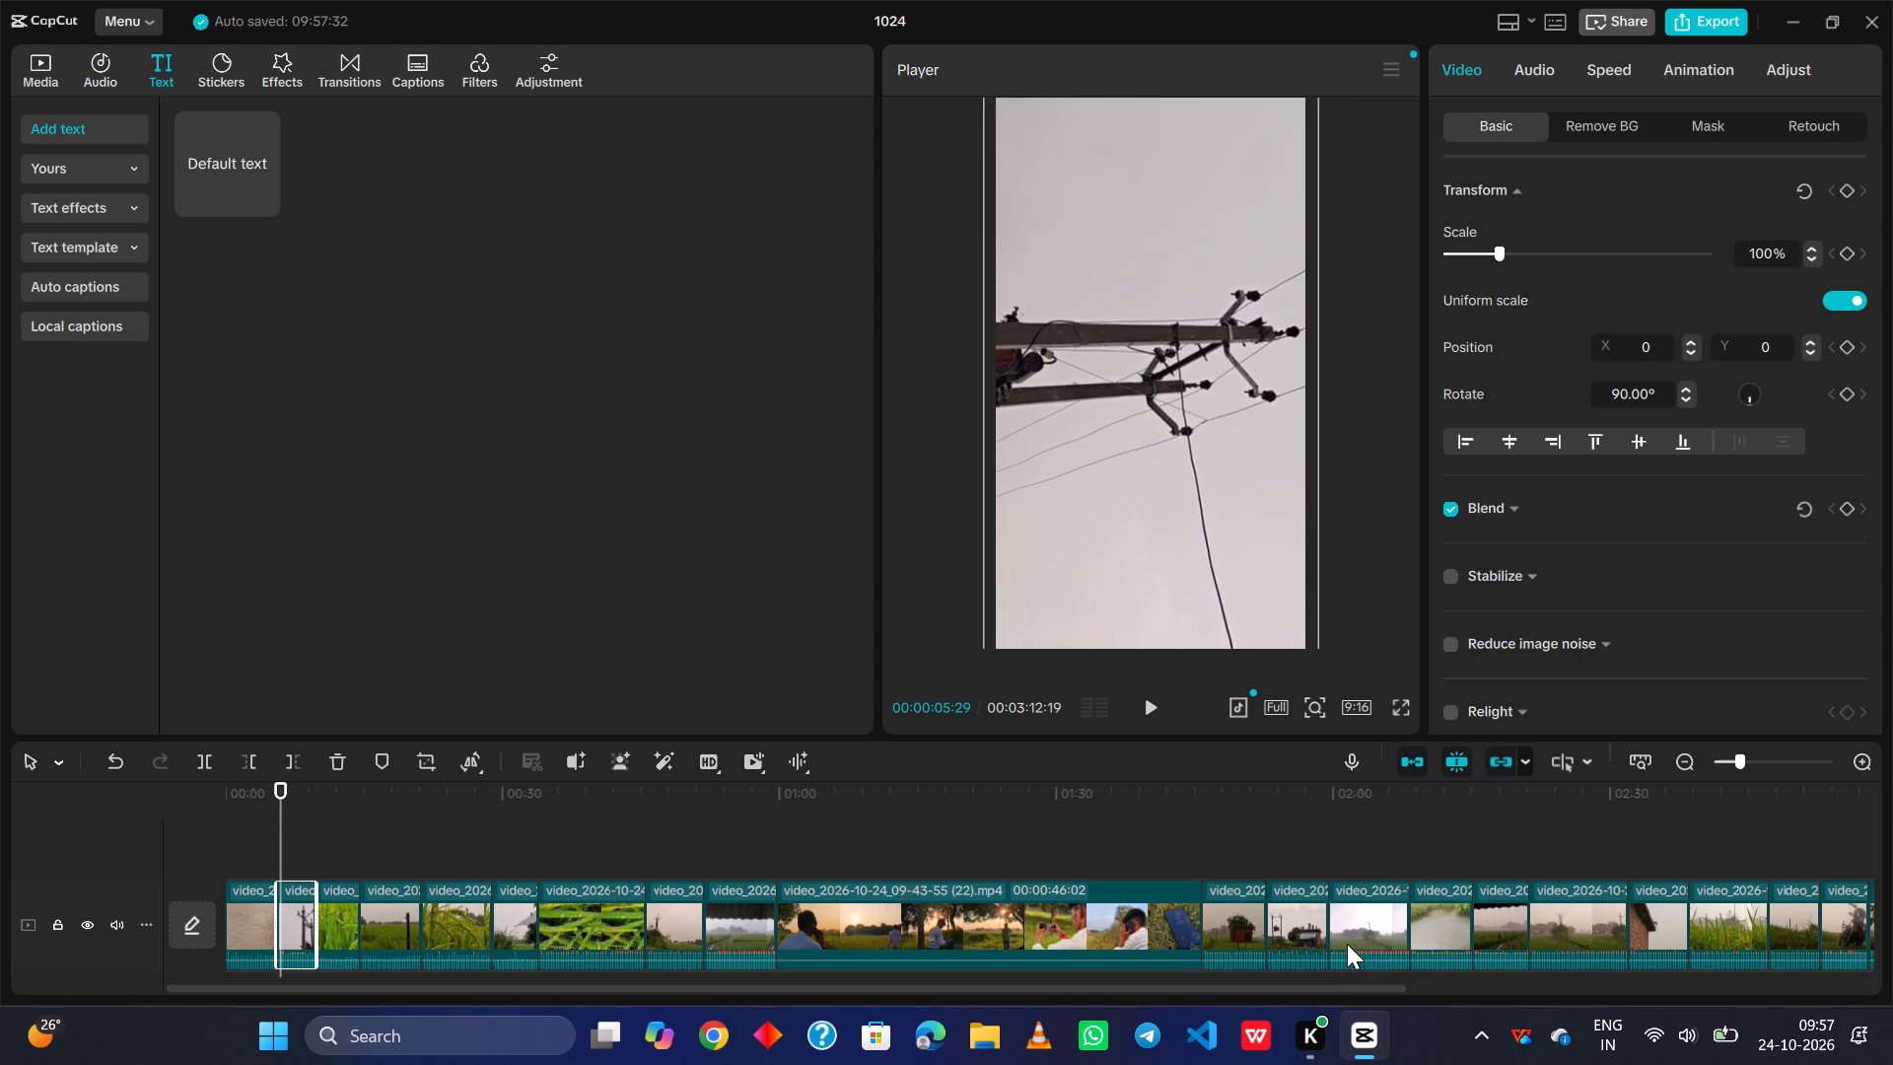
{"action": "left_click_drag", "start_coordinate": [1347, 944], "coordinate": [1320, 922]}
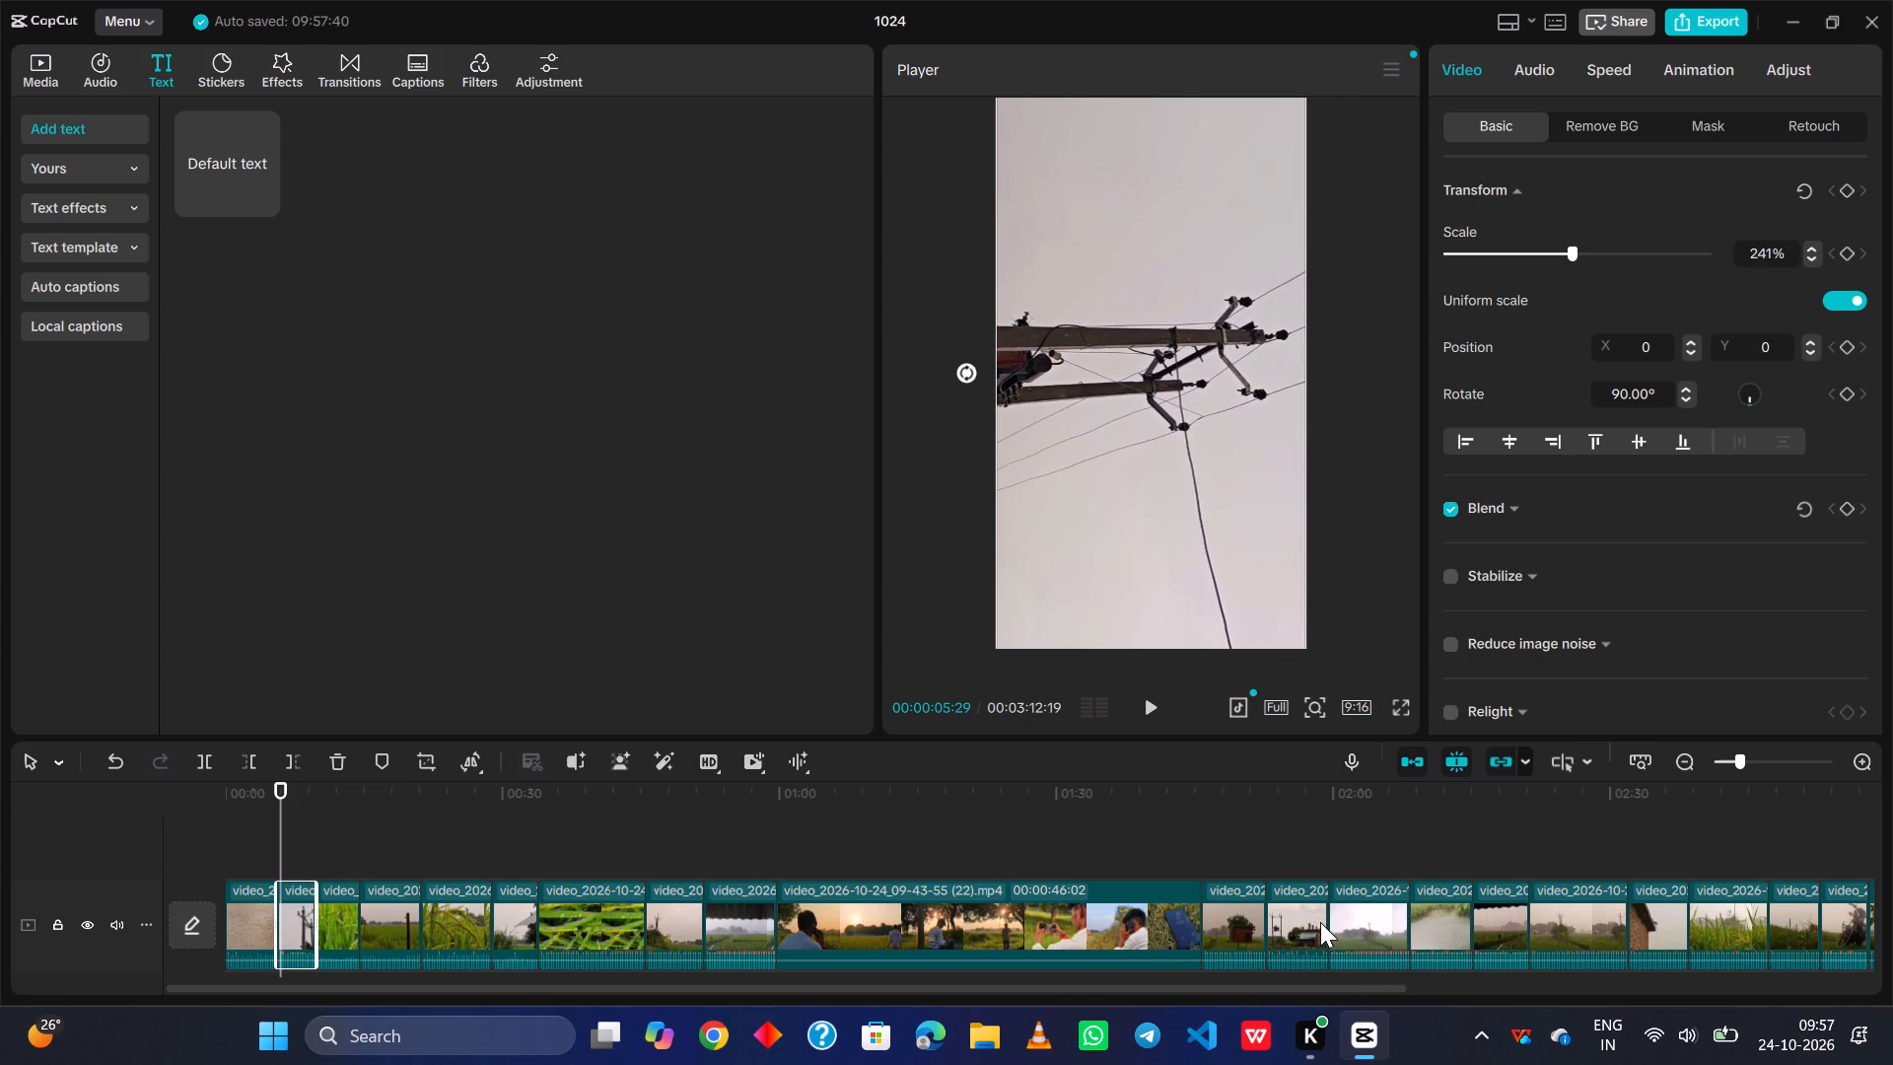
Rotate the third clip, the close-up of green rice plants, to 90° and scale it to 241% to fill the frame.
{"action": "key", "text": "space"}
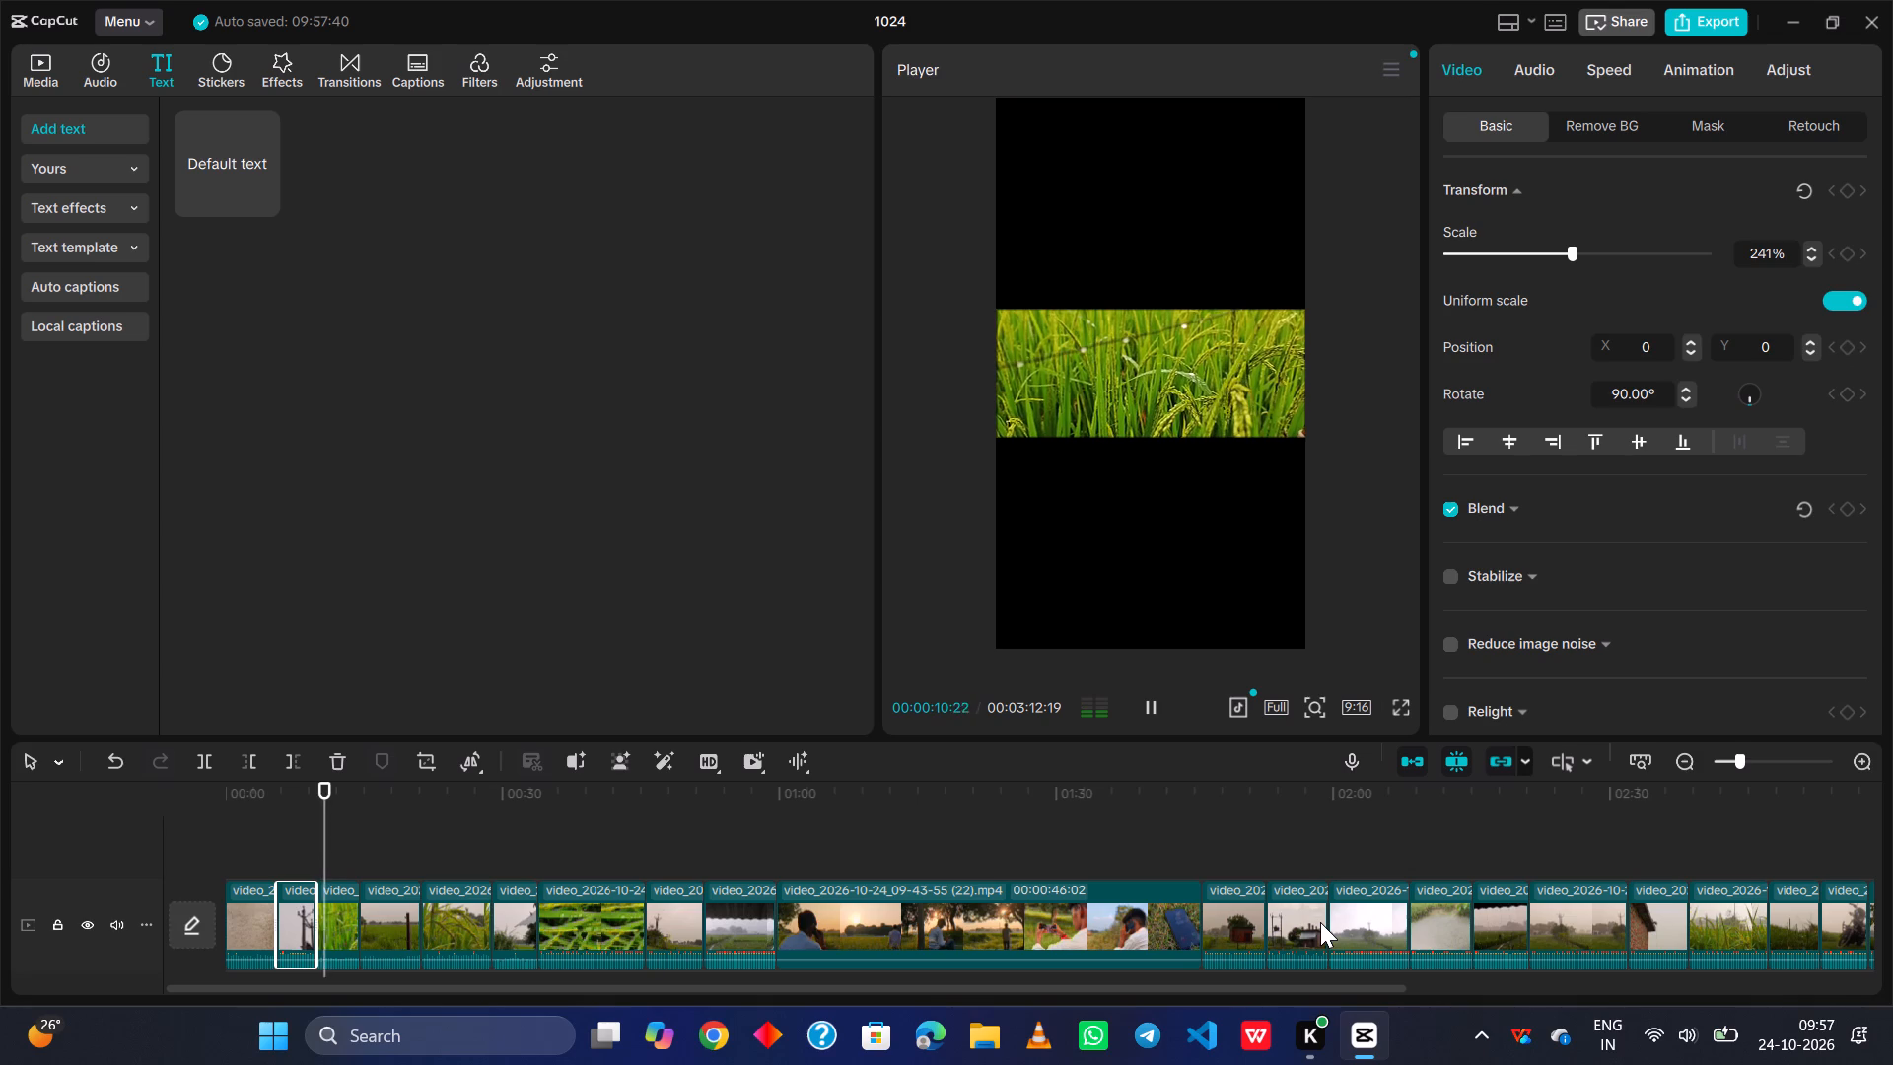
{"action": "key", "text": "space"}
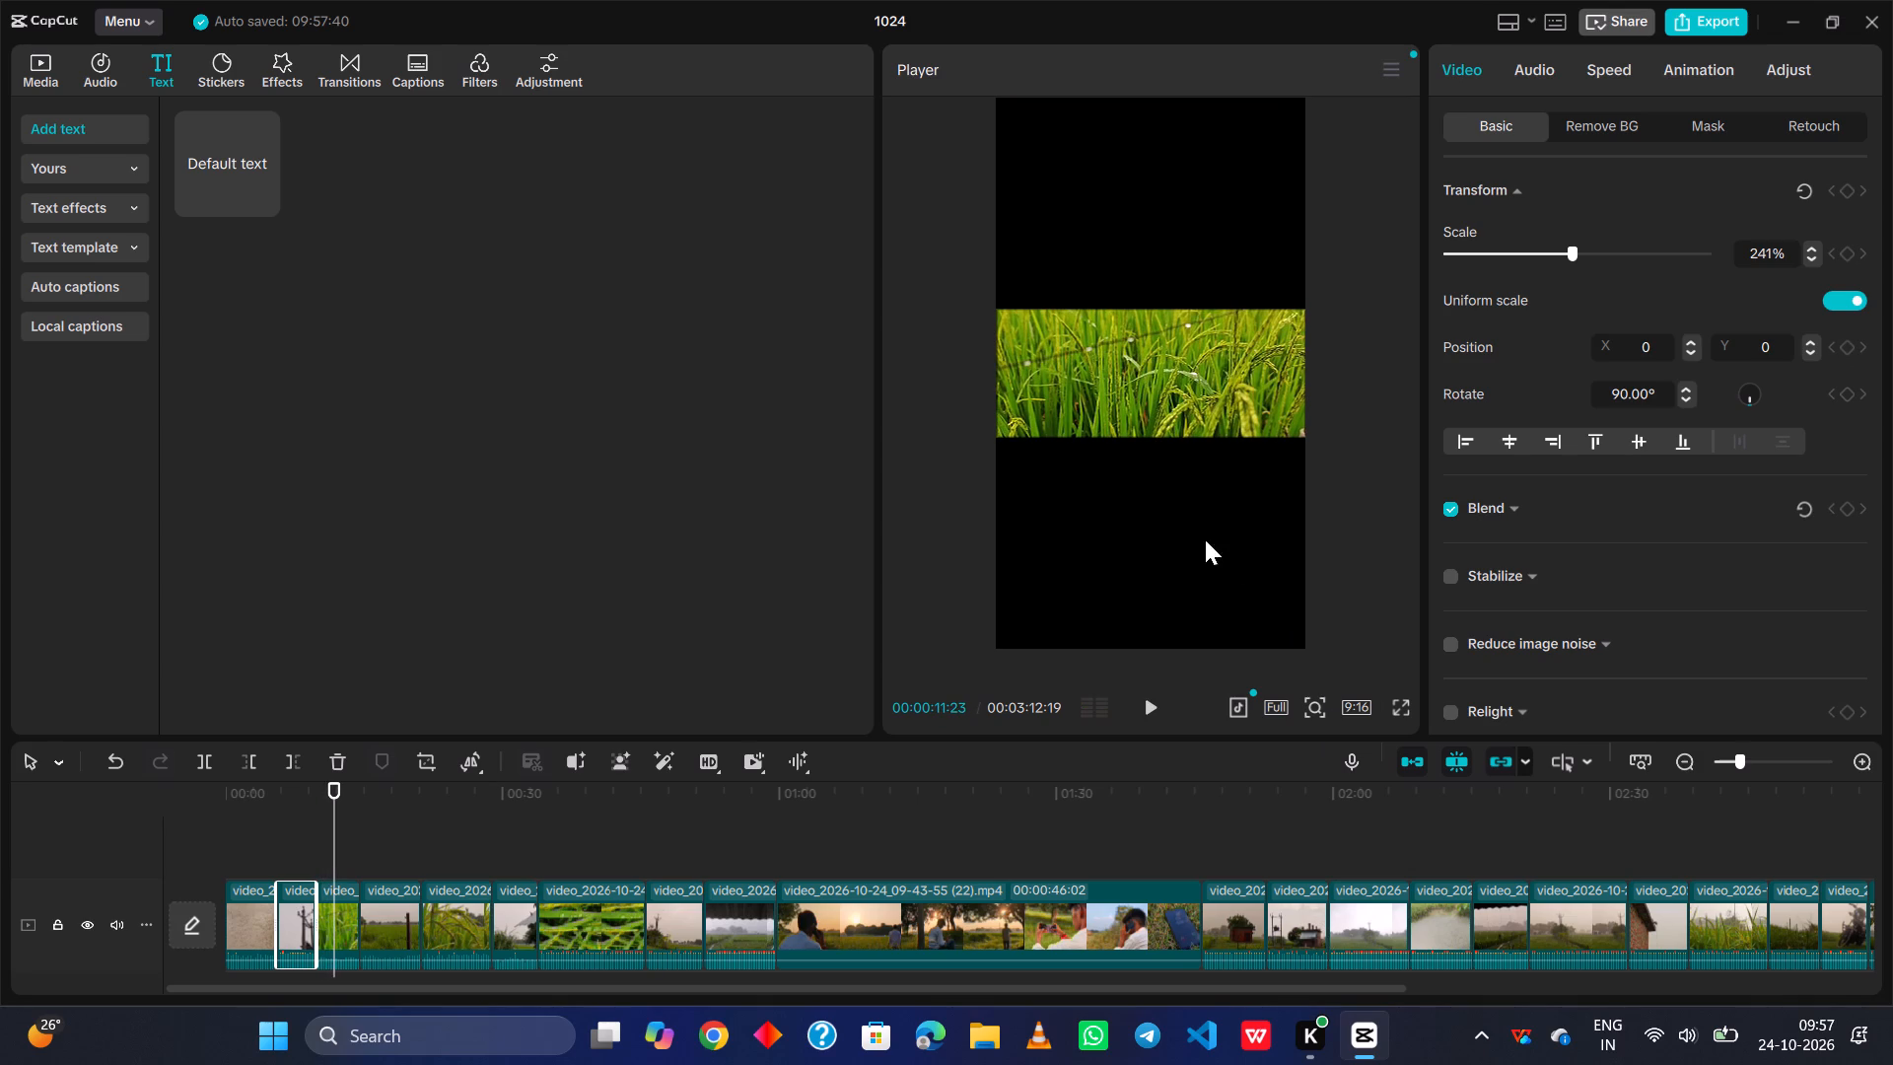
{"action": "left_click", "coordinate": [1157, 320]}
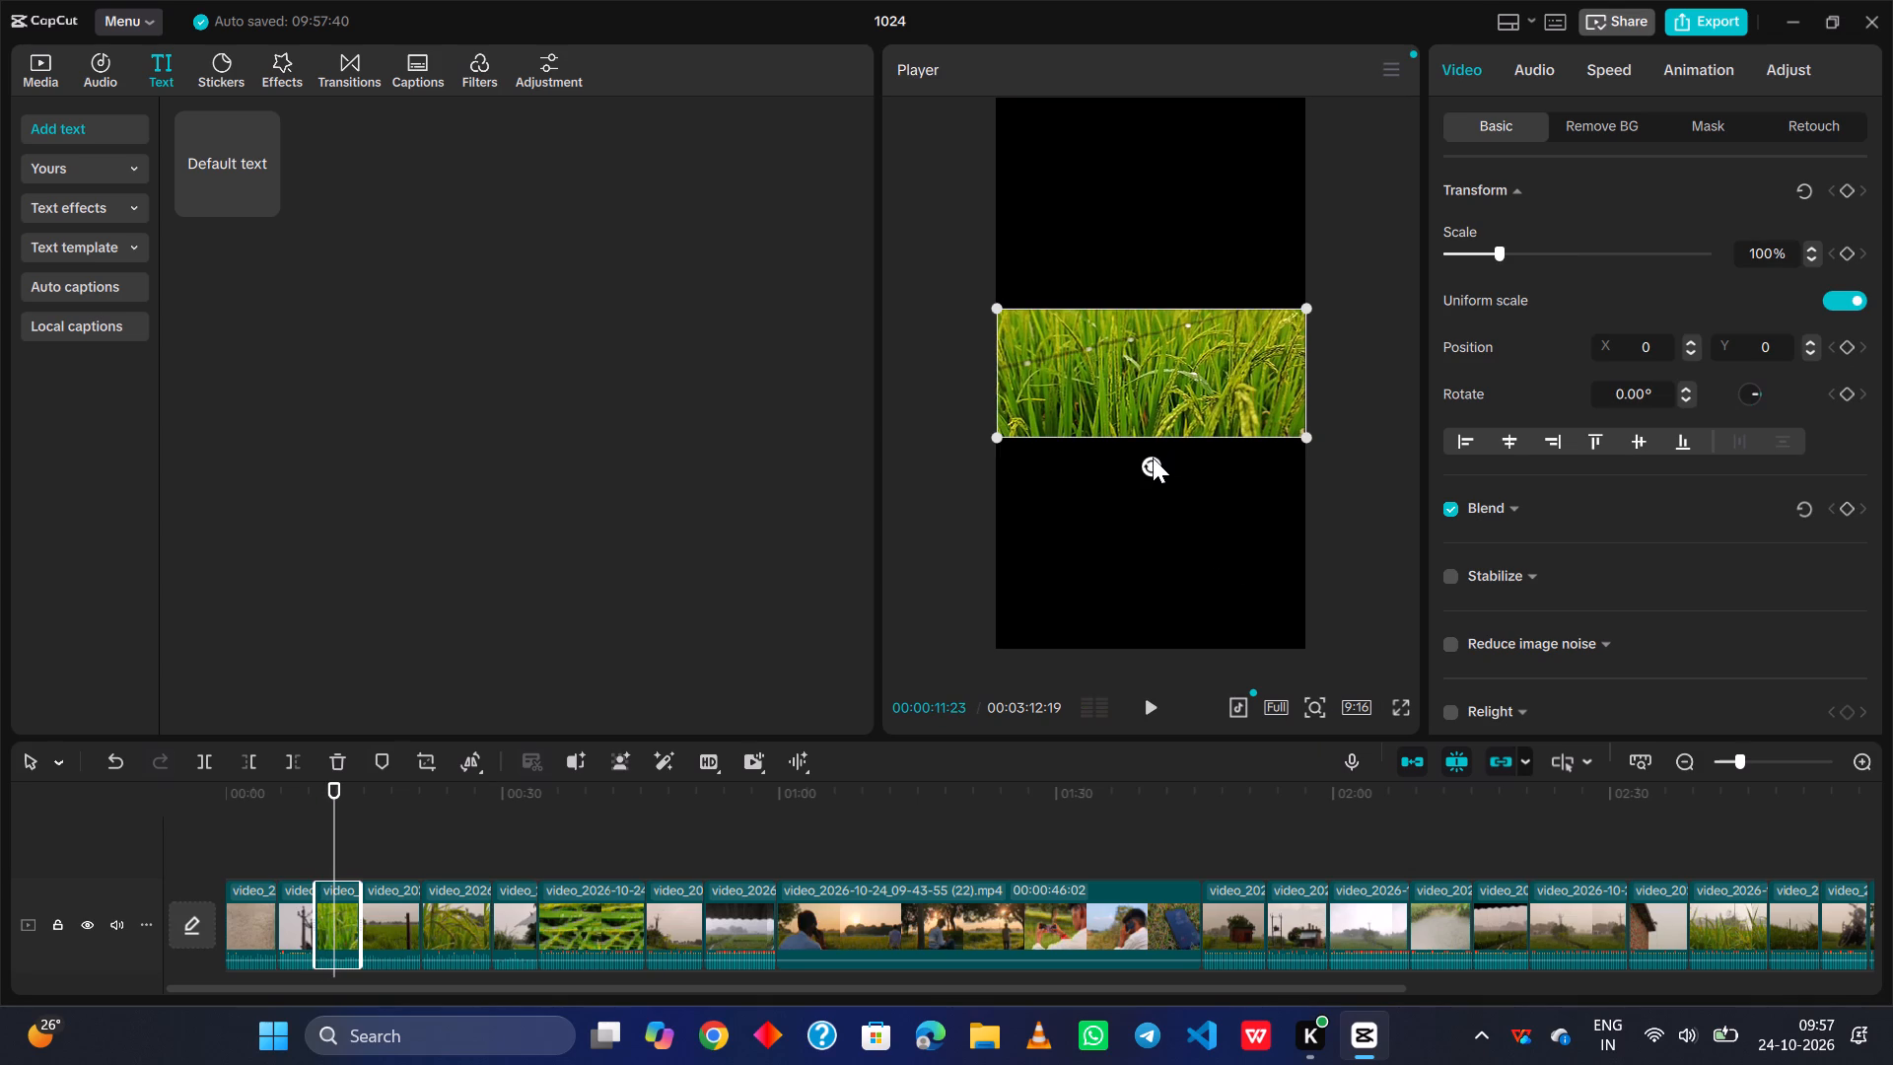
{"action": "left_click_drag", "start_coordinate": [1152, 461], "coordinate": [994, 389]}
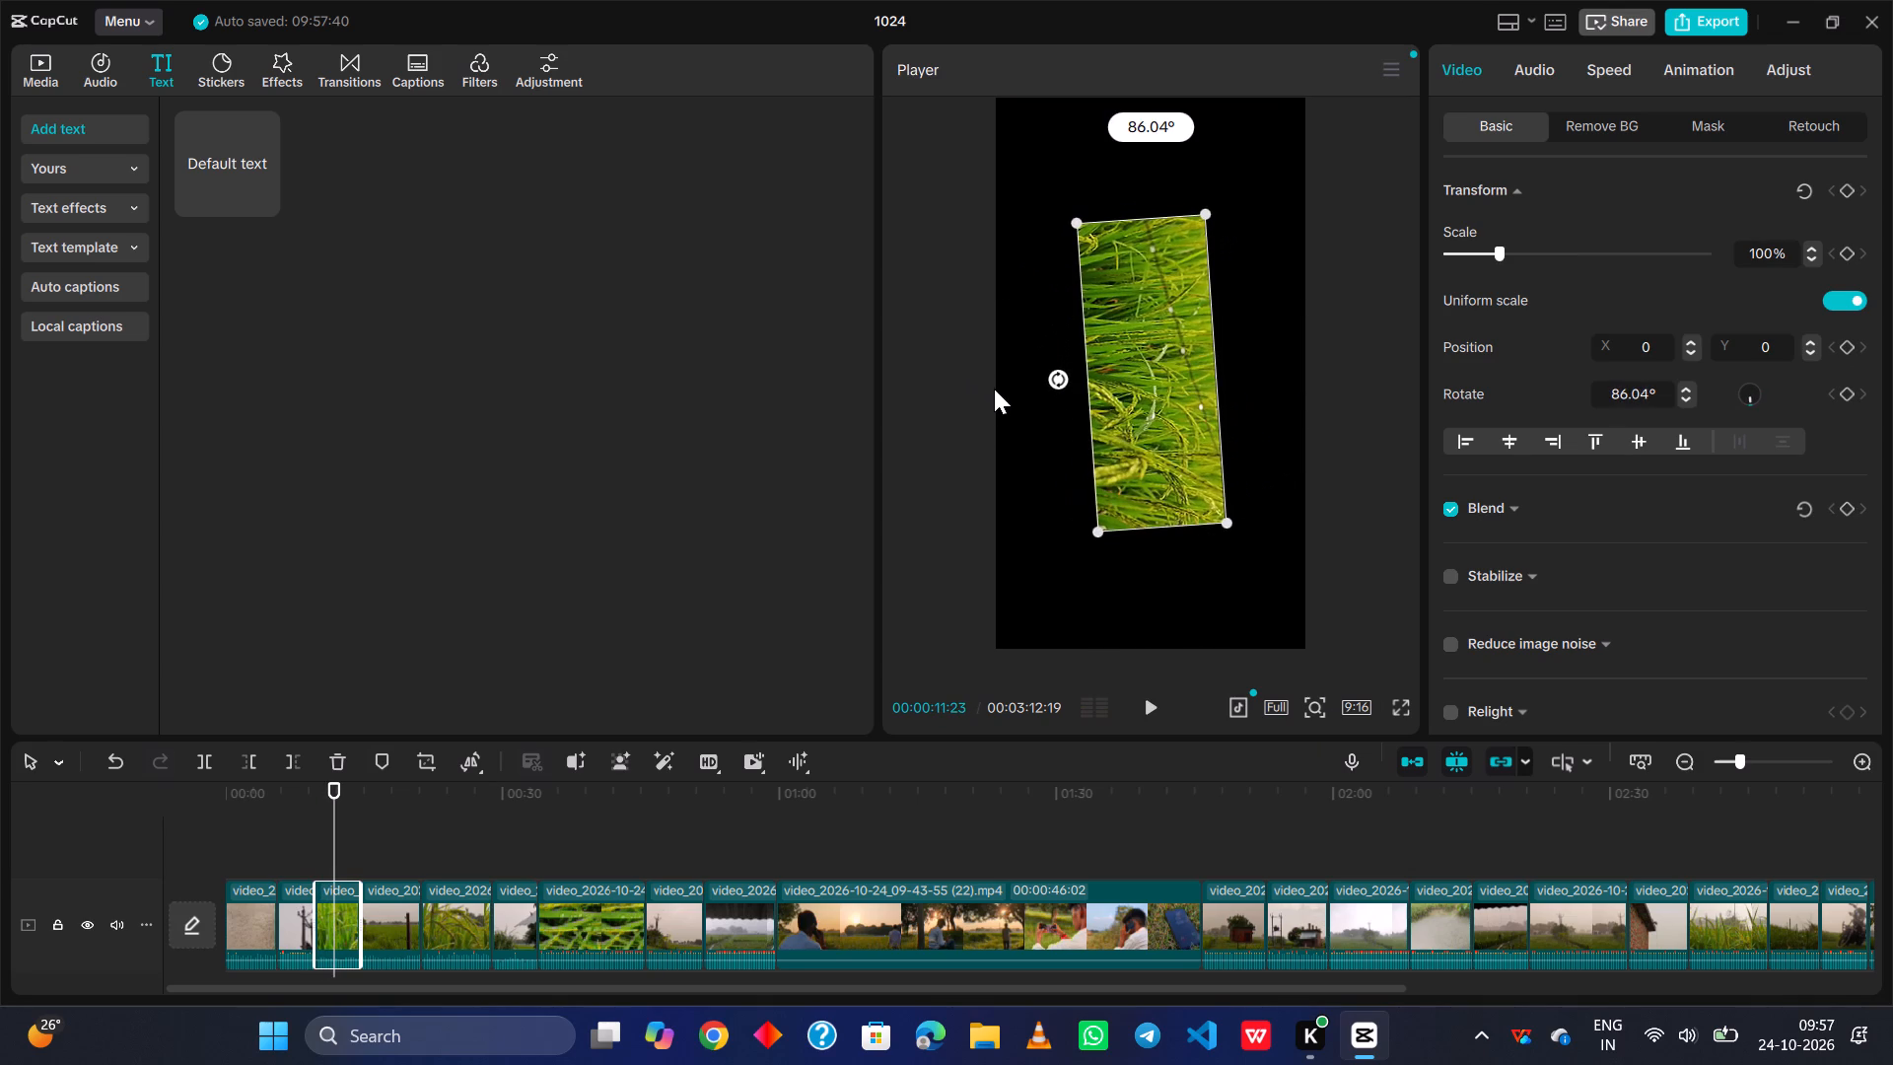
{"action": "left_click_drag", "start_coordinate": [994, 389], "coordinate": [987, 384]}
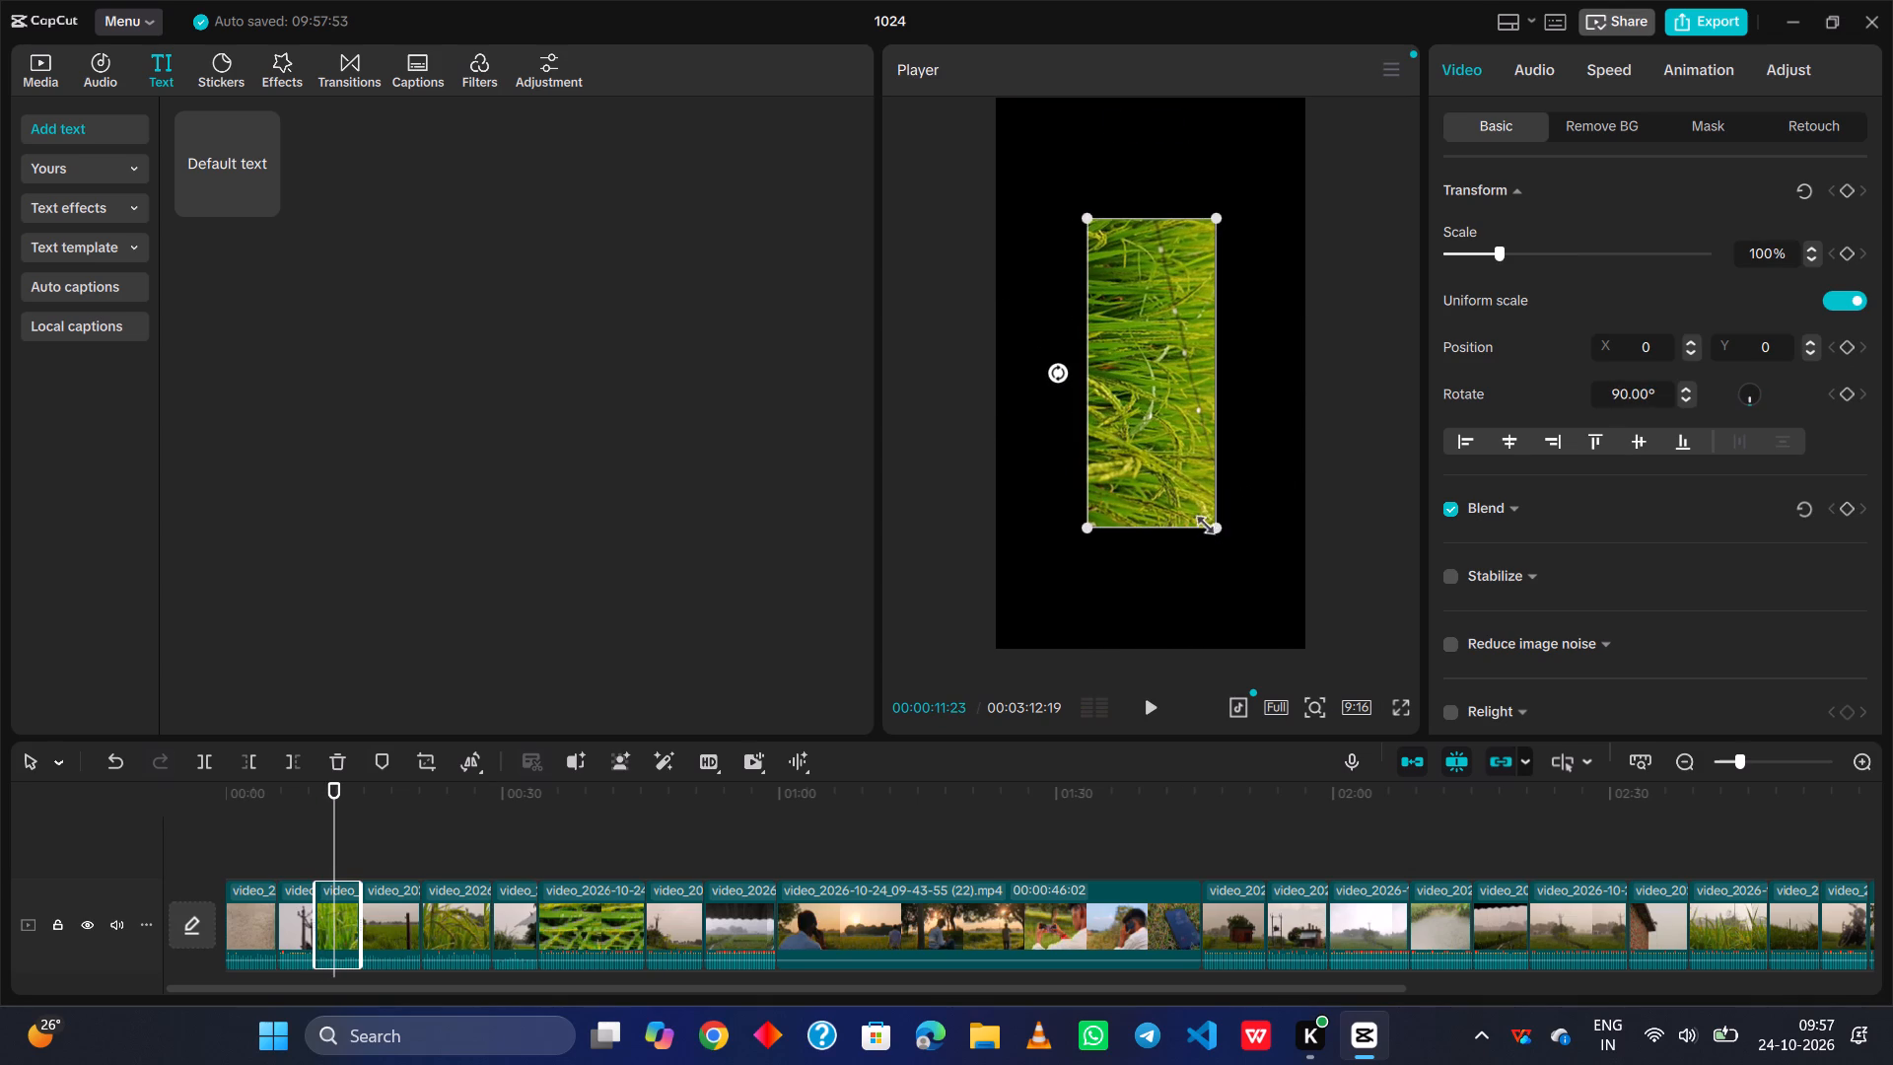
{"action": "left_click_drag", "start_coordinate": [1218, 524], "coordinate": [1378, 685]}
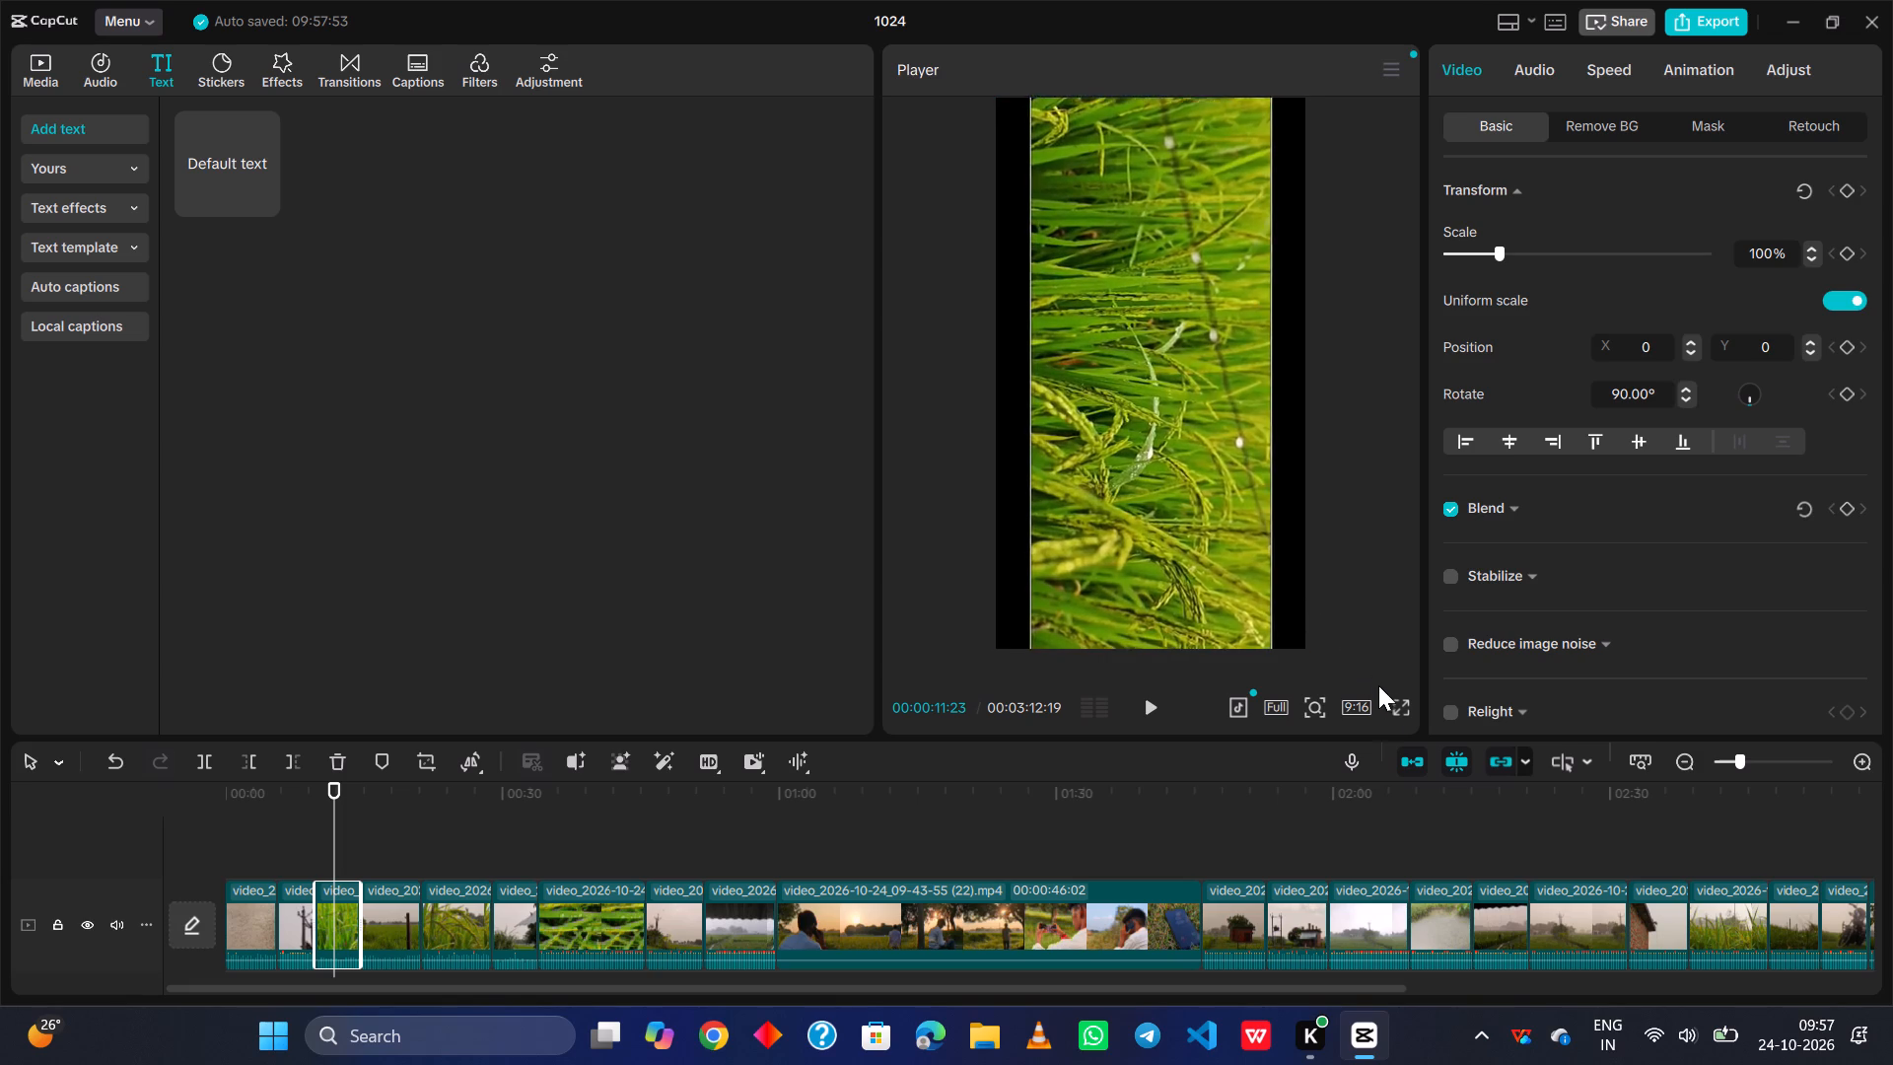
{"action": "left_click_drag", "start_coordinate": [1378, 685], "coordinate": [1355, 894]}
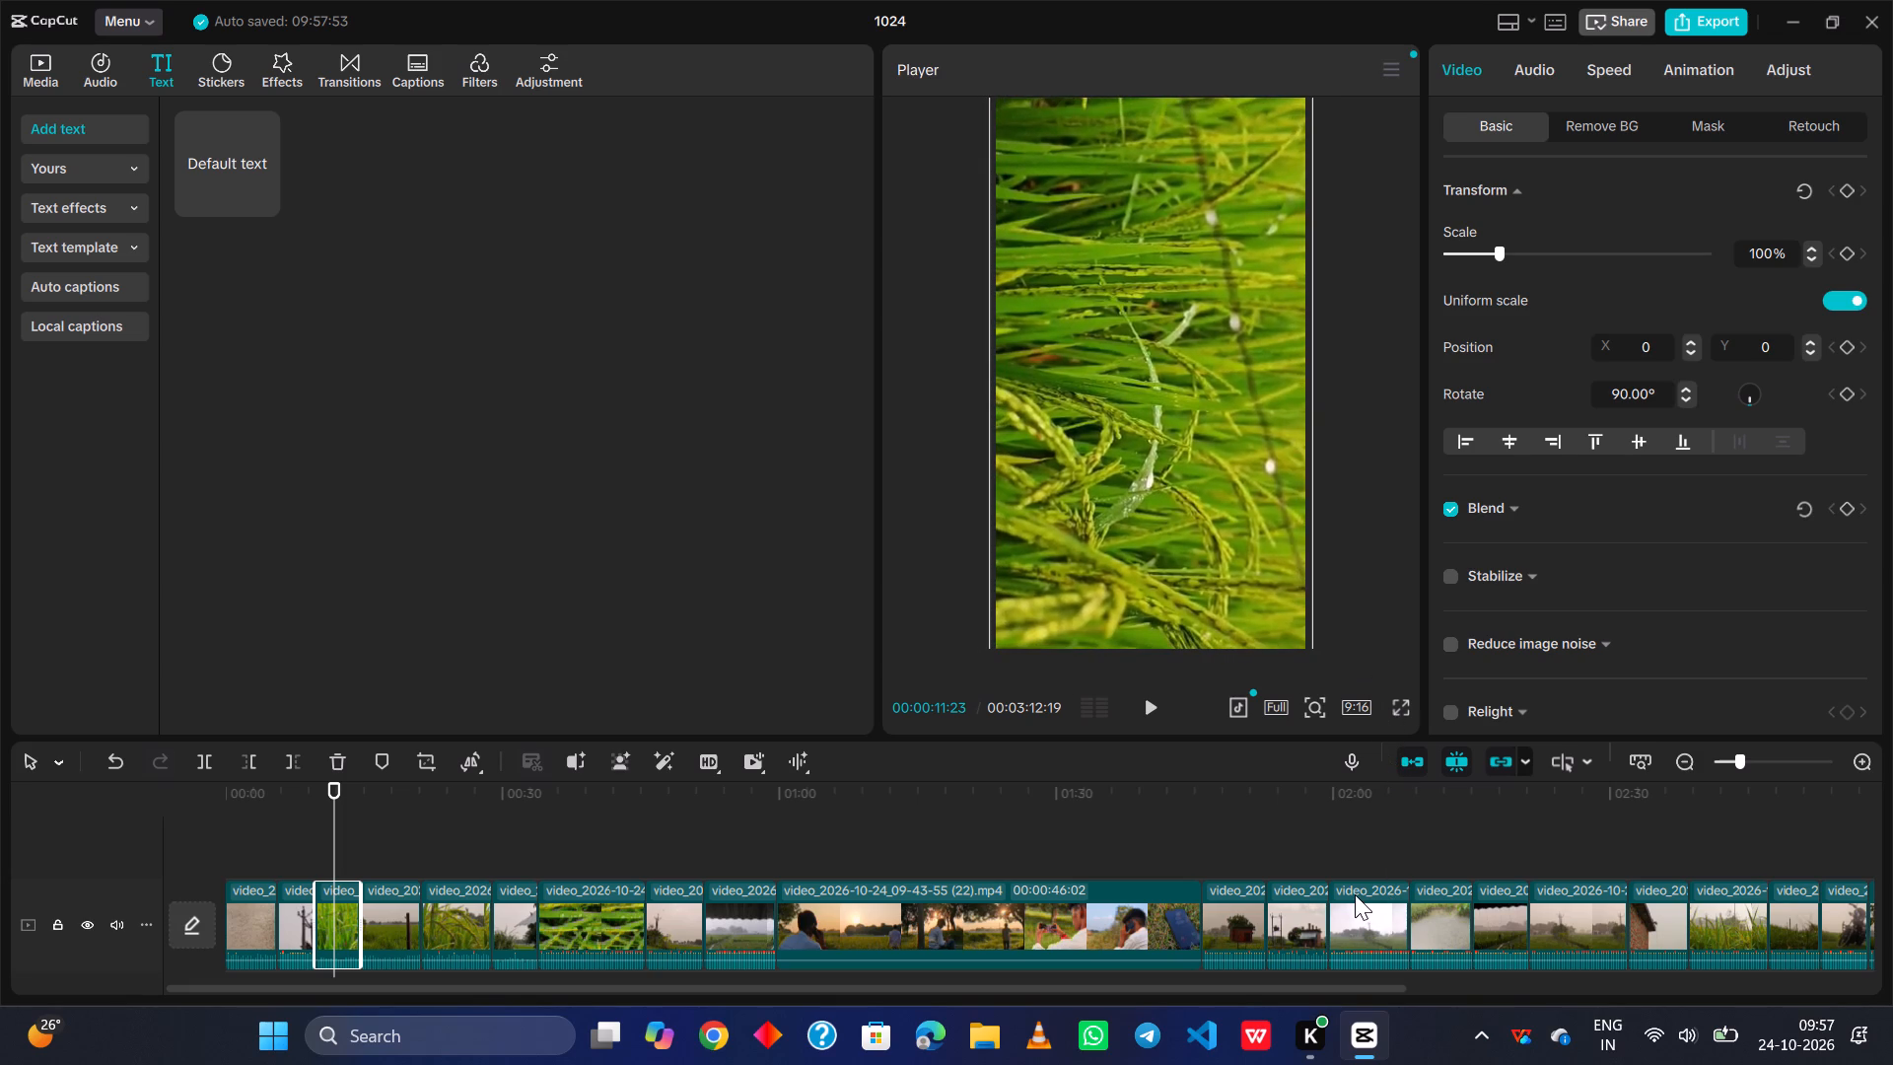
{"action": "left_click_drag", "start_coordinate": [1355, 894], "coordinate": [1350, 889]}
Rotate the fourth clip, the field with the fence post, to 90° and scale it to 241% to fill the frame.
{"action": "key", "text": "space"}
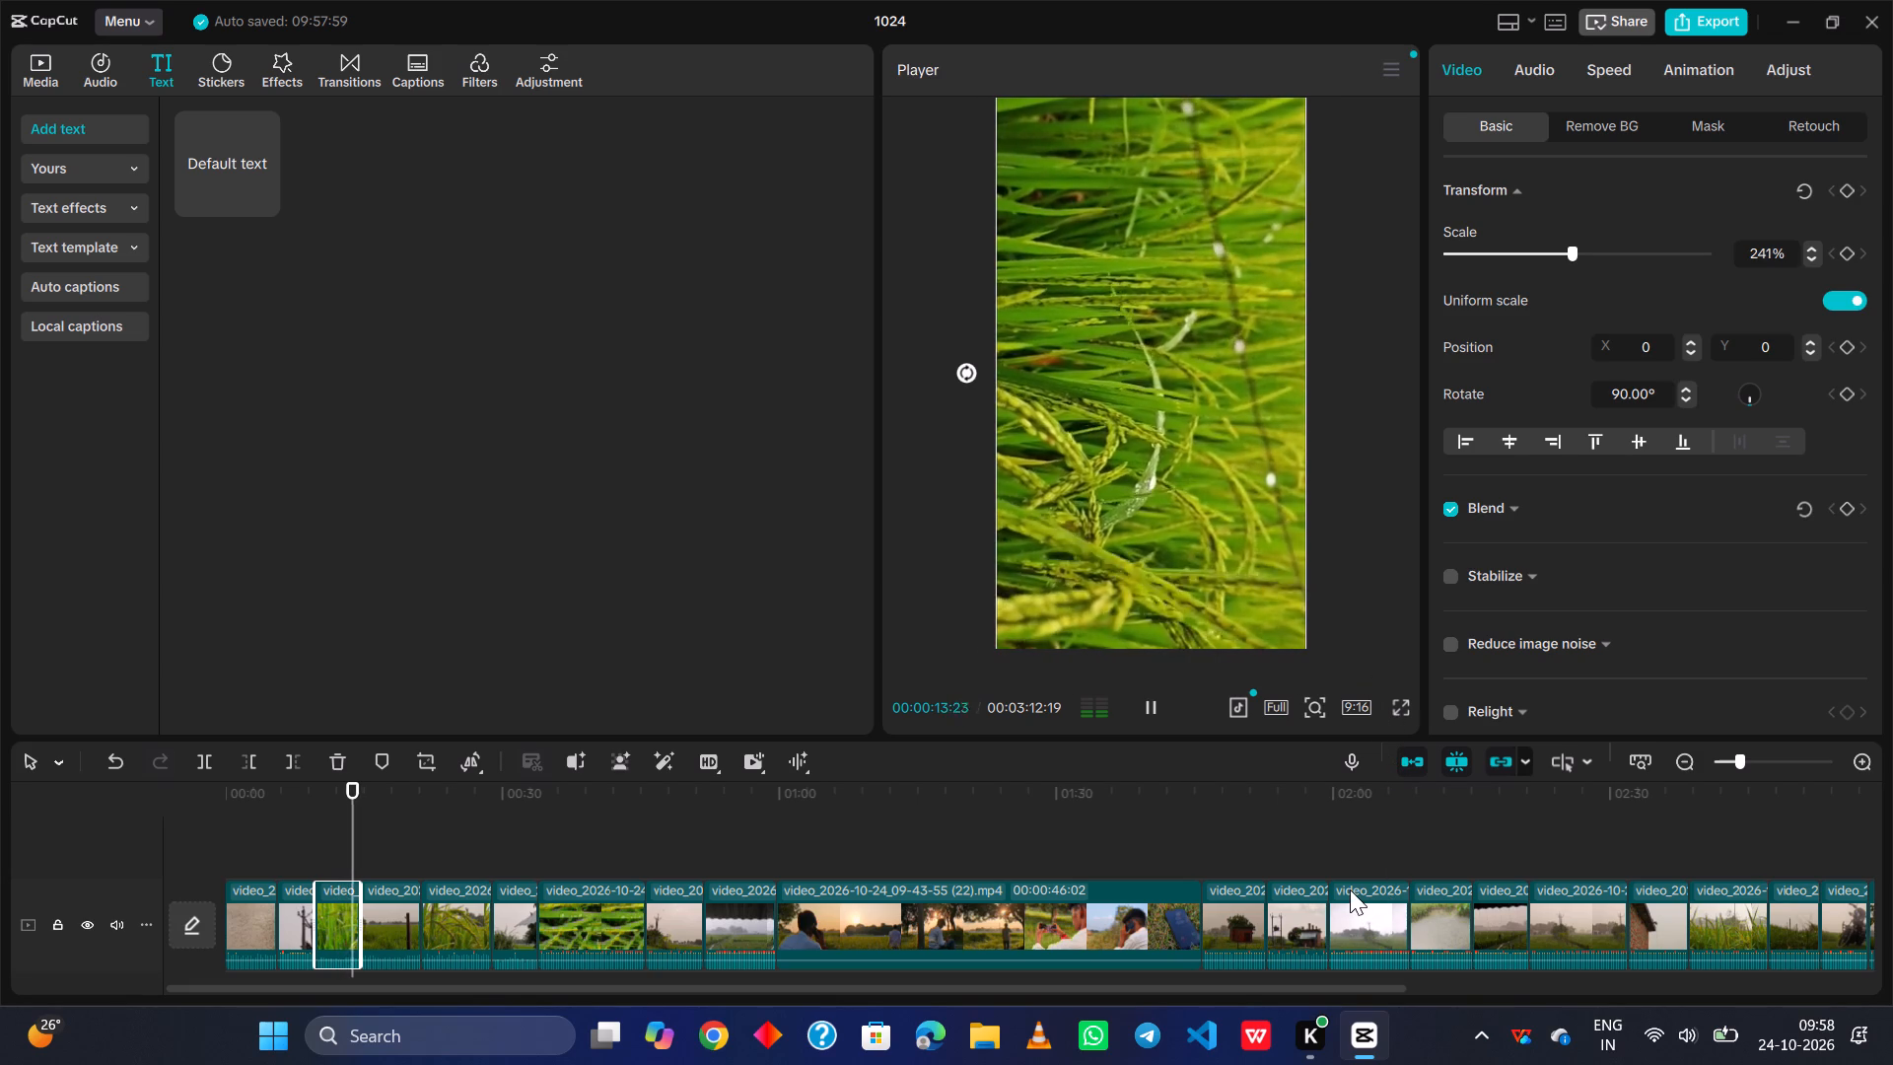
{"action": "key", "text": "space"}
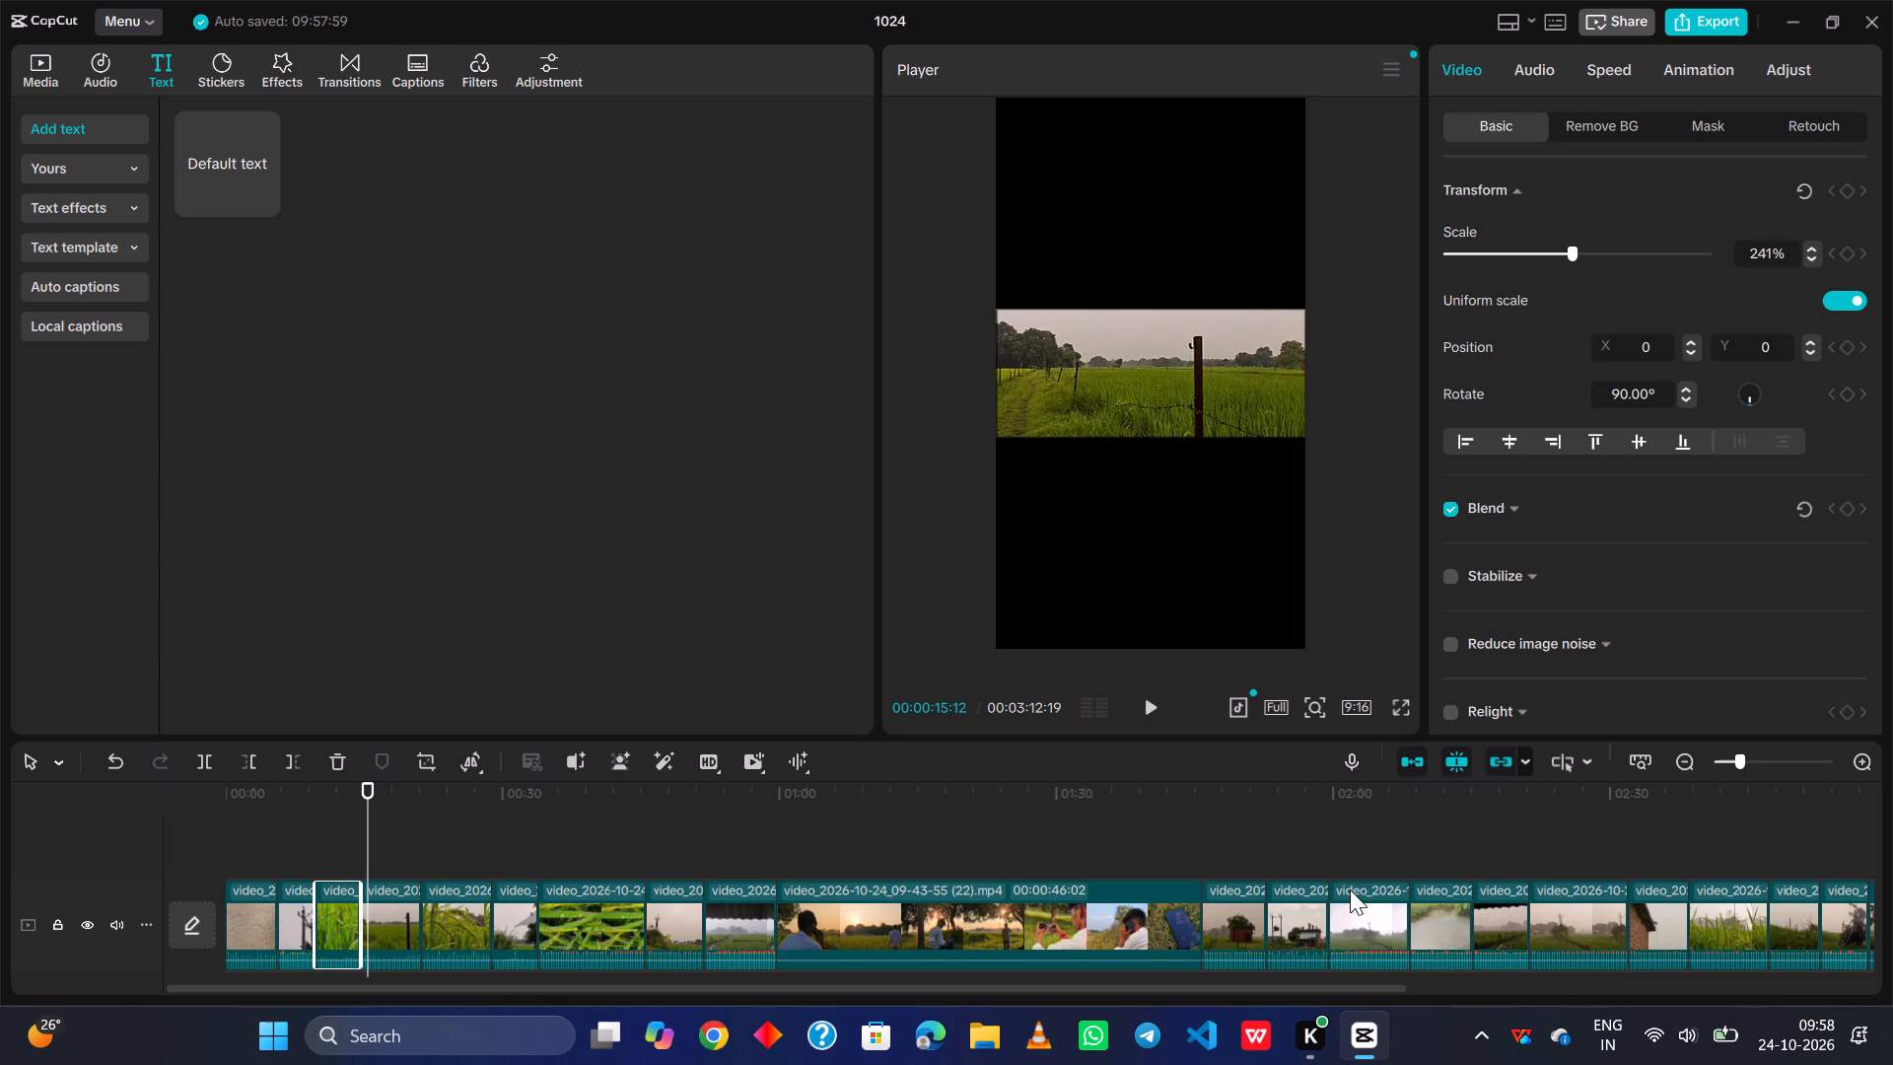
{"action": "left_click", "coordinate": [1179, 354]}
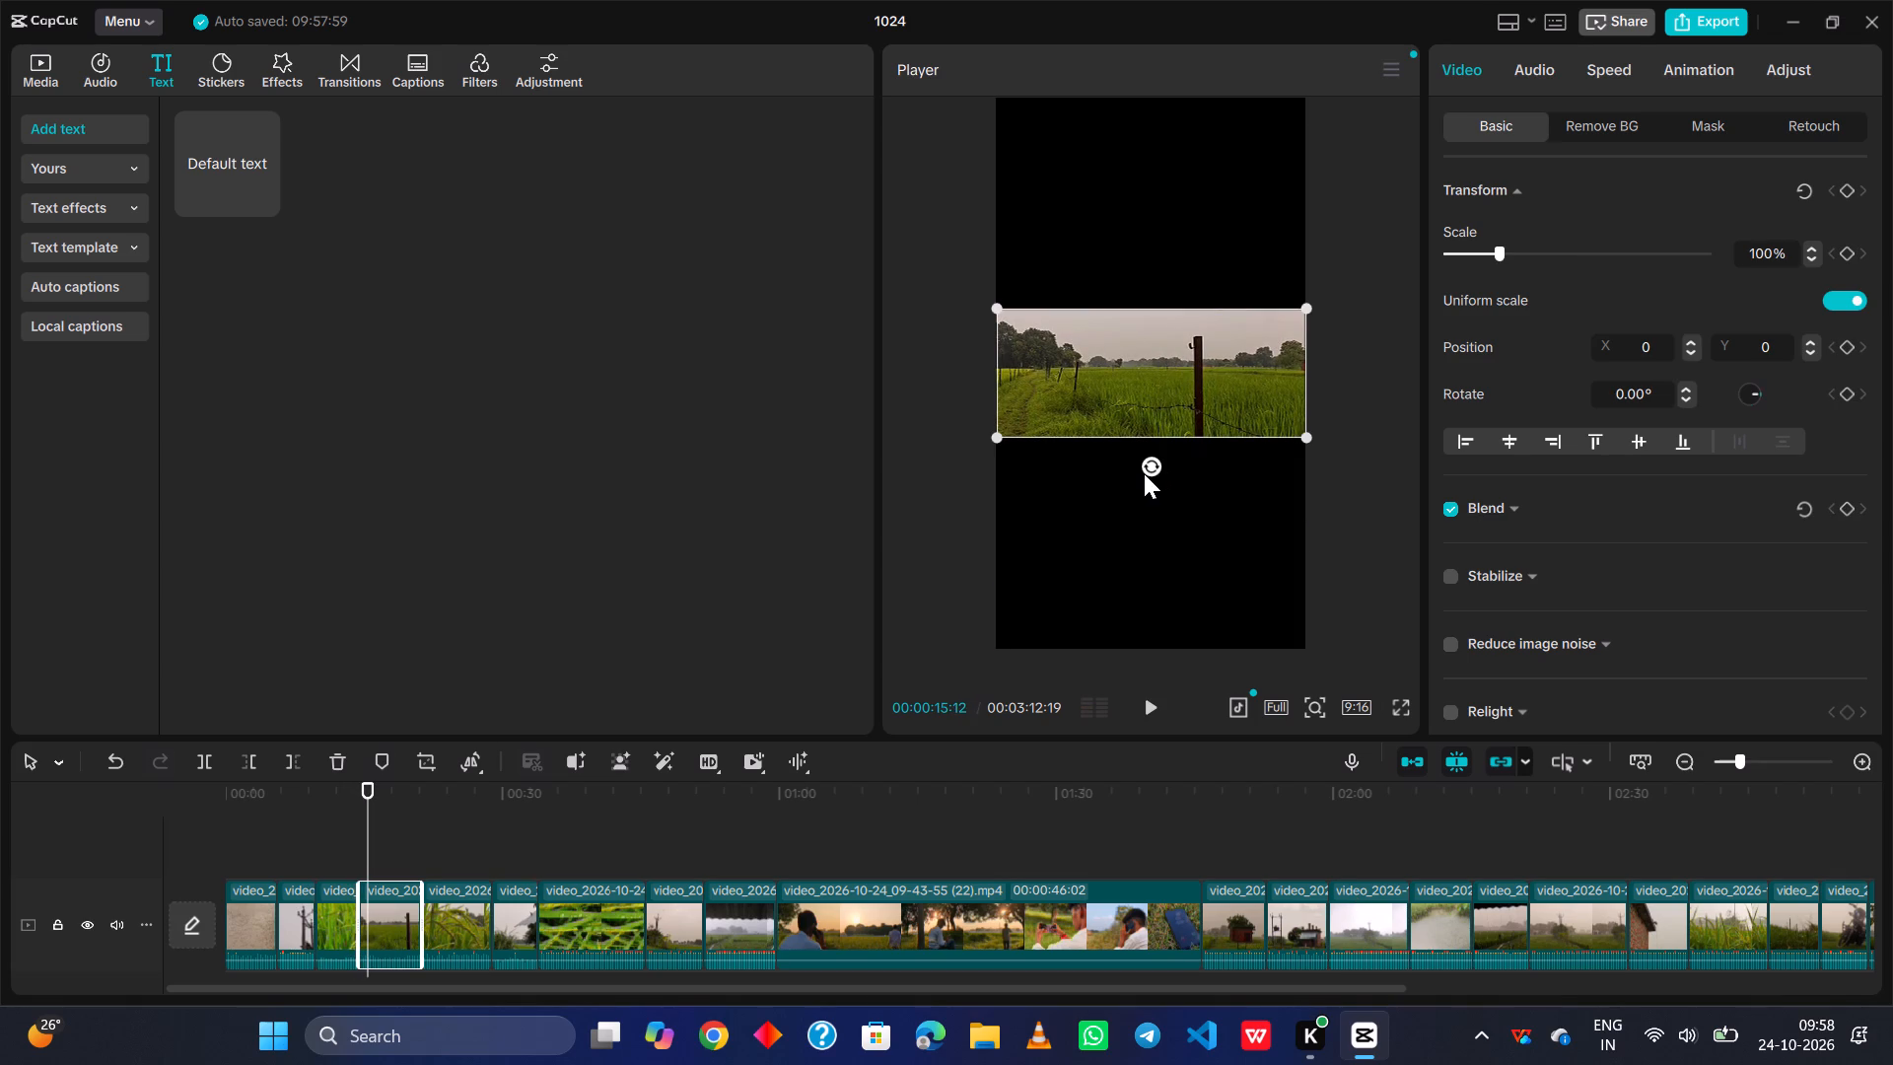
{"action": "left_click_drag", "start_coordinate": [1147, 472], "coordinate": [965, 390]}
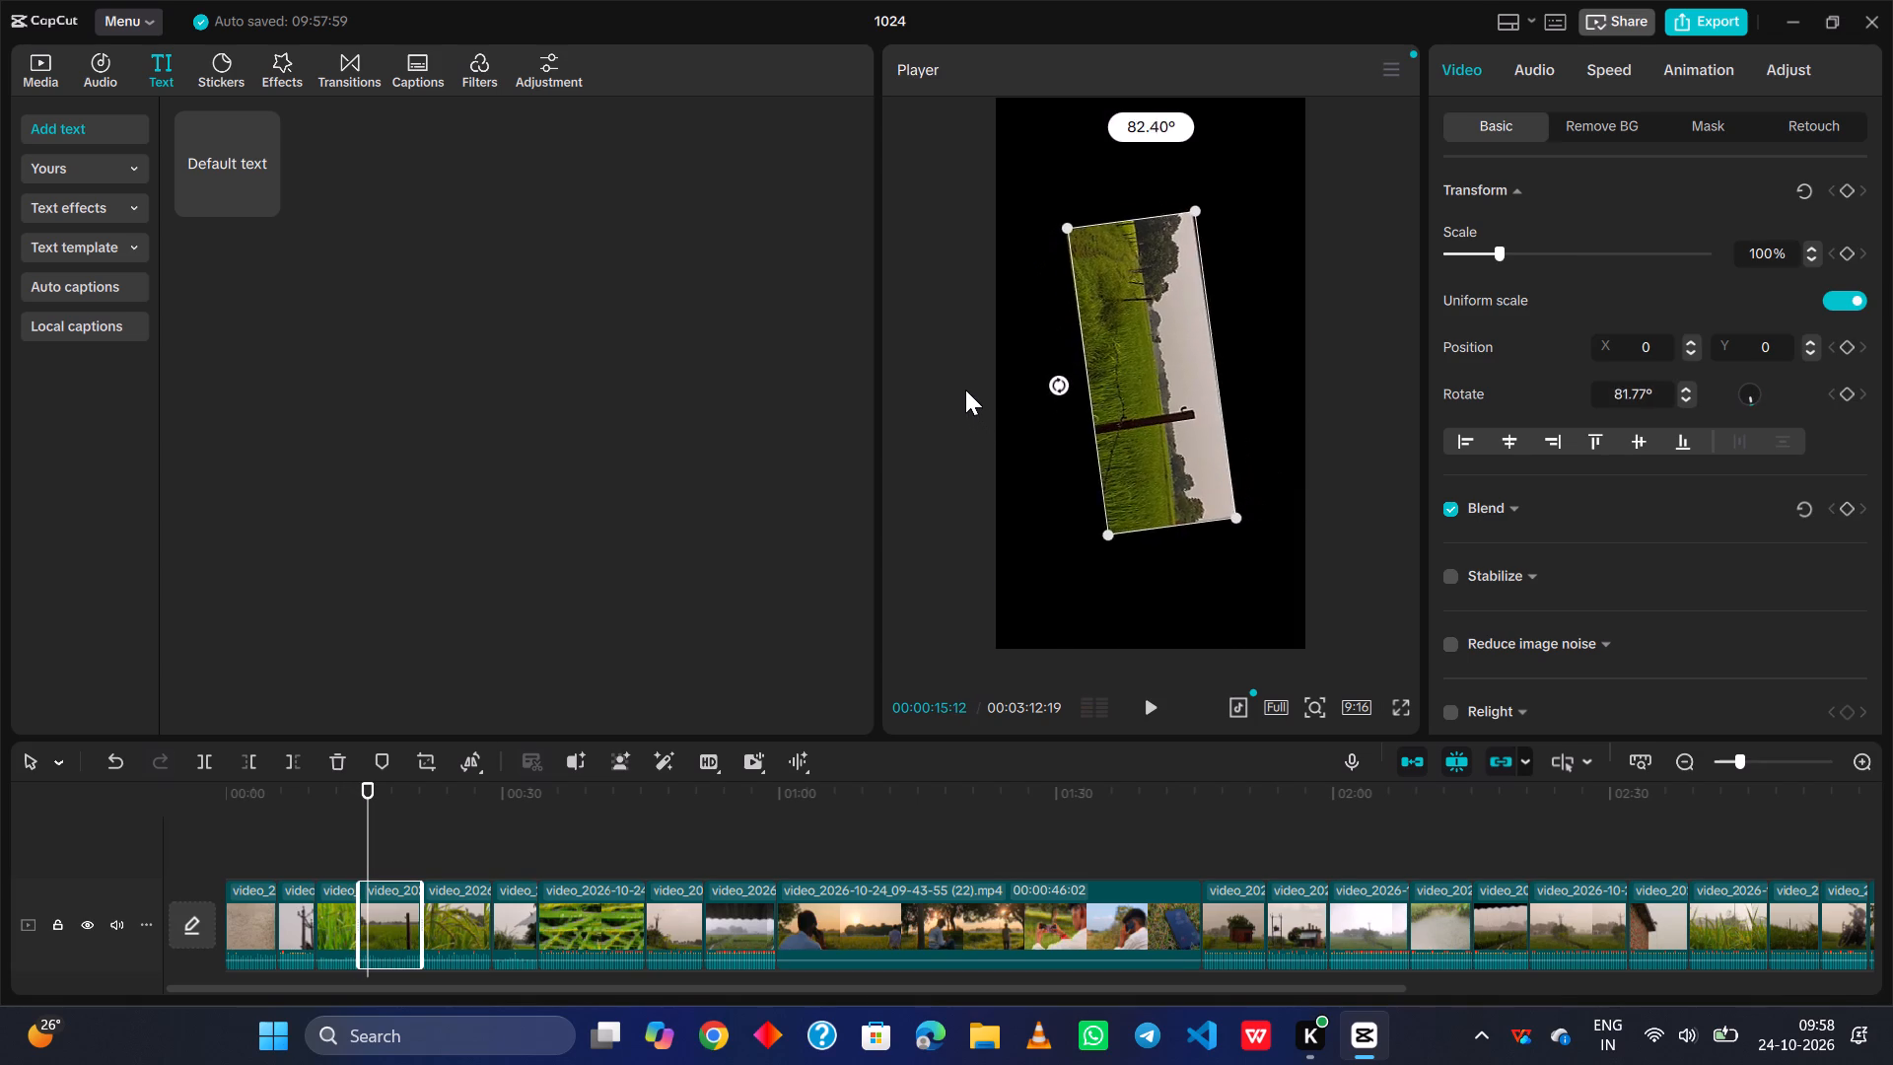
{"action": "left_click_drag", "start_coordinate": [965, 390], "coordinate": [1005, 363]}
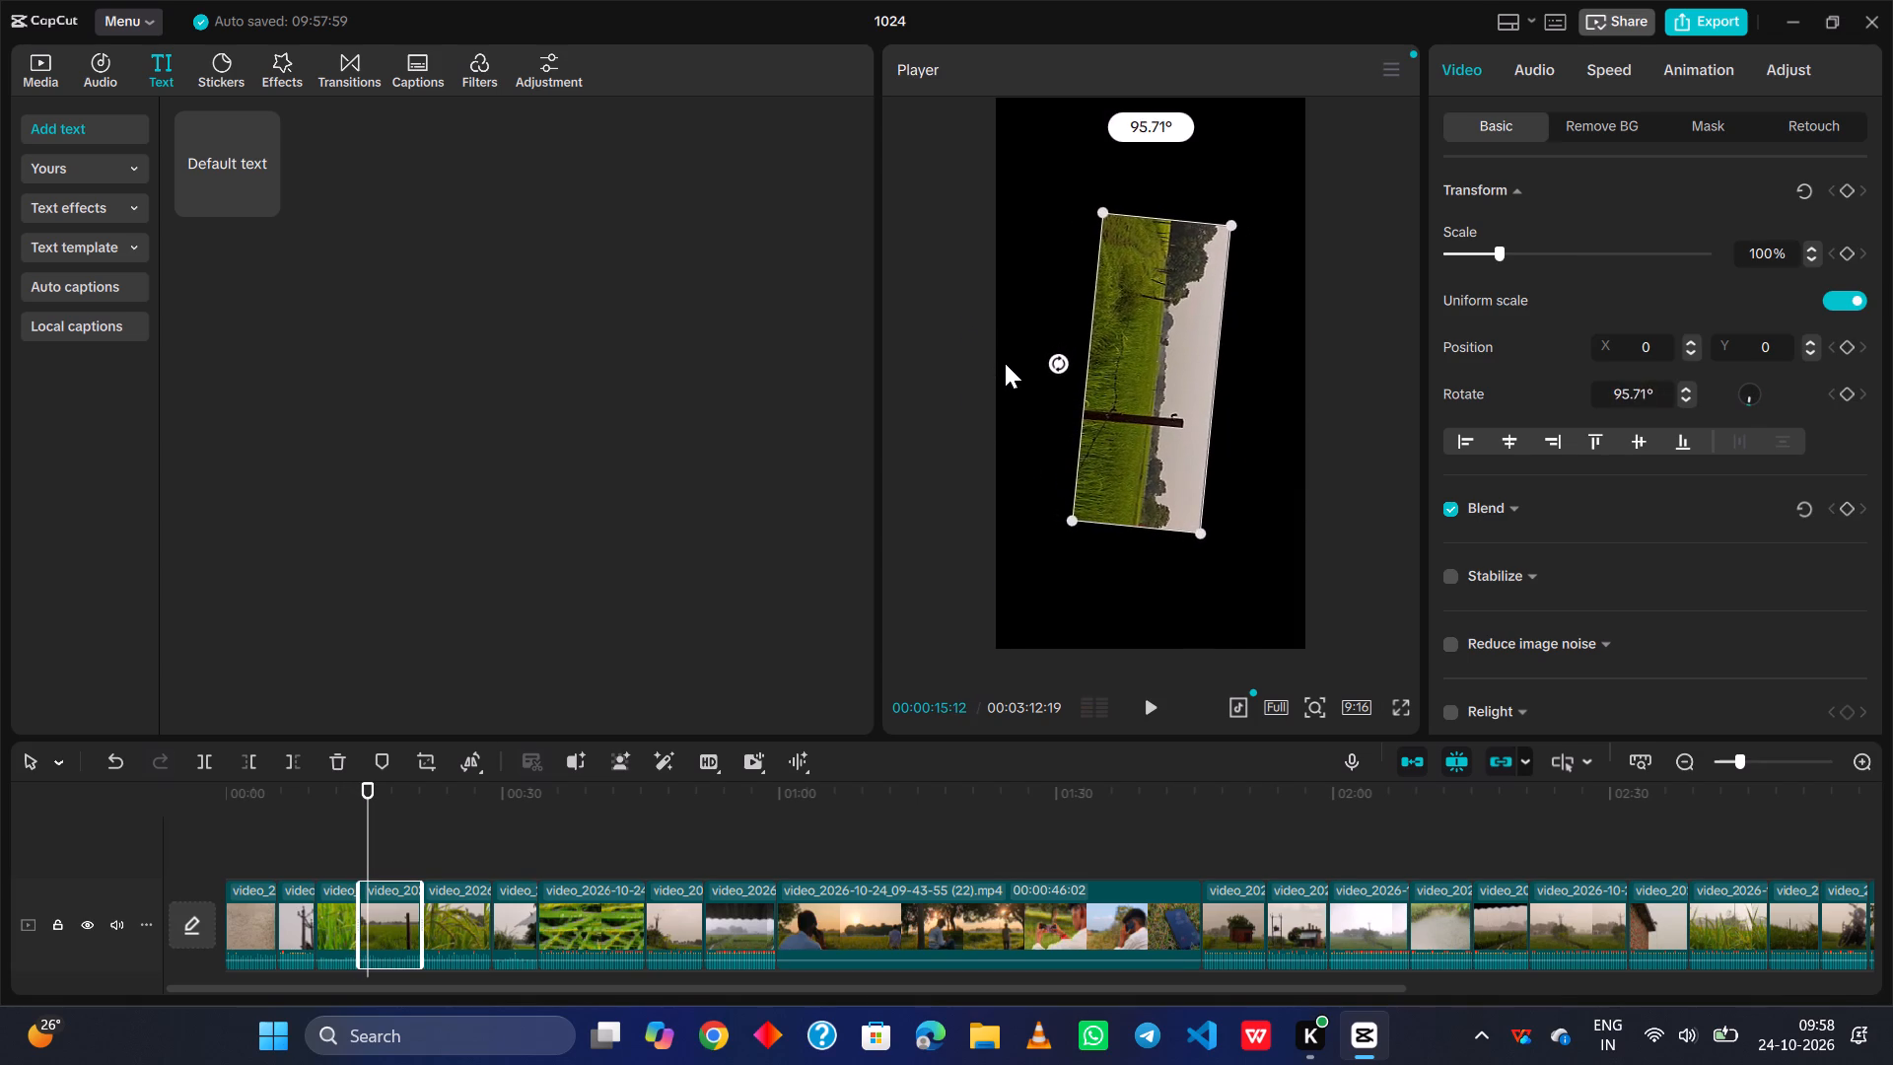
{"action": "left_click_drag", "start_coordinate": [1005, 363], "coordinate": [1013, 371]}
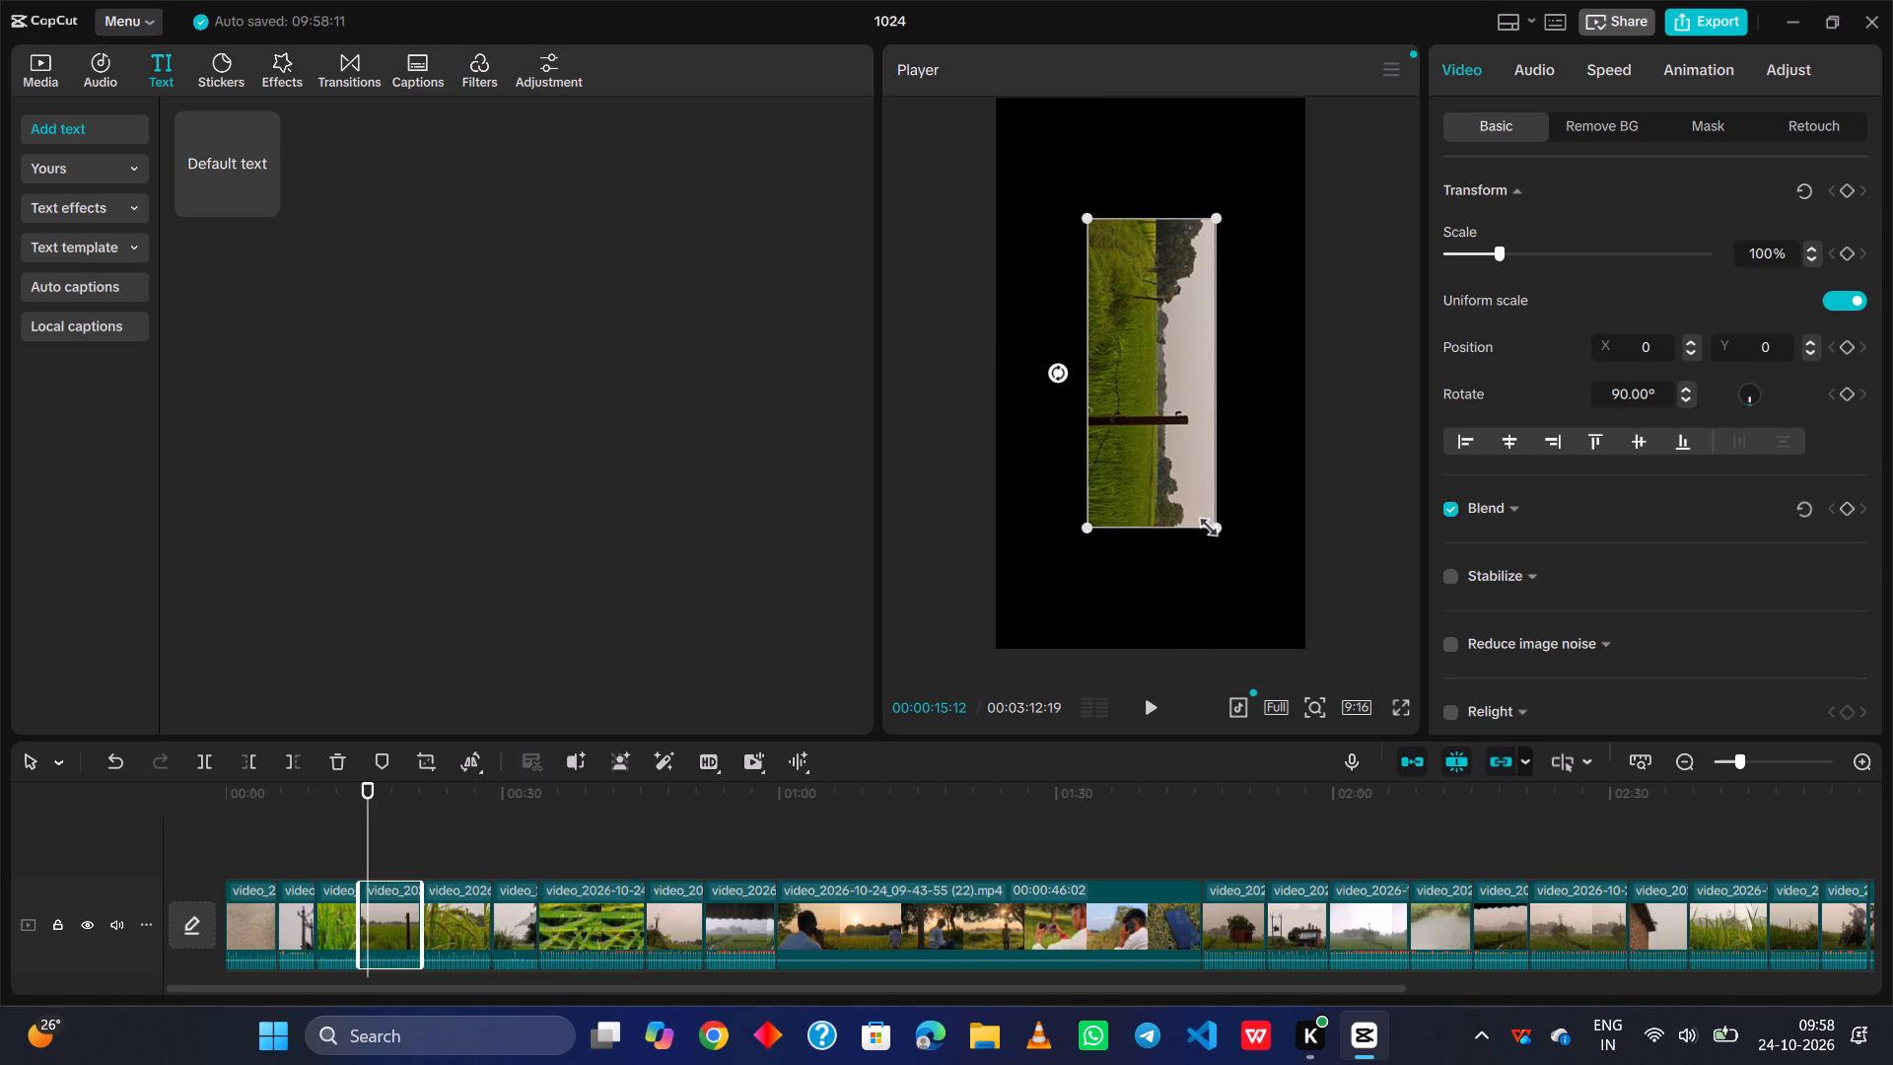
{"action": "left_click_drag", "start_coordinate": [1213, 524], "coordinate": [1398, 757]}
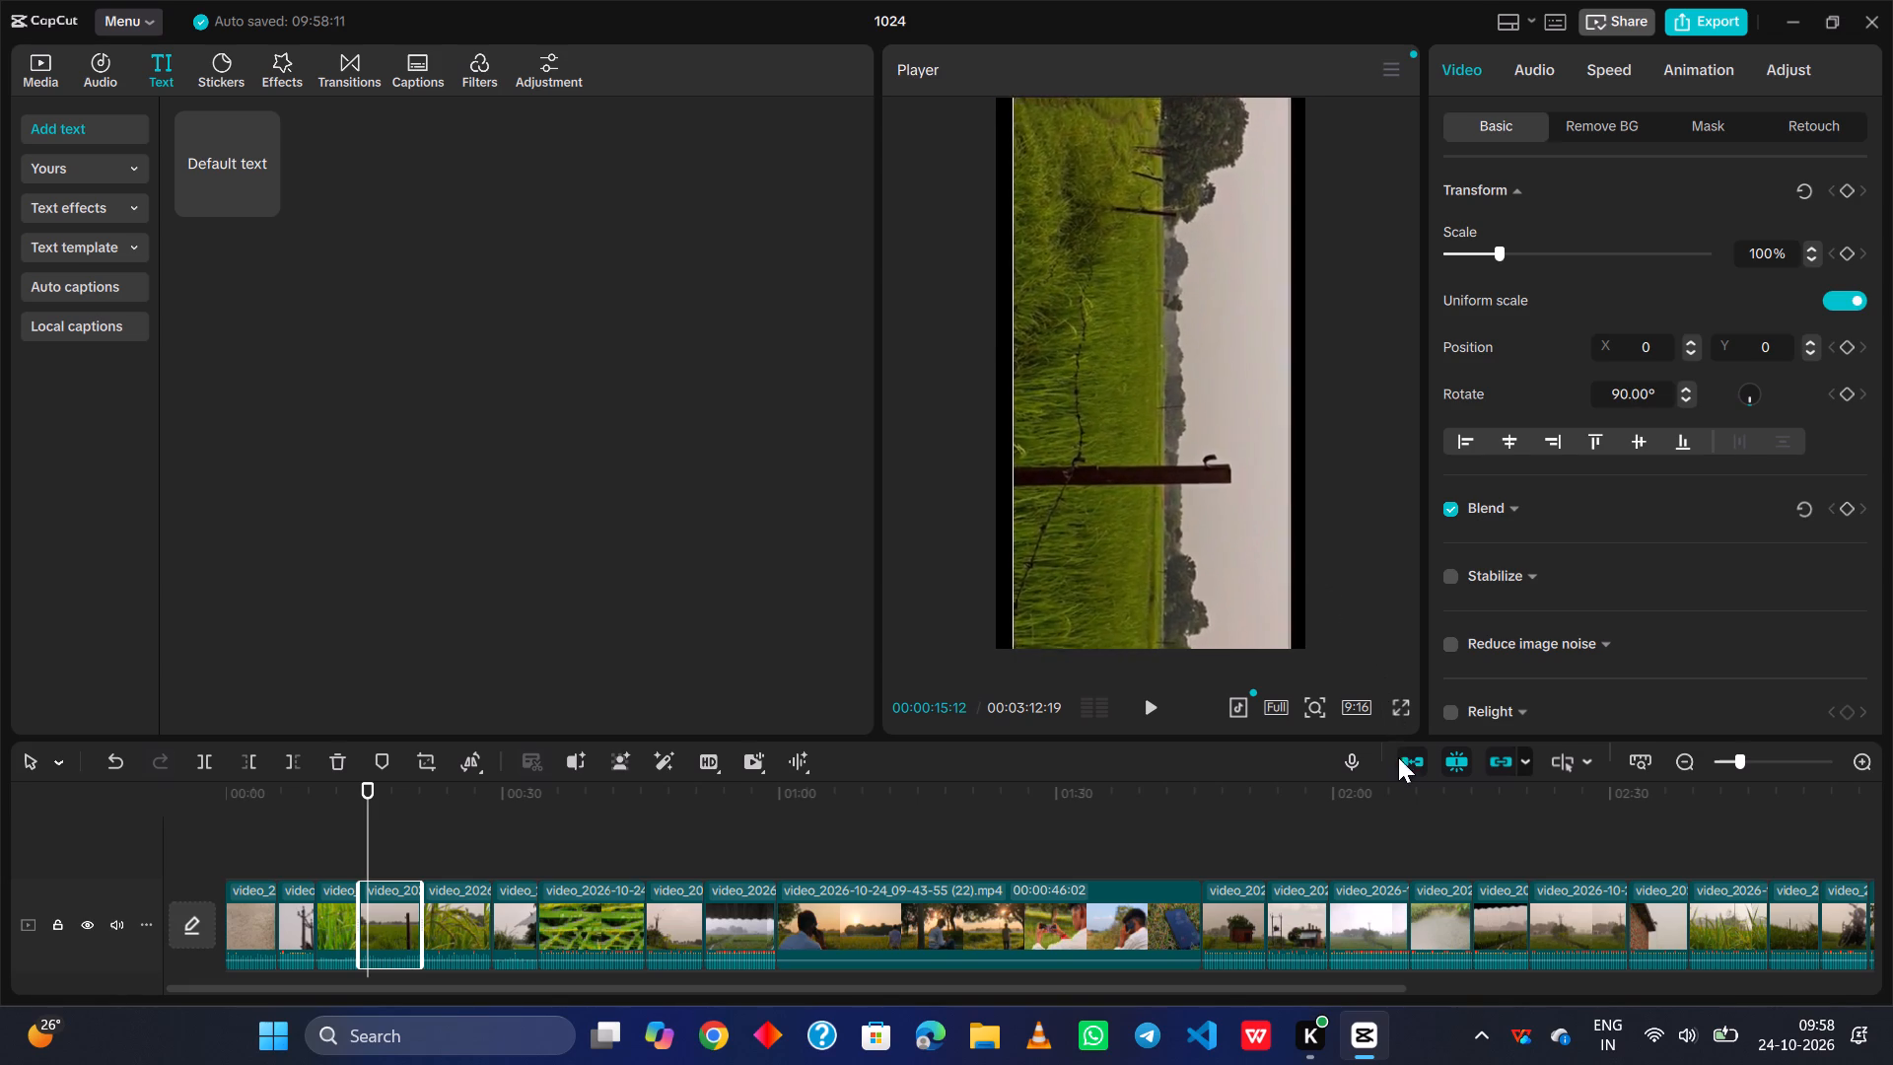
{"action": "left_click_drag", "start_coordinate": [1398, 757], "coordinate": [1305, 921]}
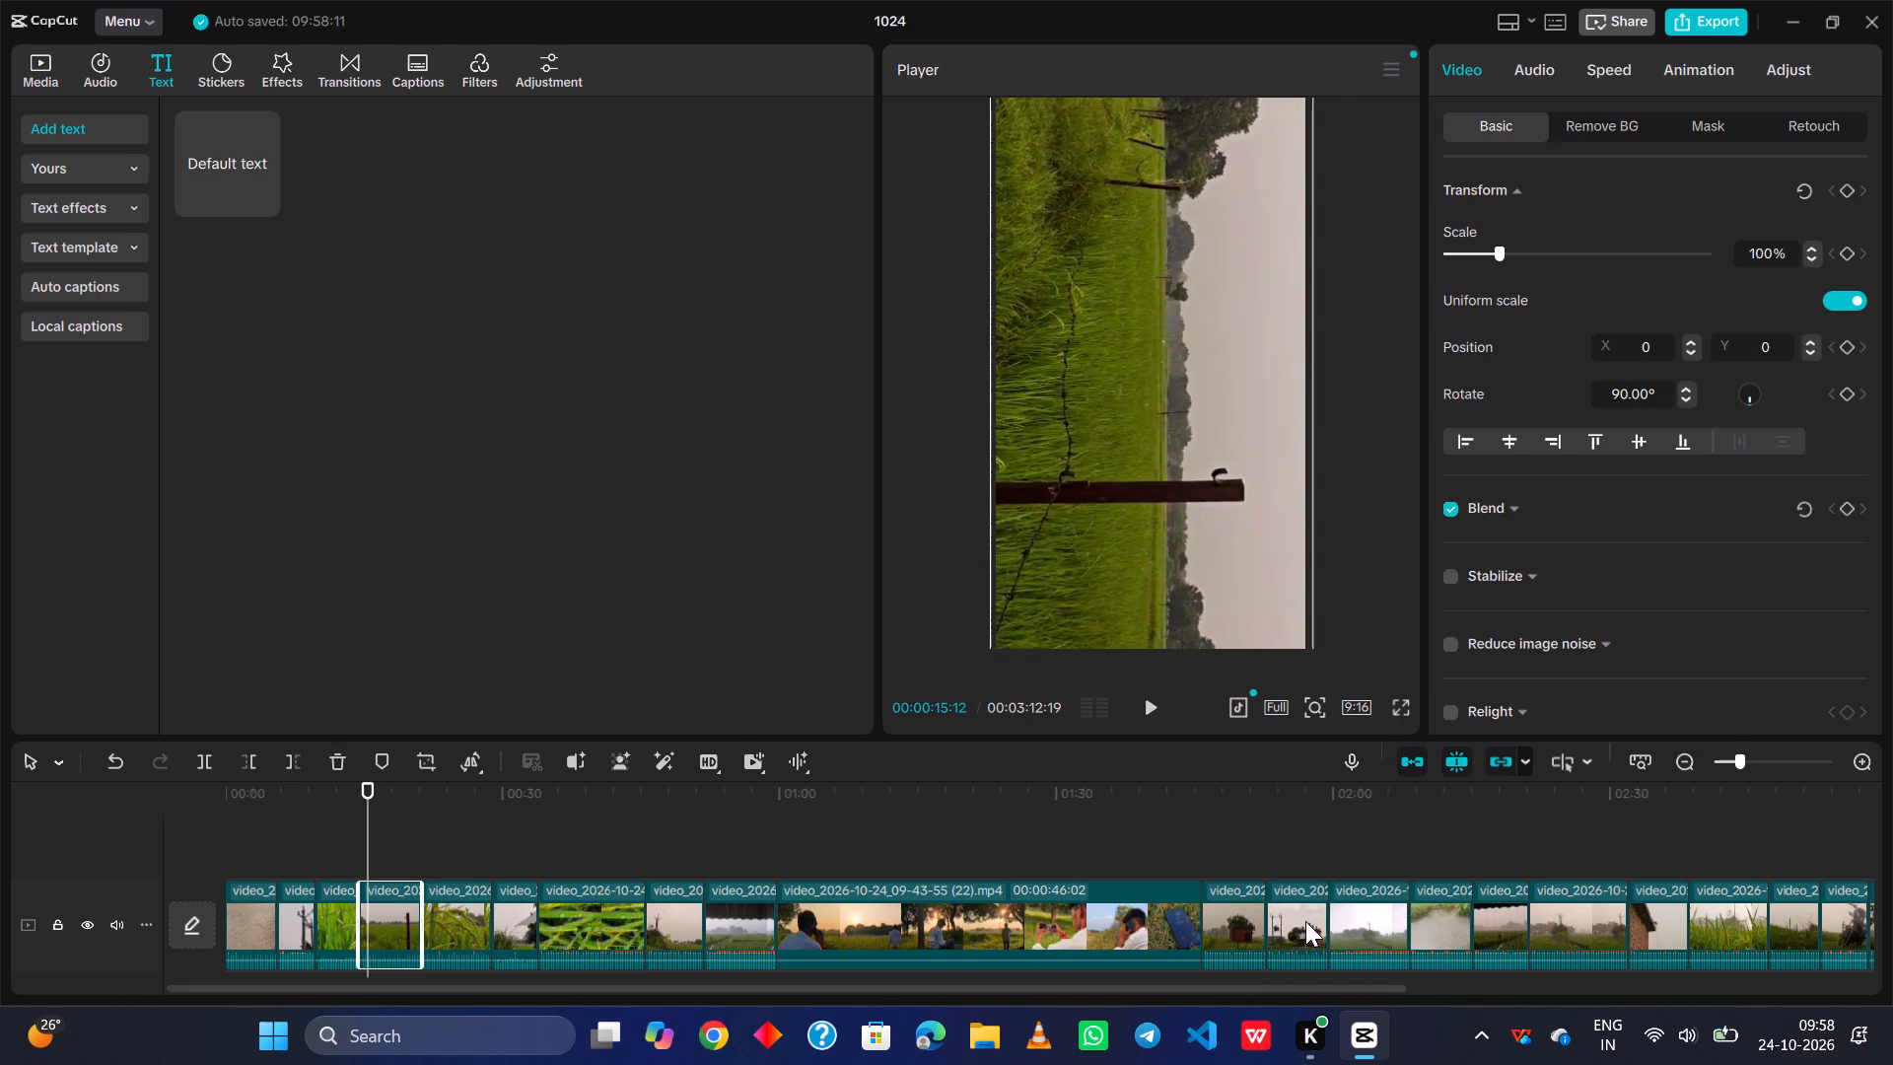
{"action": "left_click_drag", "start_coordinate": [1305, 921], "coordinate": [1303, 919]}
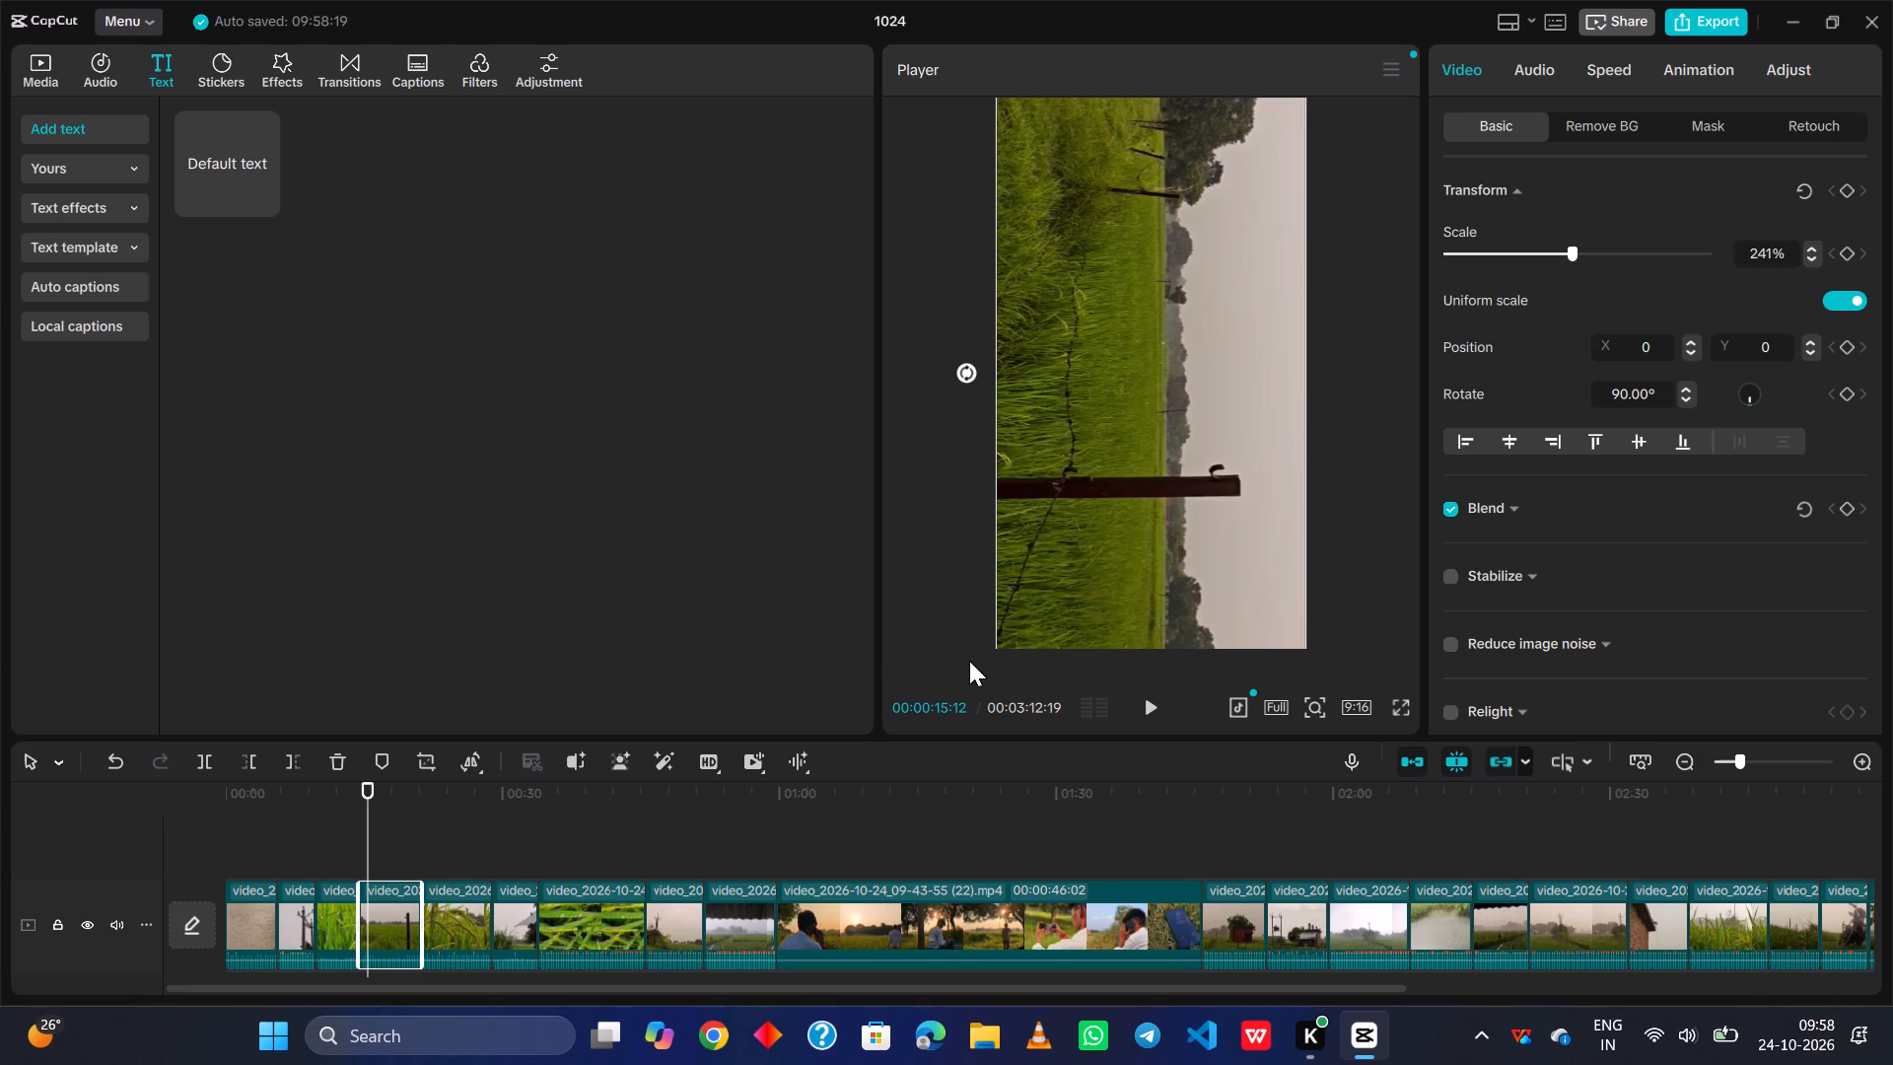
Rotate the fifth clip, the drooping rice ears beside a path, to 90° and scale it to 239%.
{"action": "key", "text": "space"}
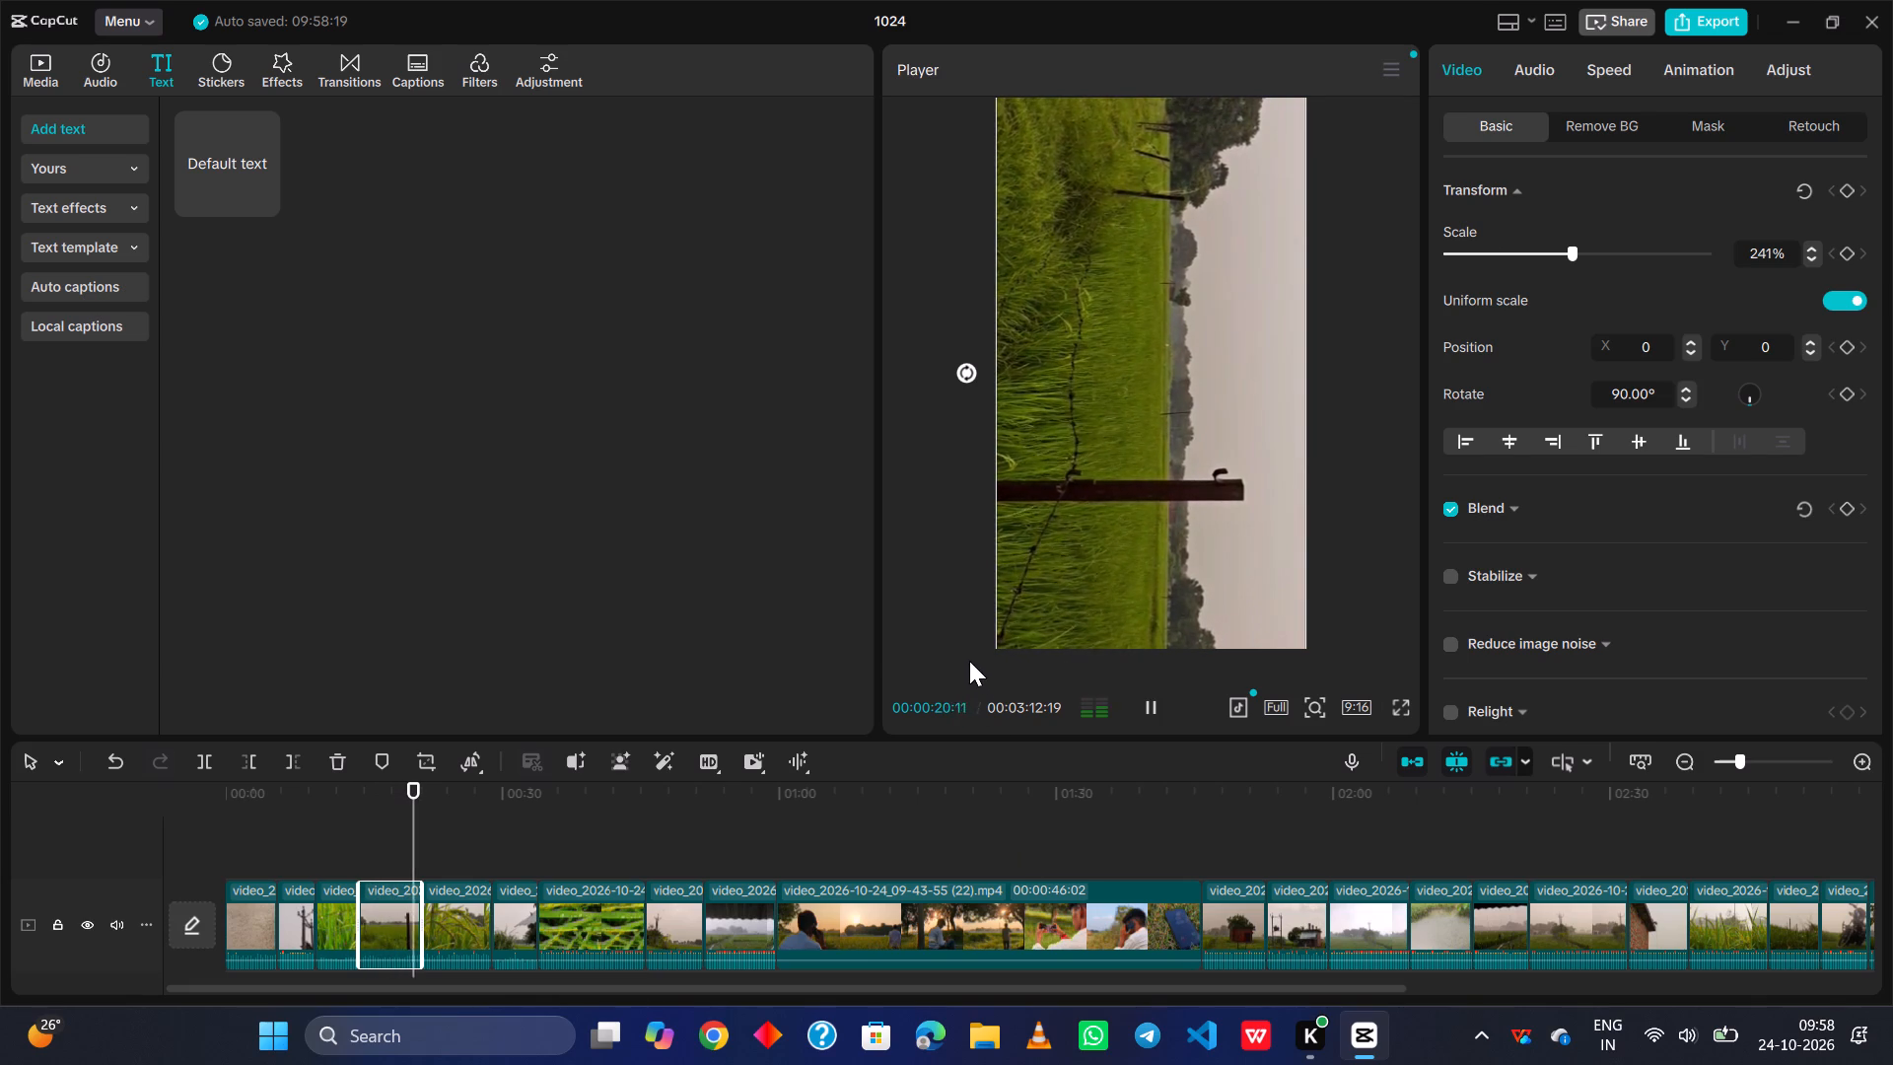
{"action": "key", "text": "space"}
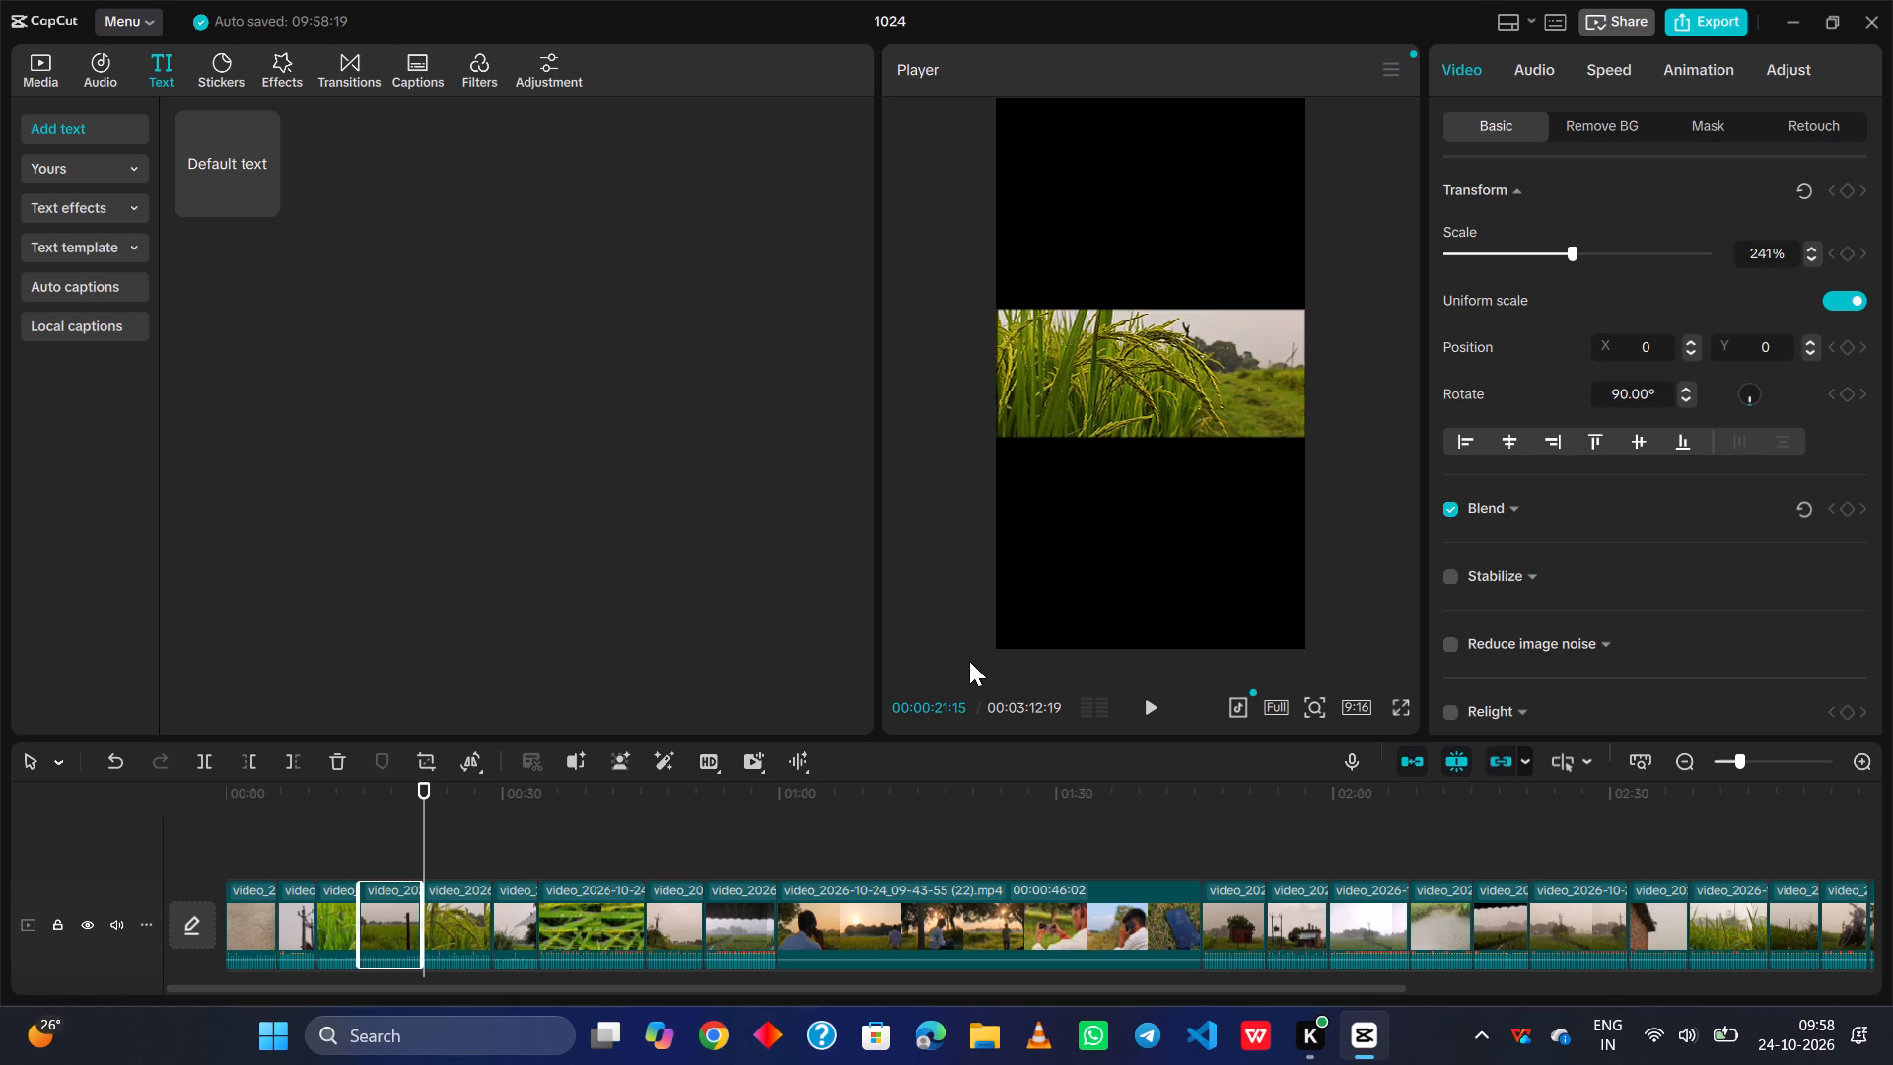
{"action": "left_click", "coordinate": [1110, 327]}
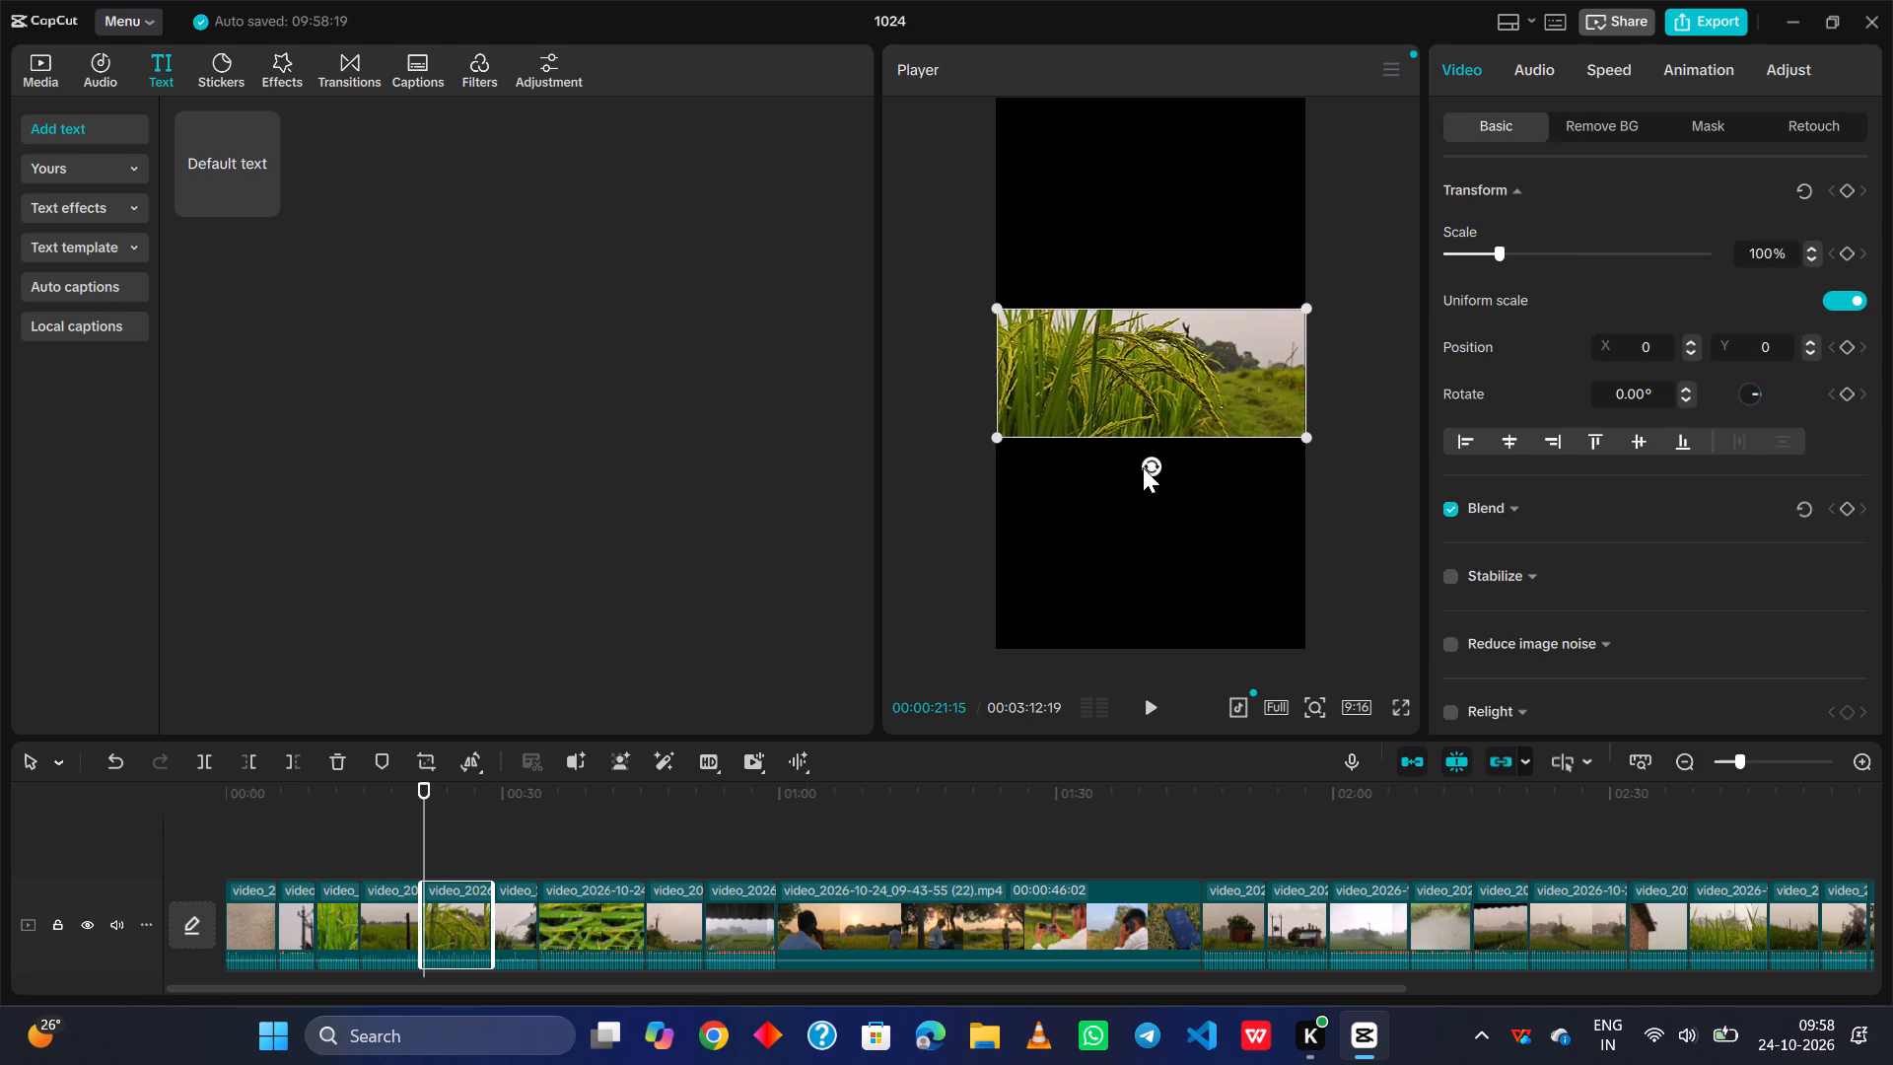
{"action": "left_click_drag", "start_coordinate": [1154, 461], "coordinate": [994, 381]}
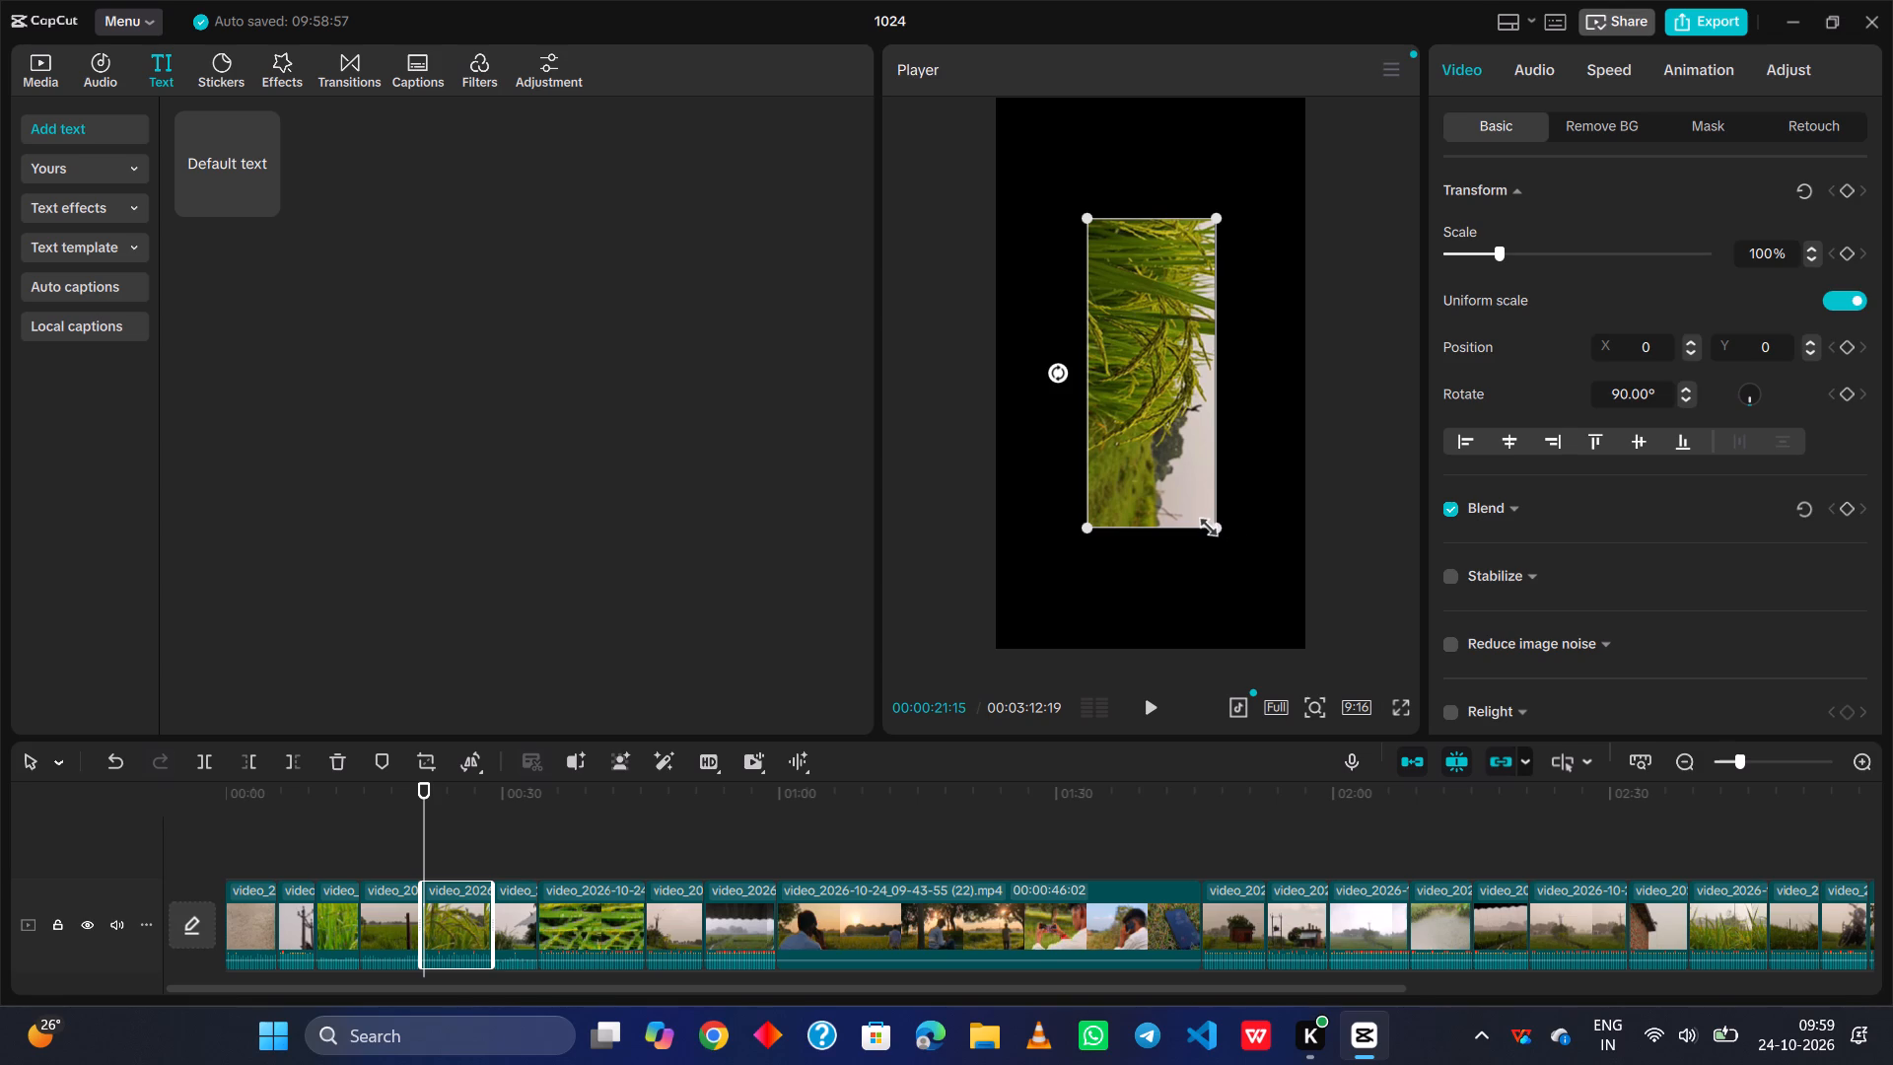
{"action": "left_click_drag", "start_coordinate": [1213, 523], "coordinate": [1432, 732]}
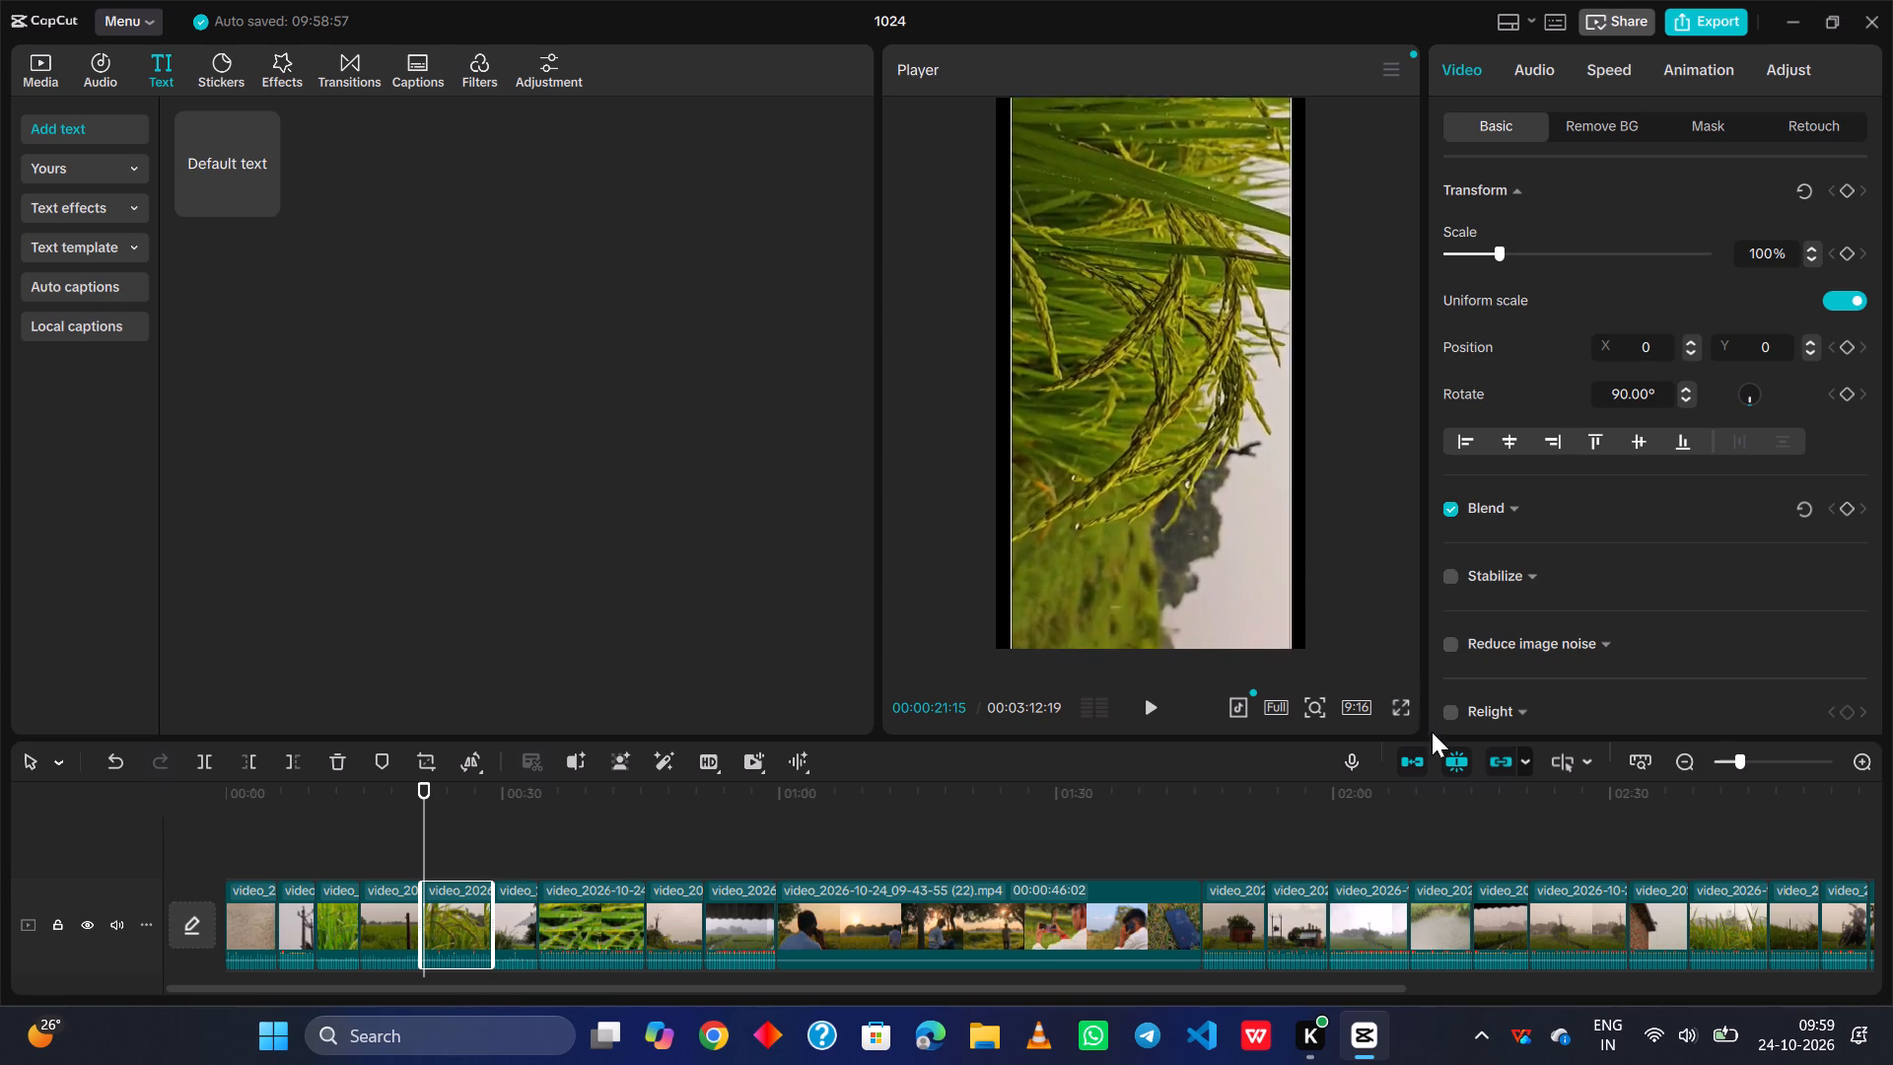
{"action": "left_click_drag", "start_coordinate": [1432, 732], "coordinate": [1452, 761]}
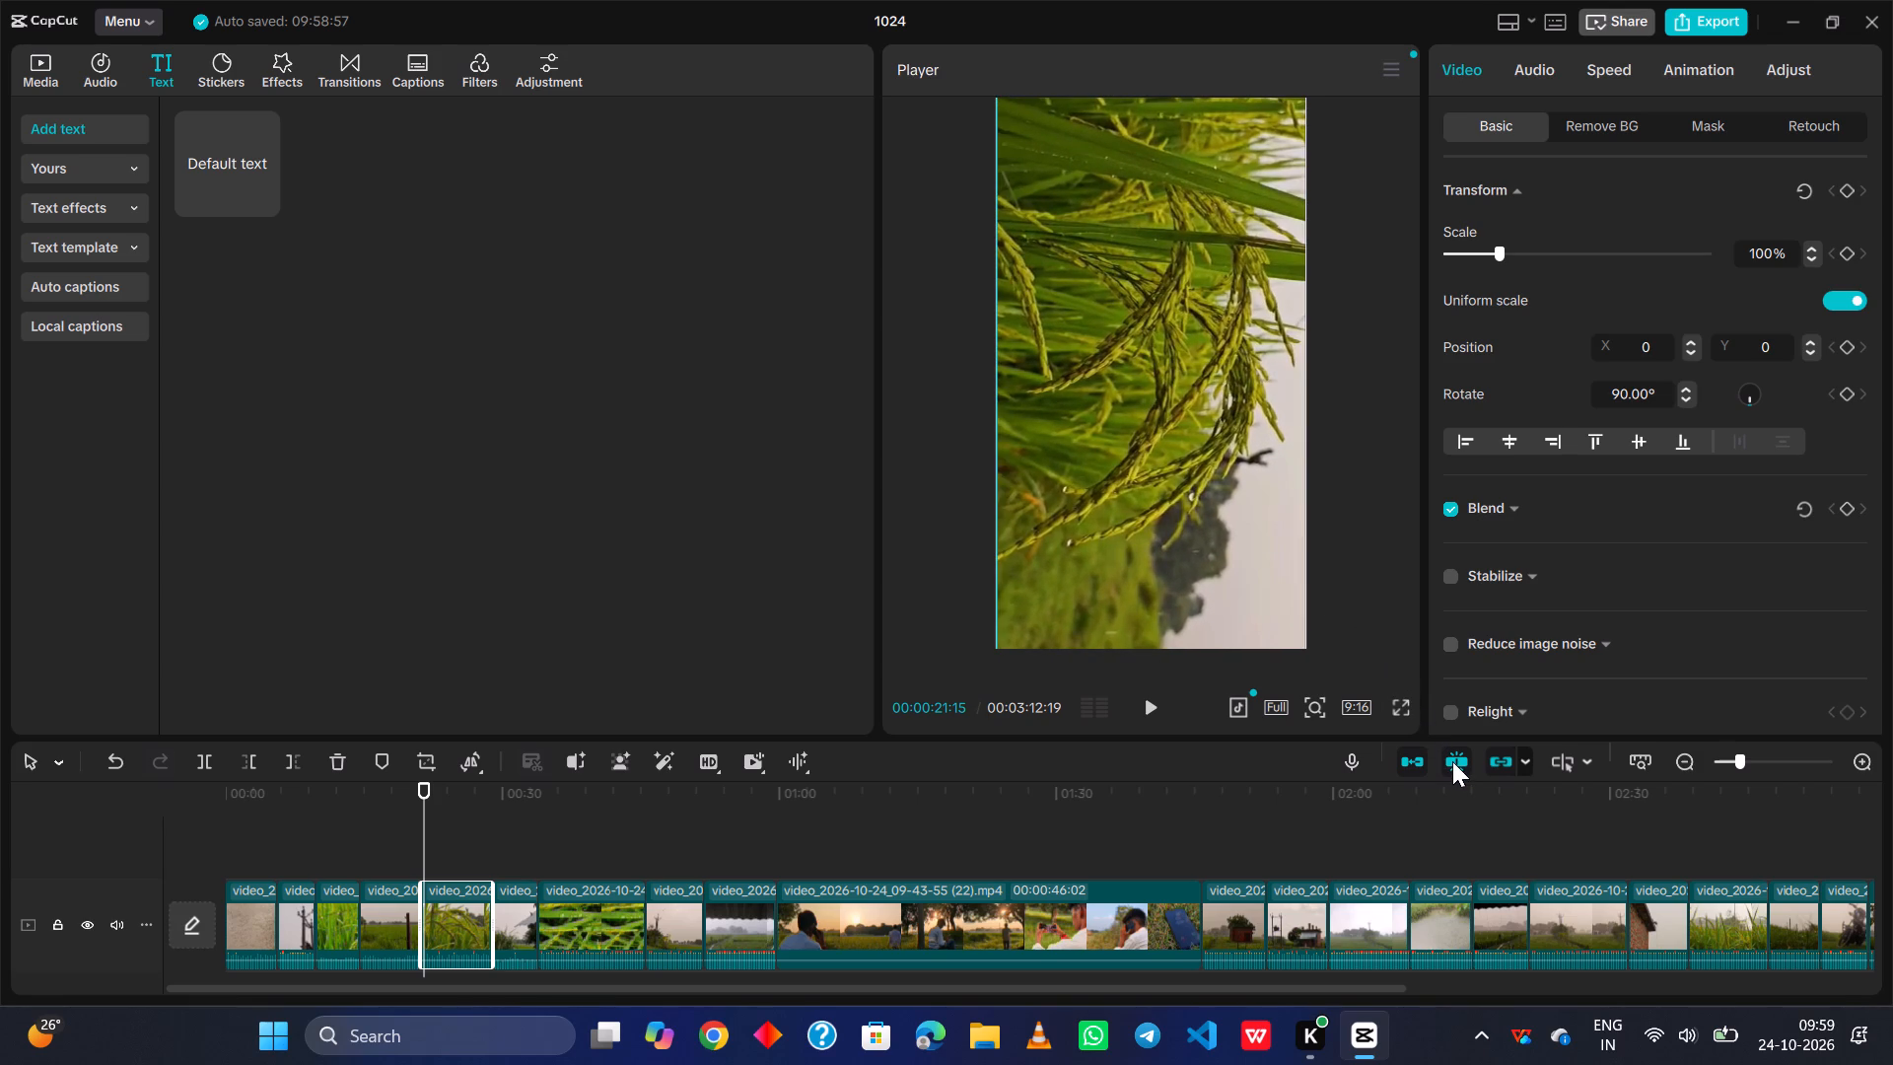
{"action": "left_click_drag", "start_coordinate": [1452, 761], "coordinate": [1444, 757]}
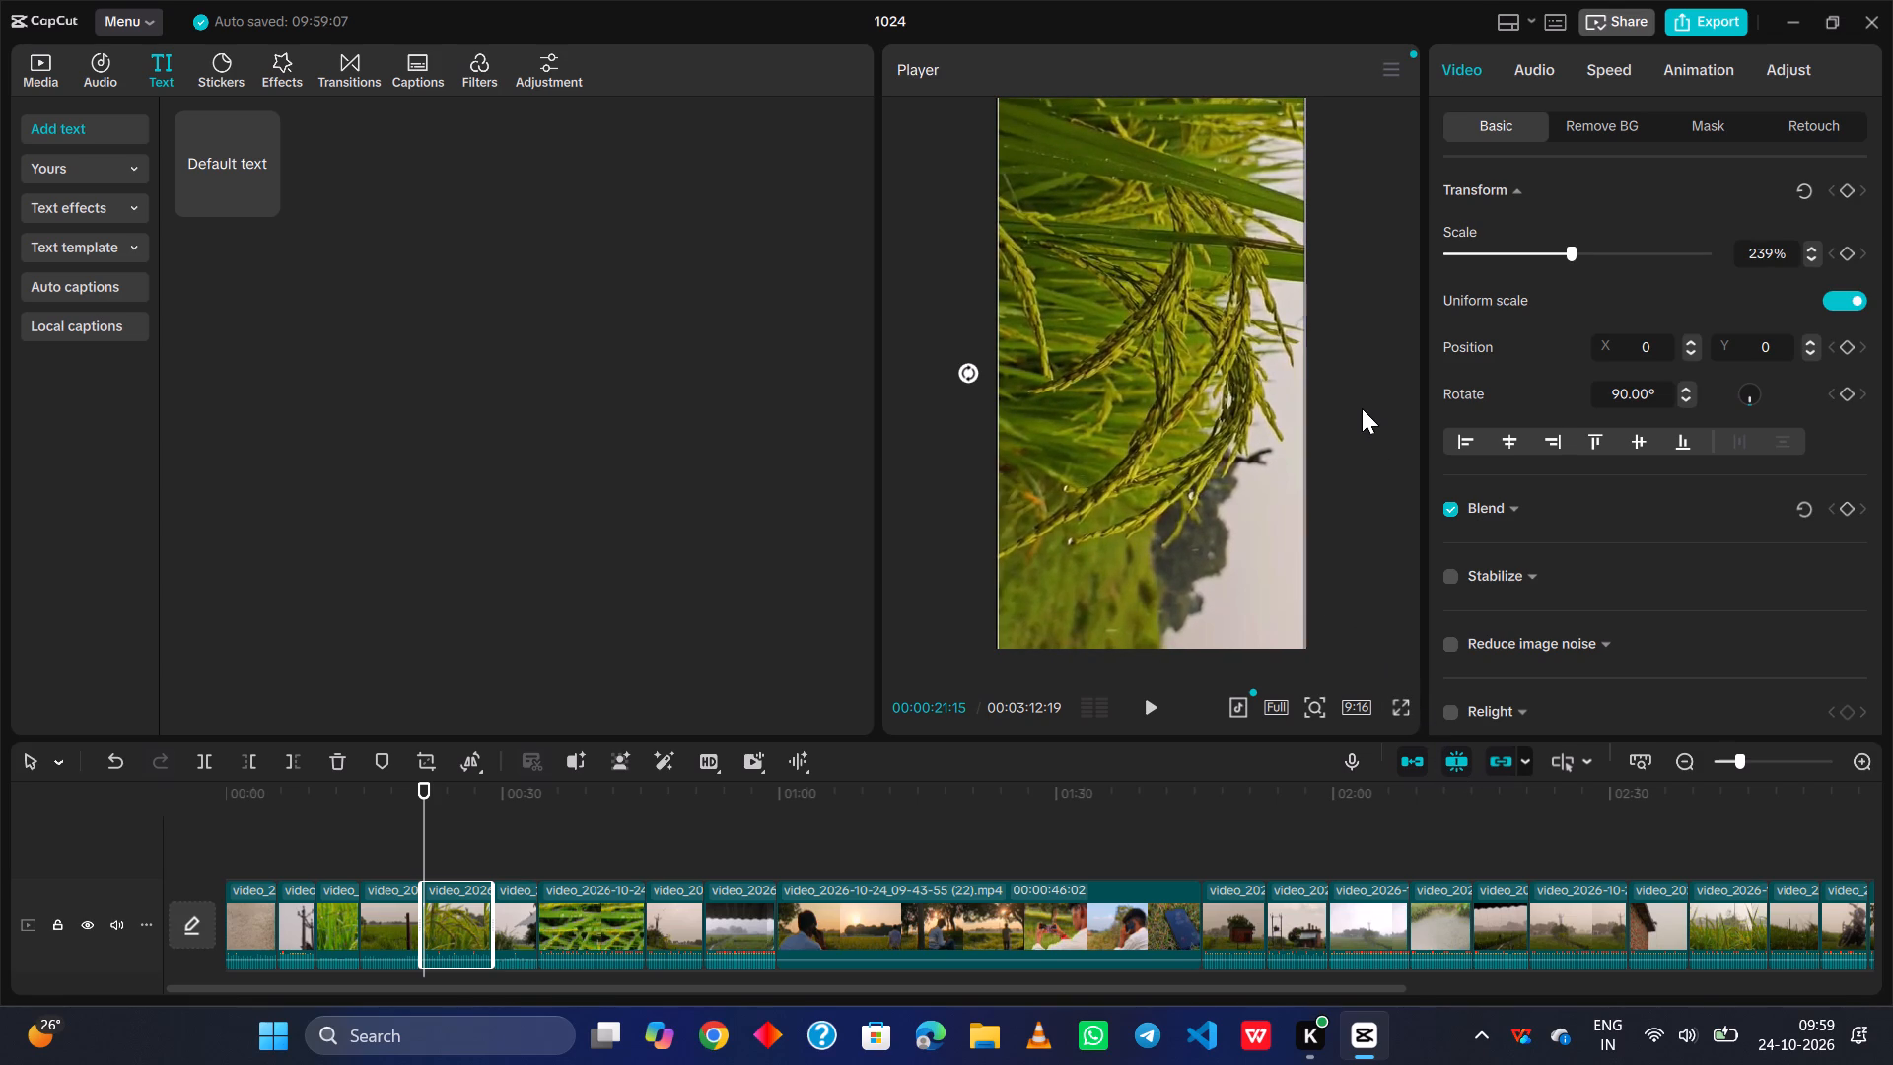
Rotate the sixth clip, the tin roof beside a tree, to 90° and scale it to 241% to fill the frame.
{"action": "key", "text": "space"}
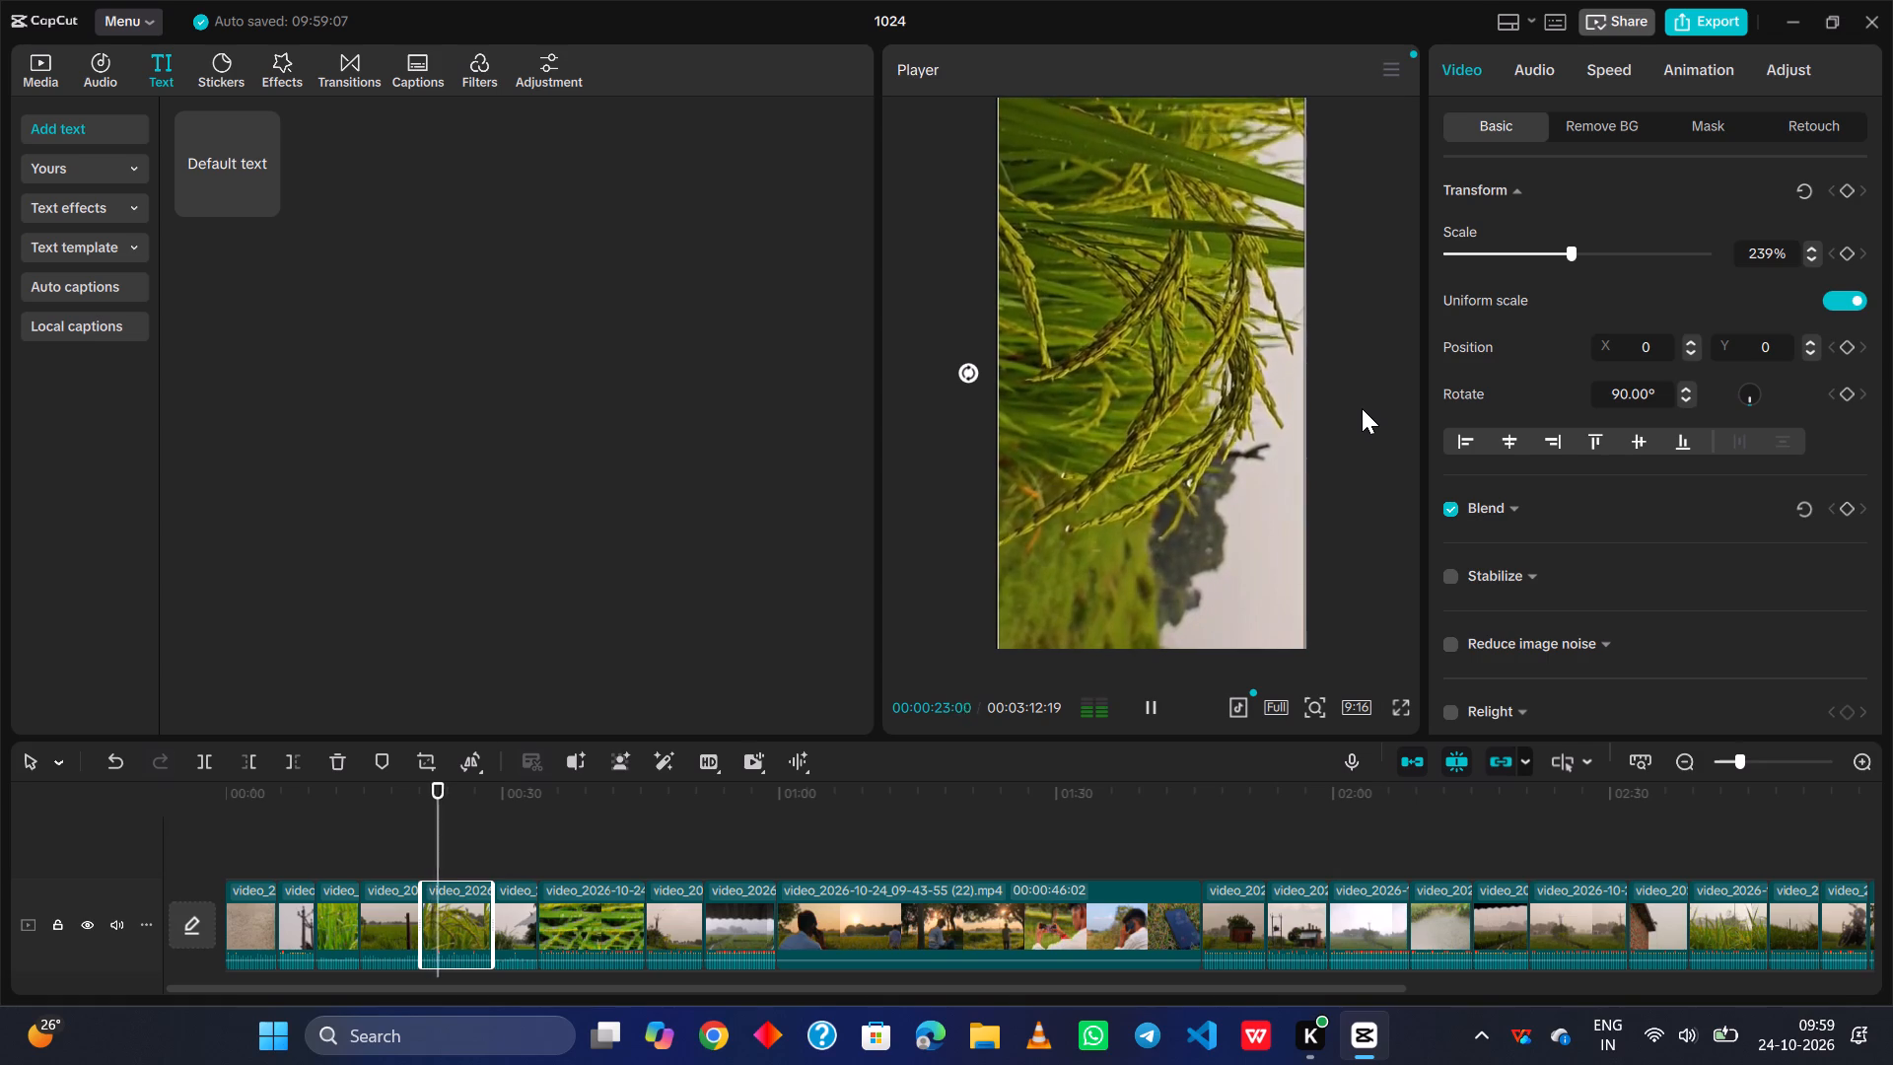
{"action": "left_click", "coordinate": [504, 854]}
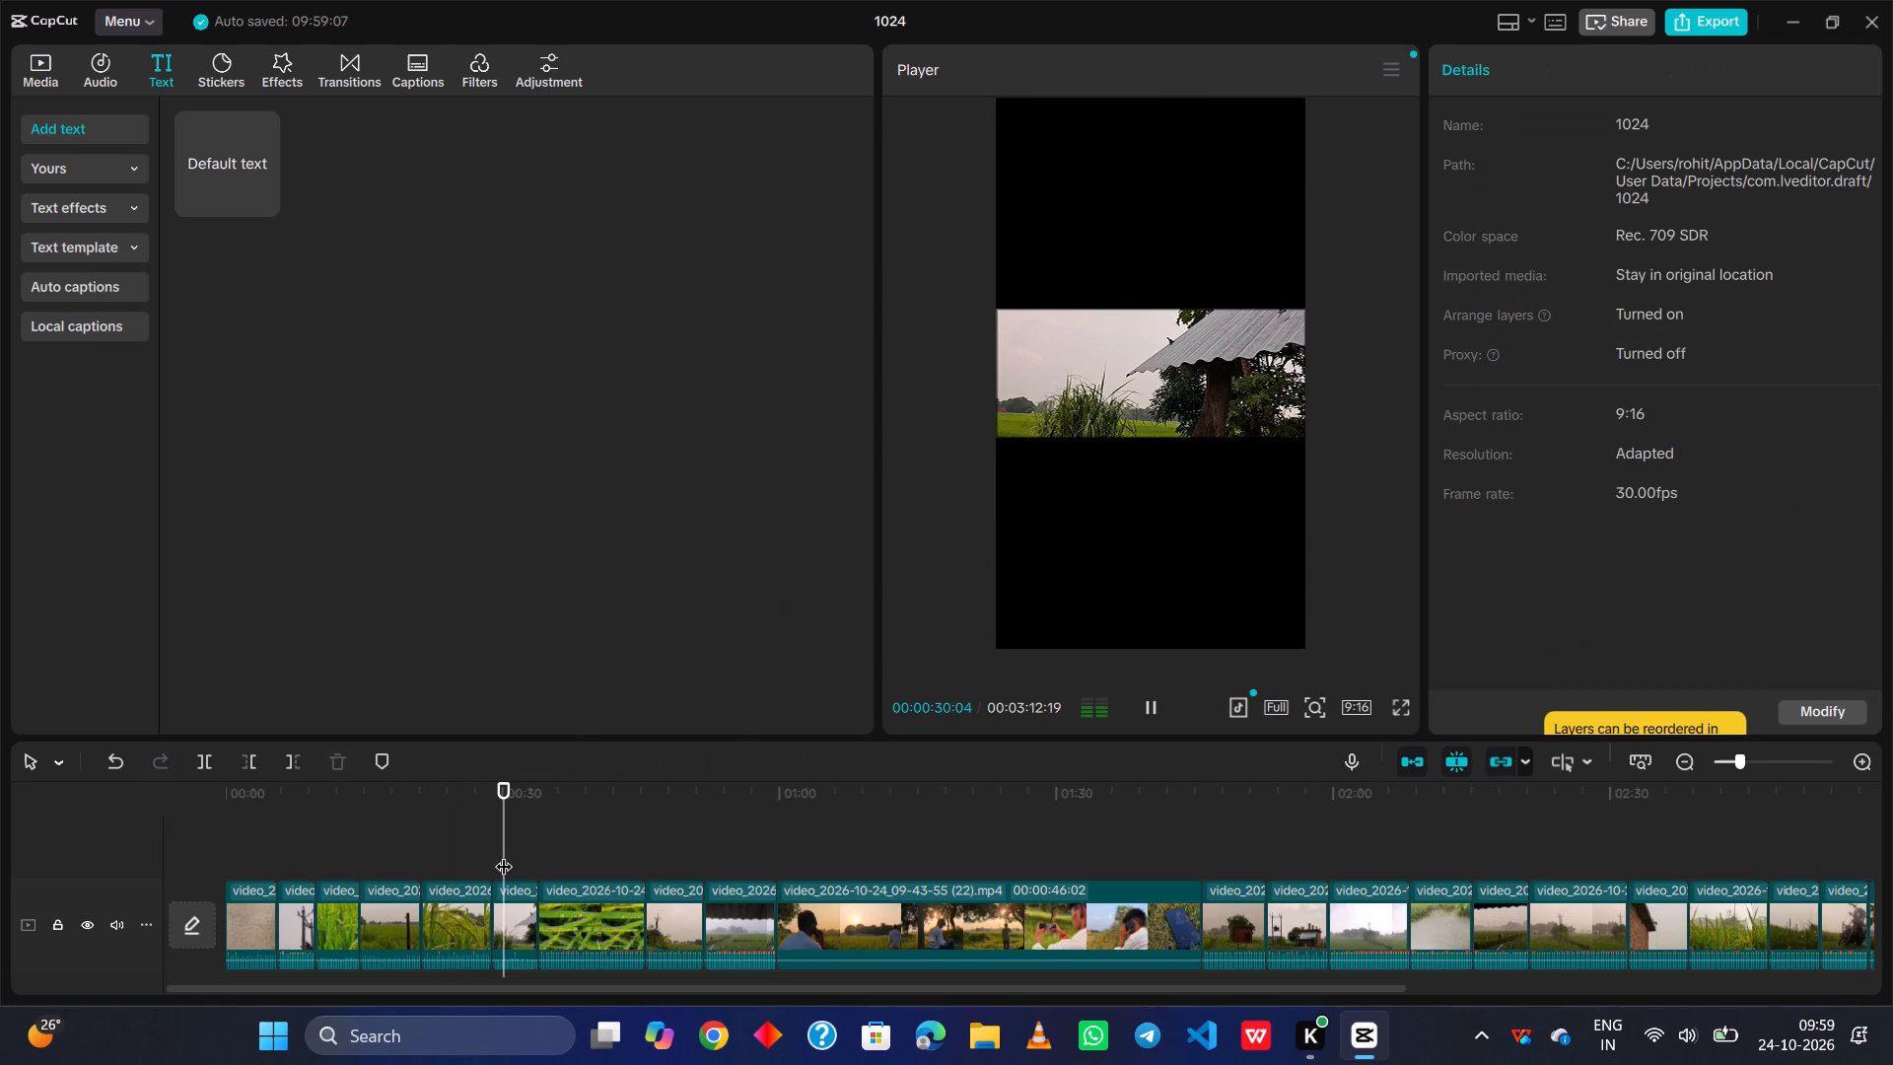
{"action": "left_click", "coordinate": [1237, 340]}
{"action": "left_click_drag", "start_coordinate": [1151, 466], "coordinate": [867, 392]}
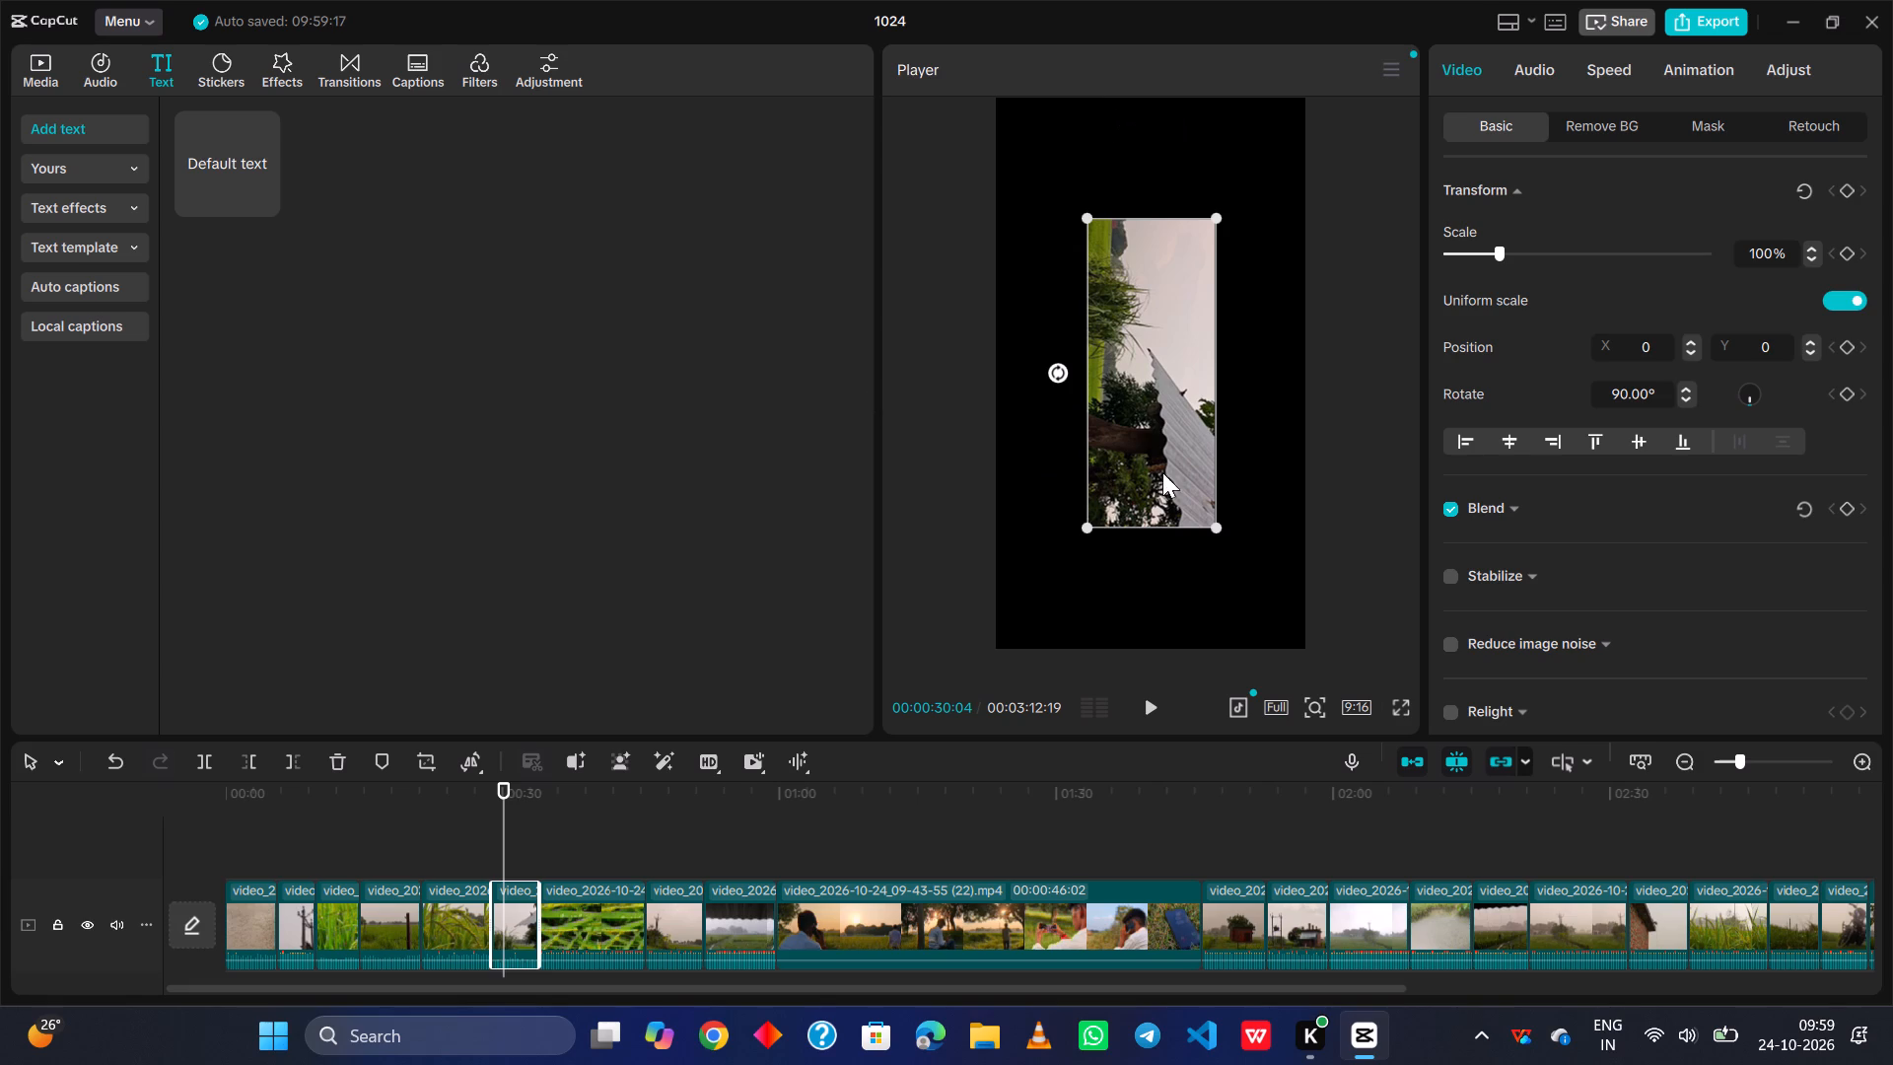
{"action": "left_click_drag", "start_coordinate": [1226, 522], "coordinate": [1359, 610]}
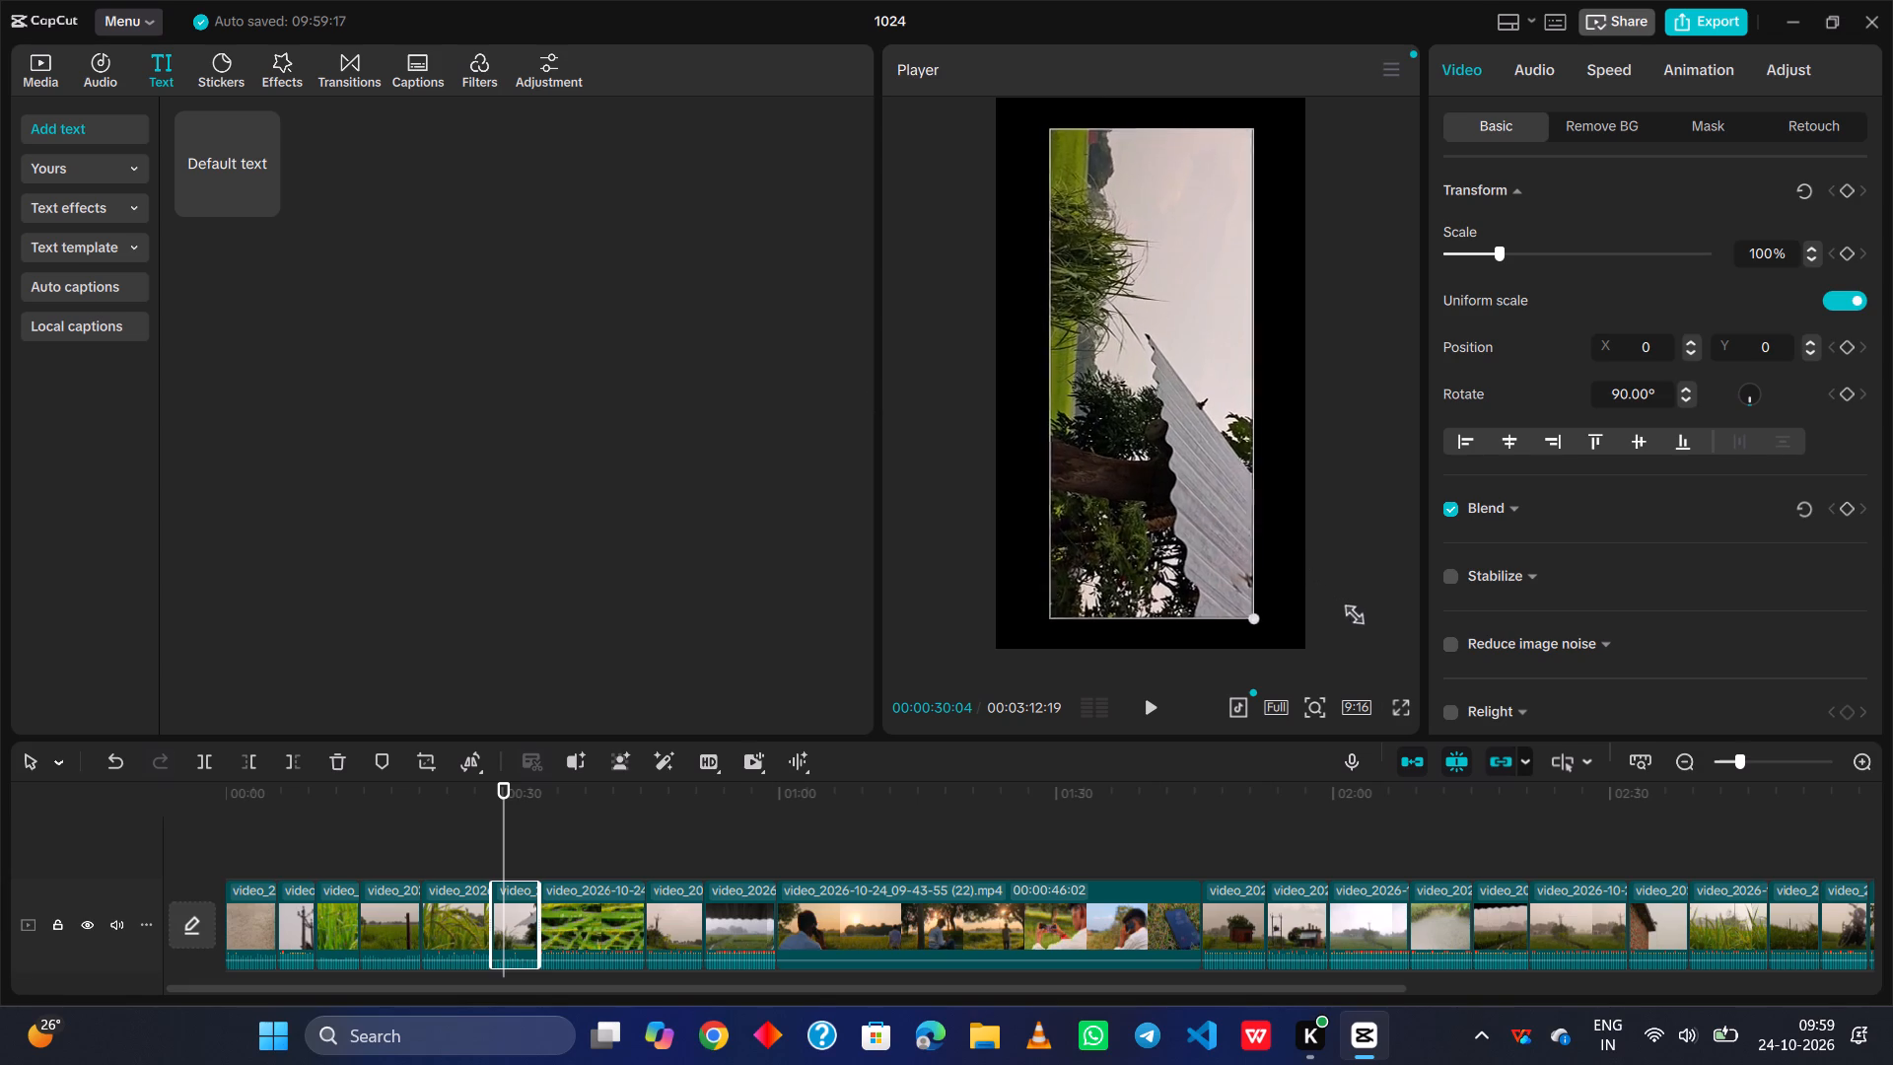
{"action": "left_click_drag", "start_coordinate": [1359, 610], "coordinate": [1453, 774]}
Reposition the sixth clip vertically to X 0, Y 372, keeping it aligned with the frame's side edges.
{"action": "left_click_drag", "start_coordinate": [1281, 430], "coordinate": [1274, 335]}
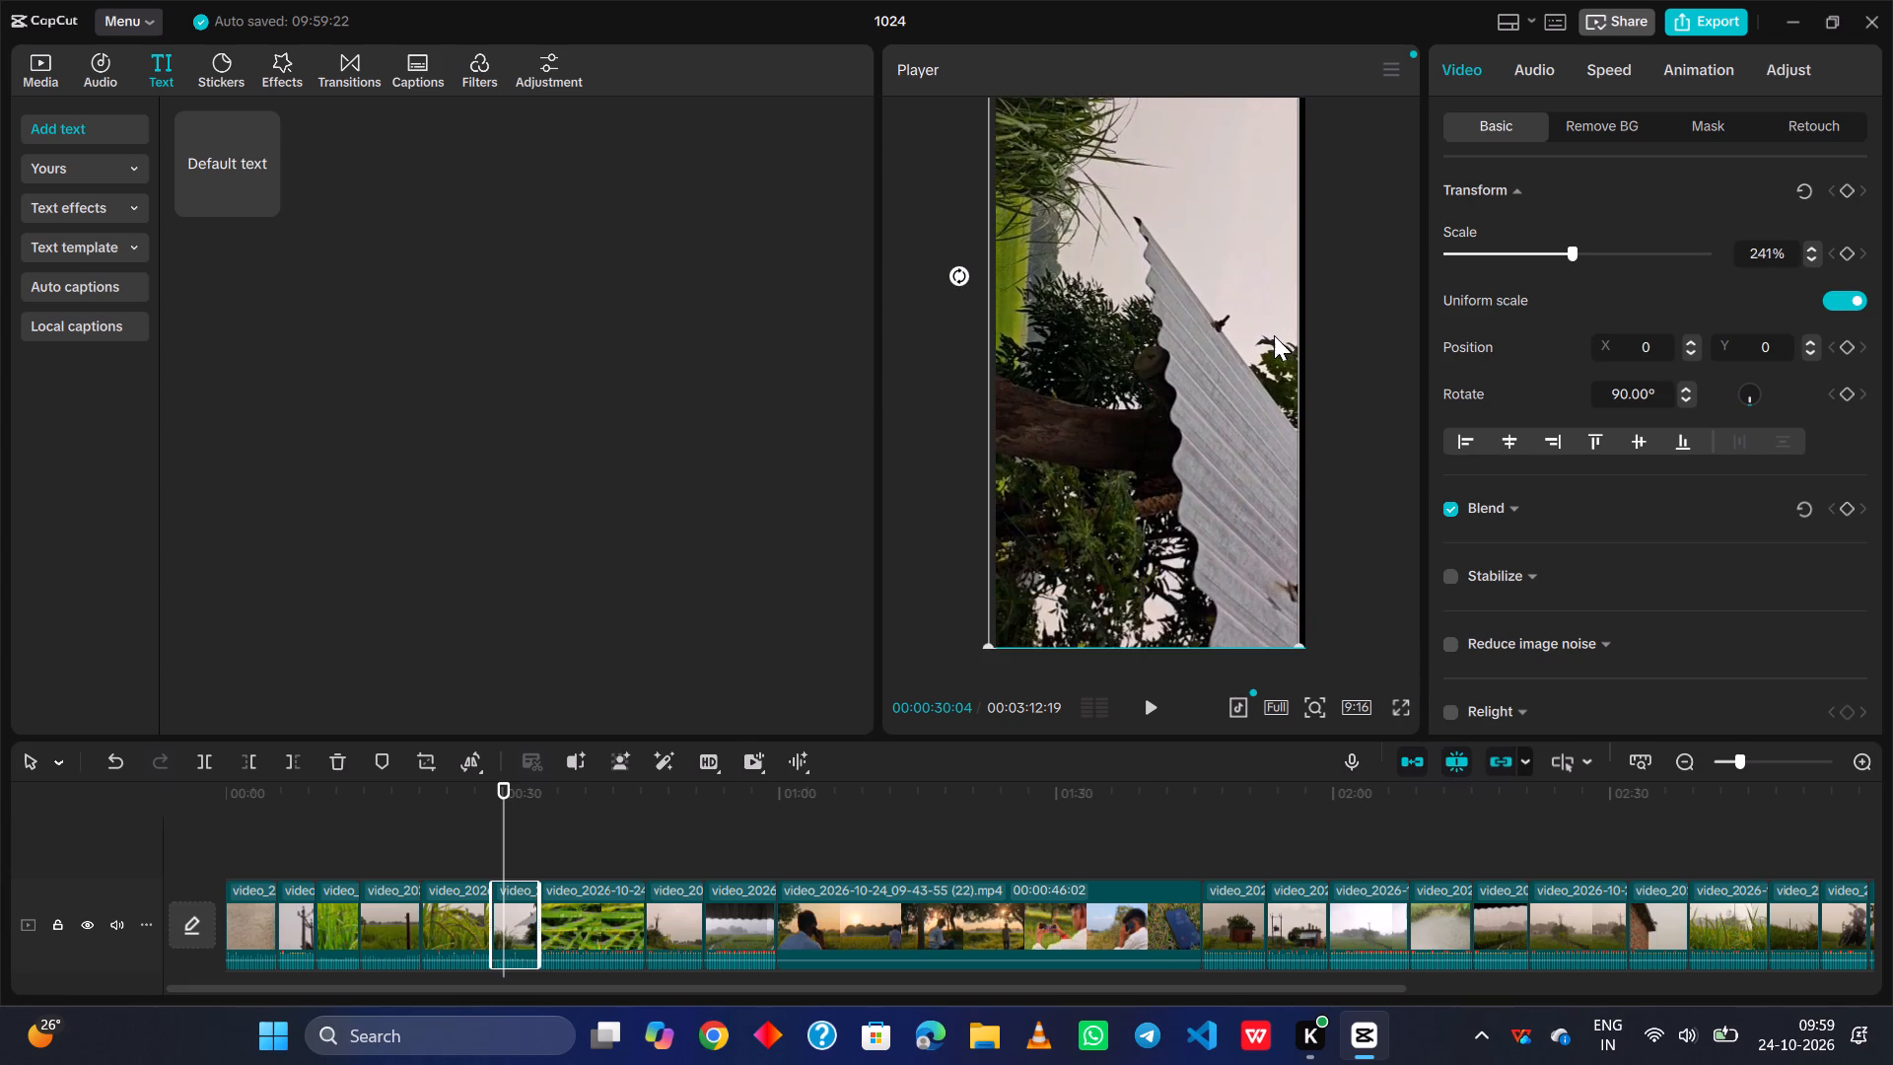
{"action": "left_click_drag", "start_coordinate": [1274, 335], "coordinate": [1283, 524]}
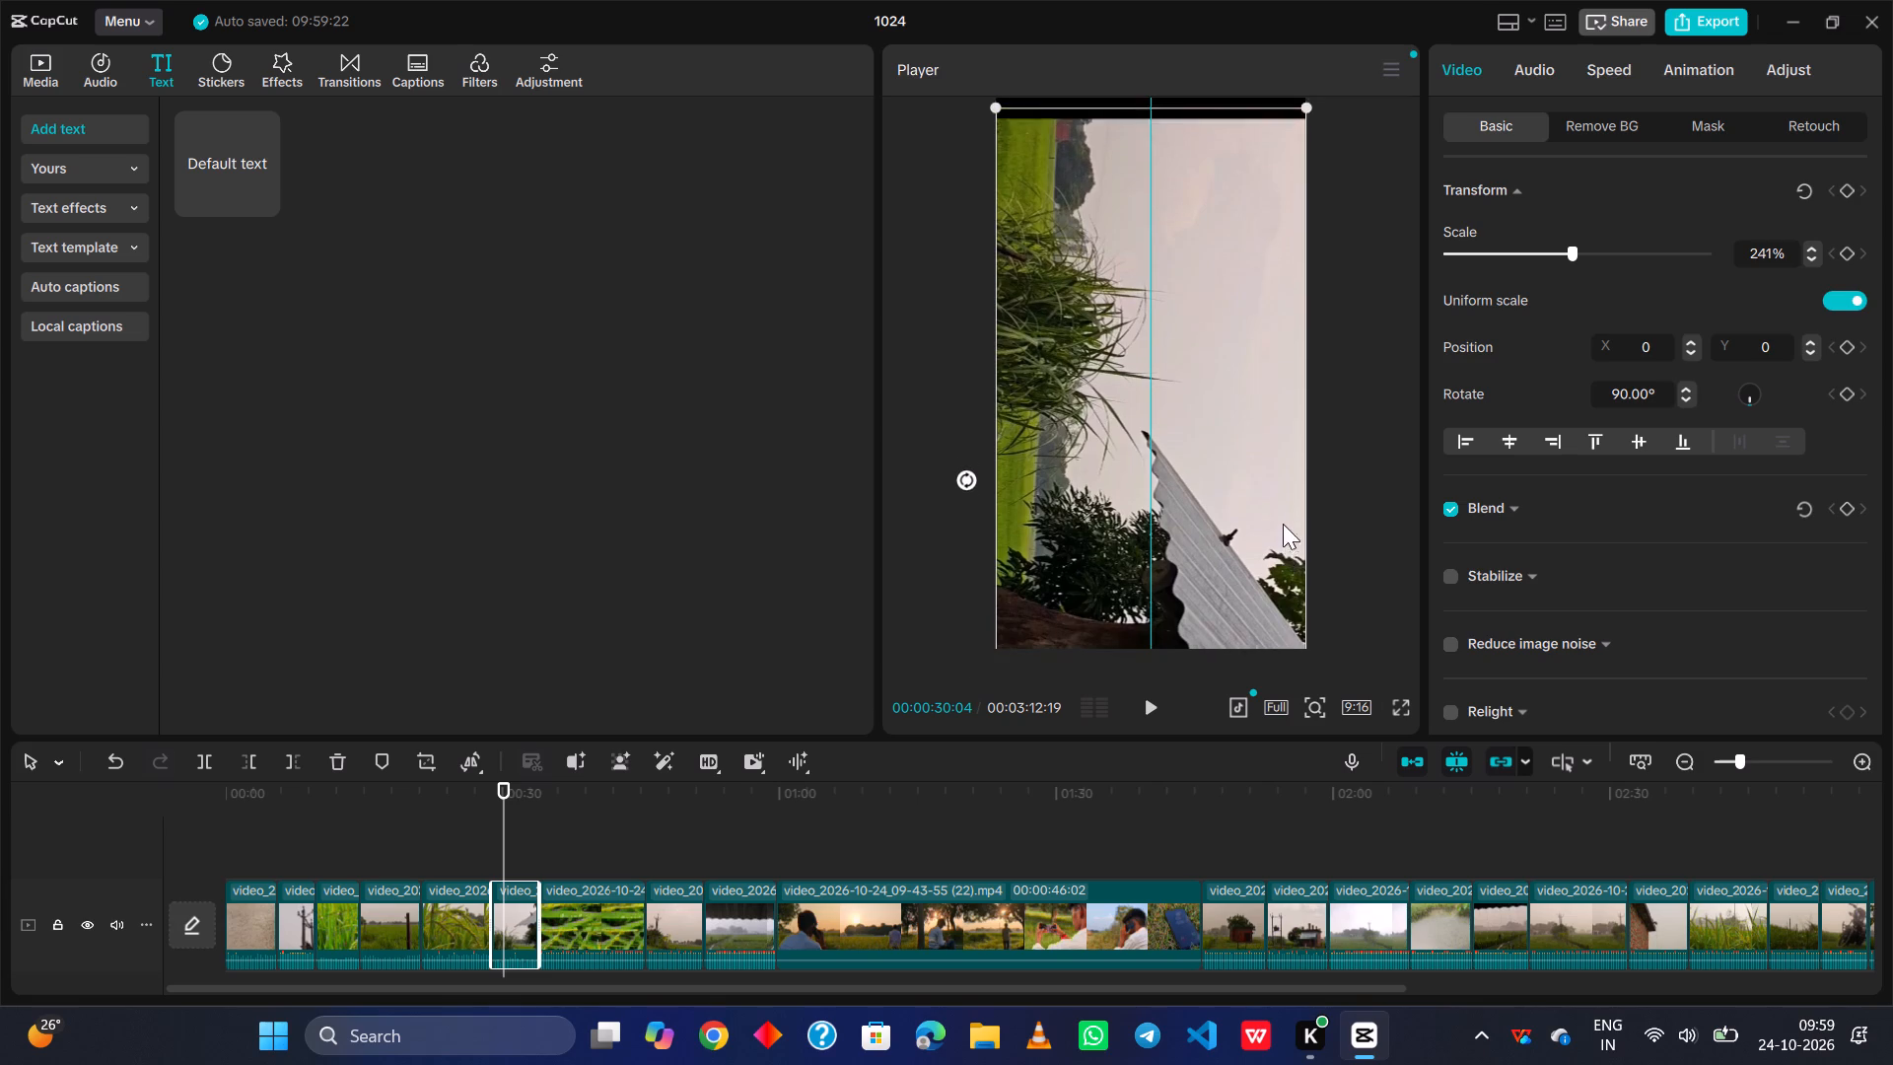
{"action": "left_click_drag", "start_coordinate": [1283, 524], "coordinate": [1284, 528]}
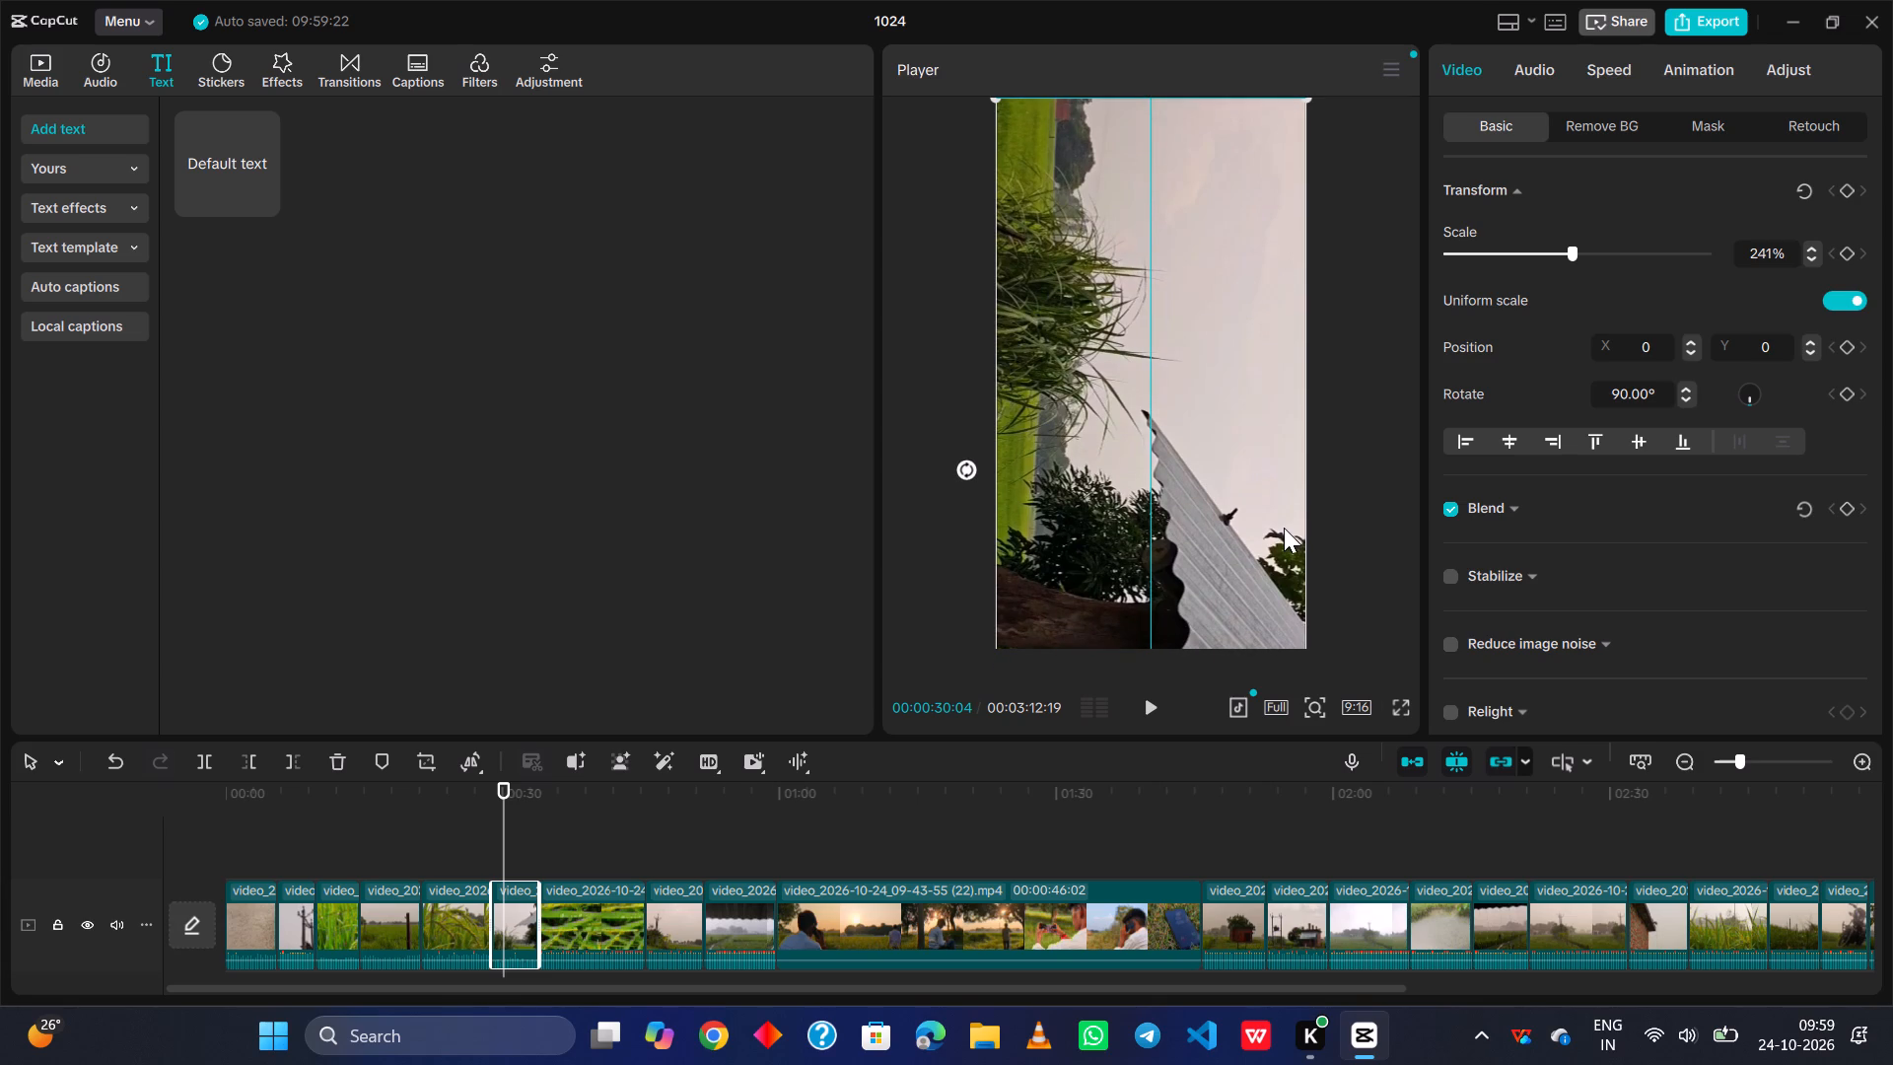
{"action": "left_click_drag", "start_coordinate": [1284, 528], "coordinate": [1265, 375]}
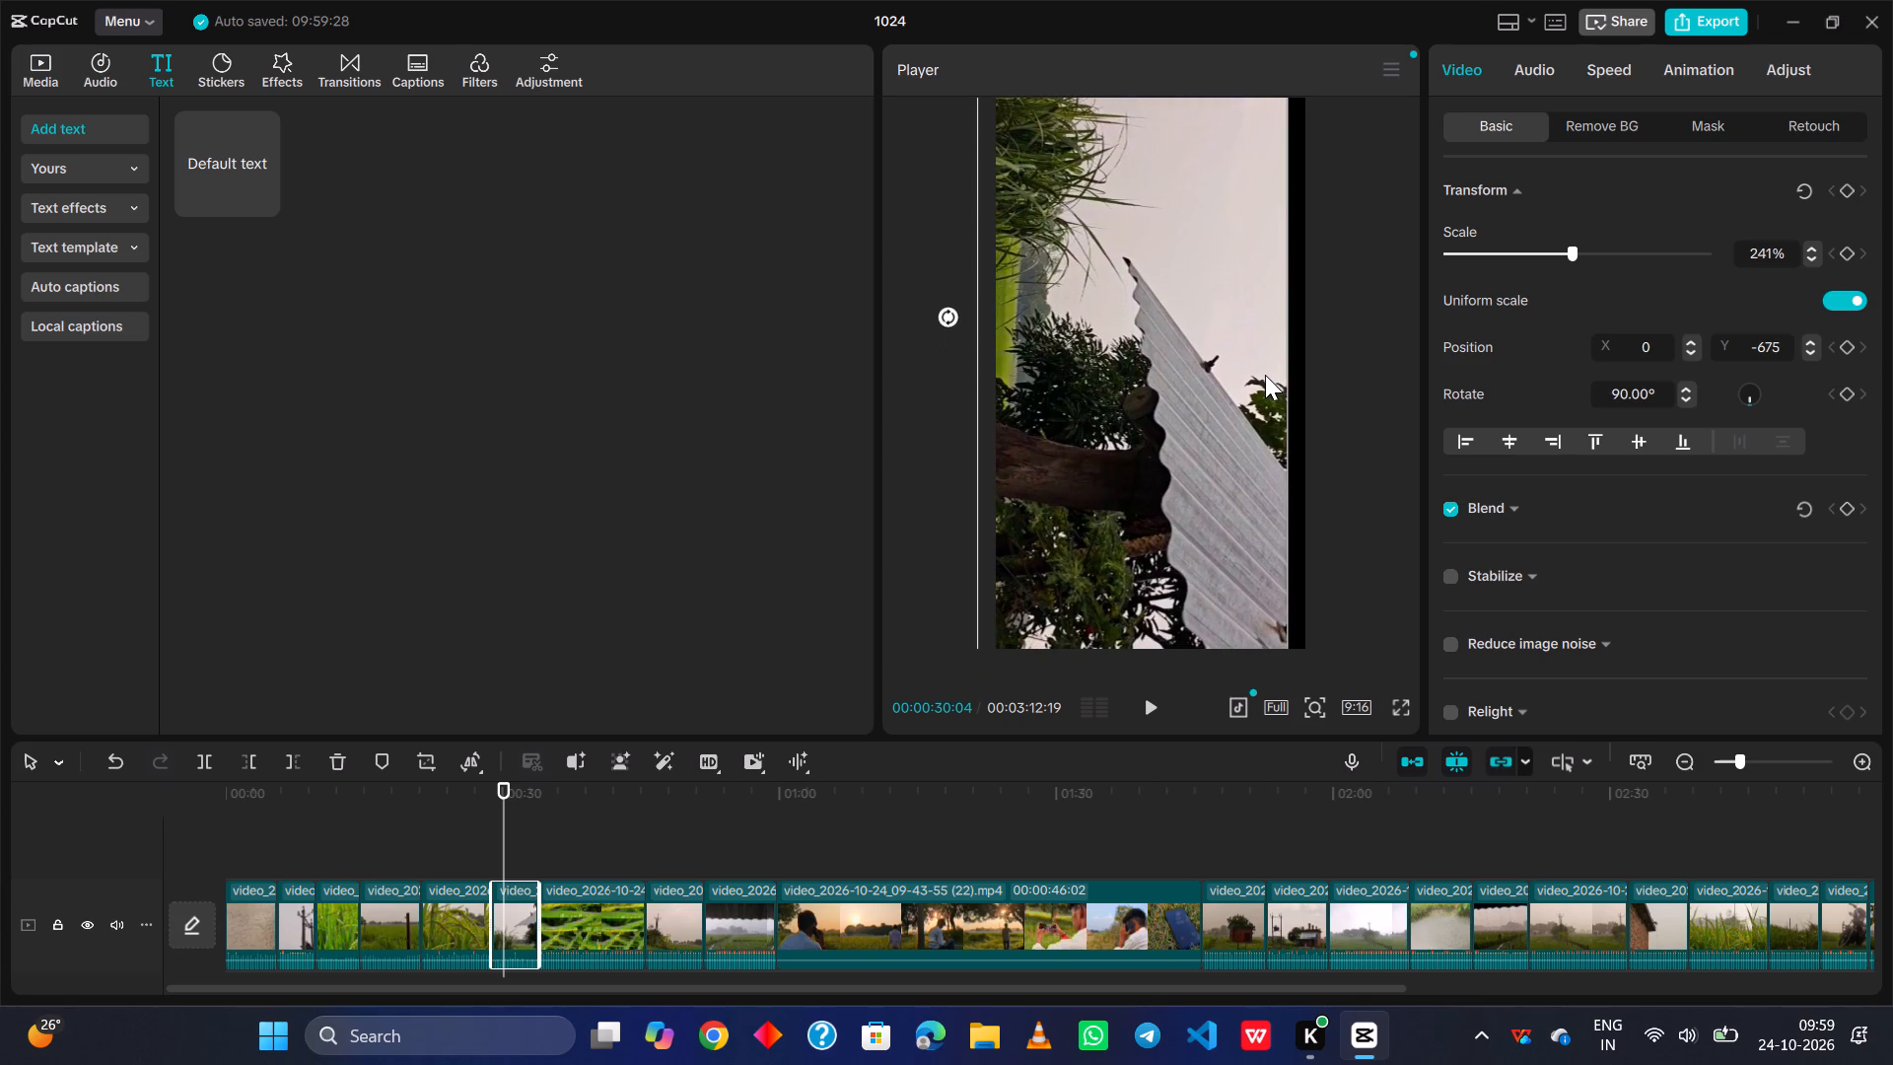
{"action": "left_click_drag", "start_coordinate": [1265, 375], "coordinate": [1284, 377]}
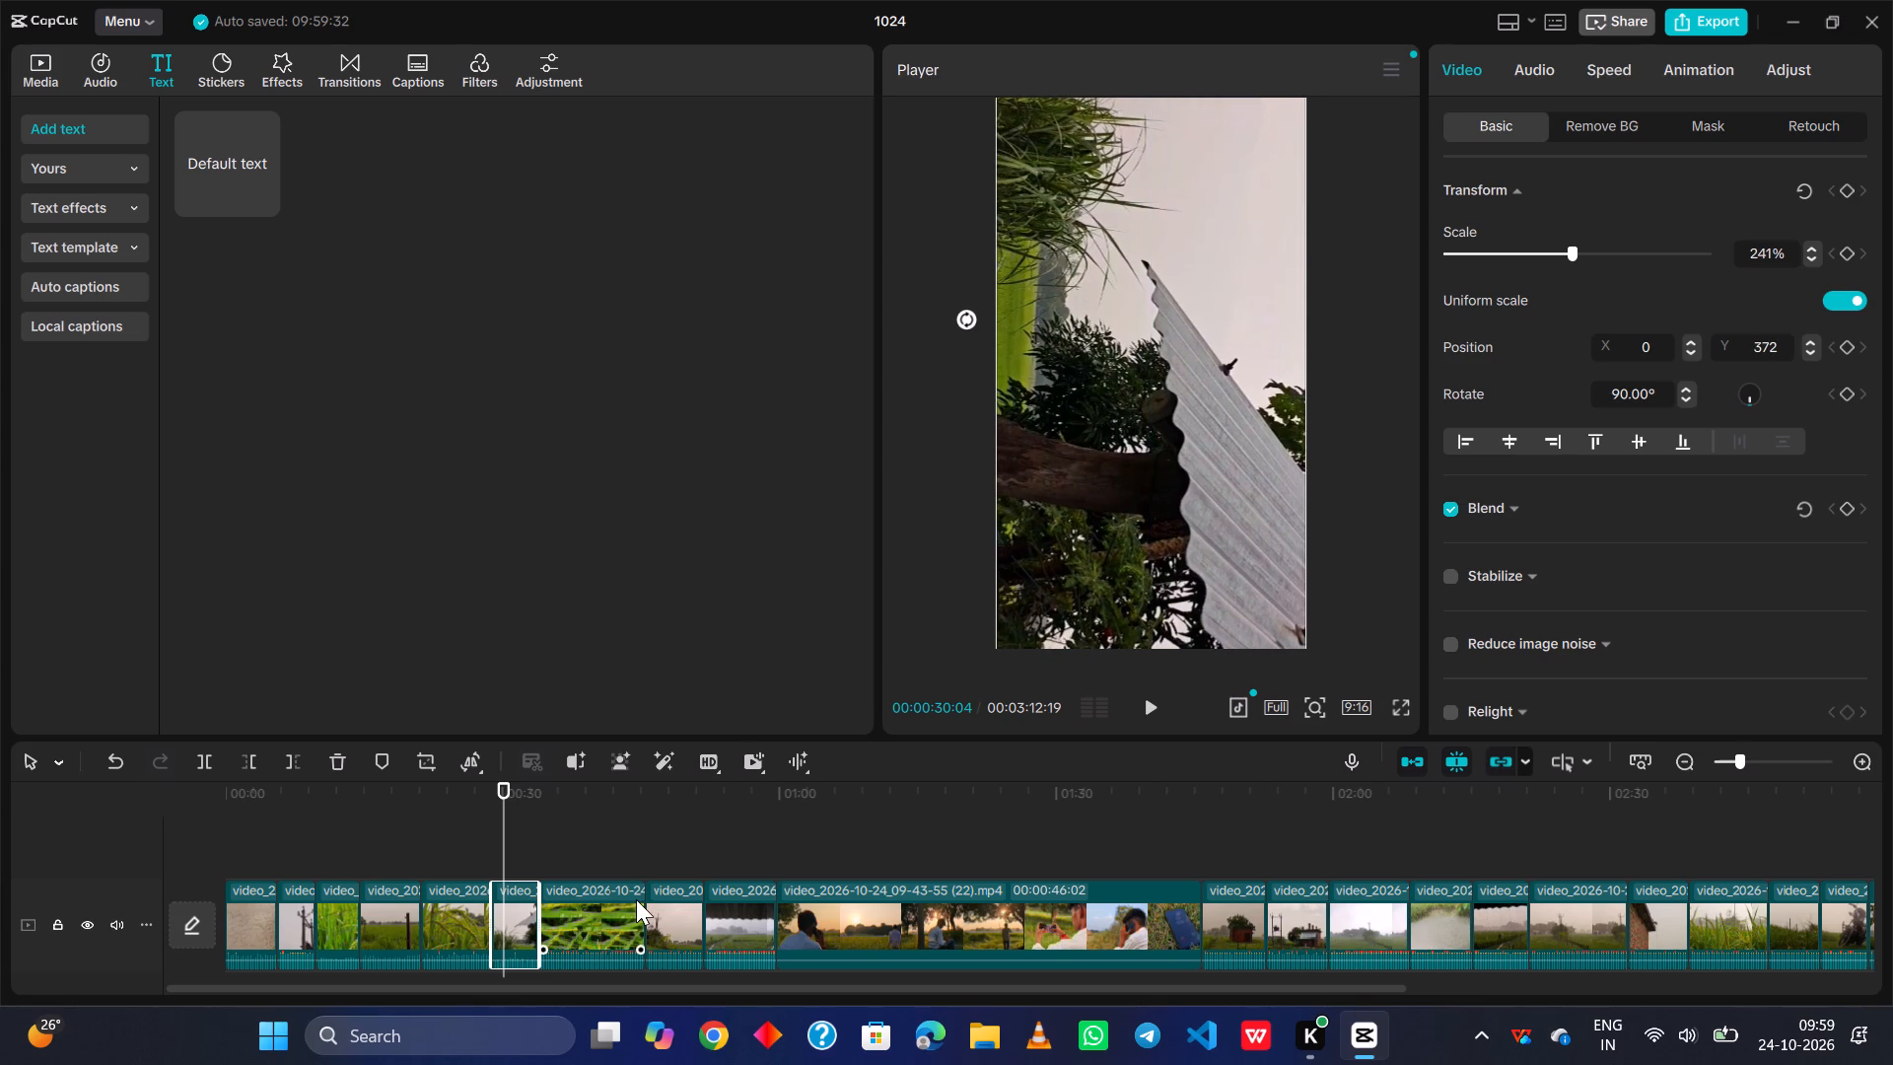
Rotate the eighth clip, the utility pole beside a green field, to 90° and scale it up to fill the frame.
{"action": "left_click", "coordinate": [596, 829]}
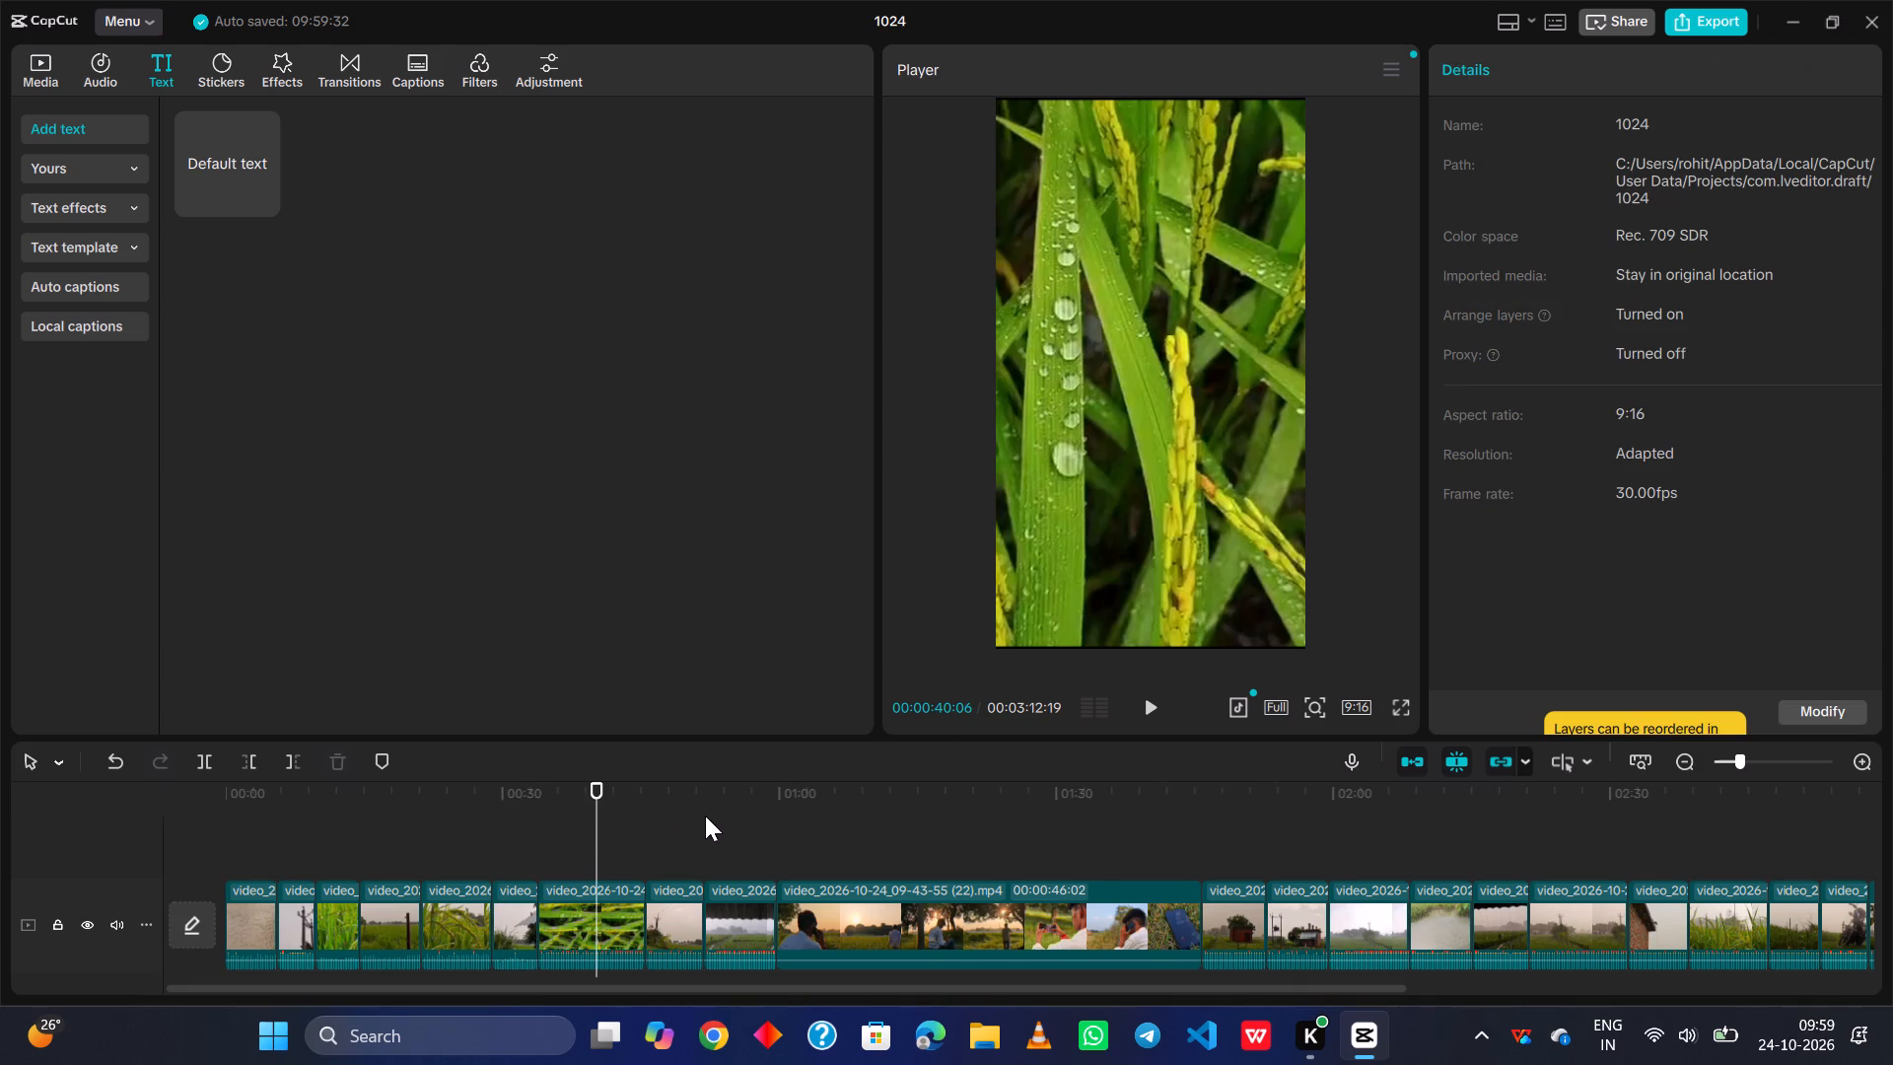
{"action": "left_click", "coordinate": [708, 818]}
{"action": "left_click", "coordinate": [668, 828]}
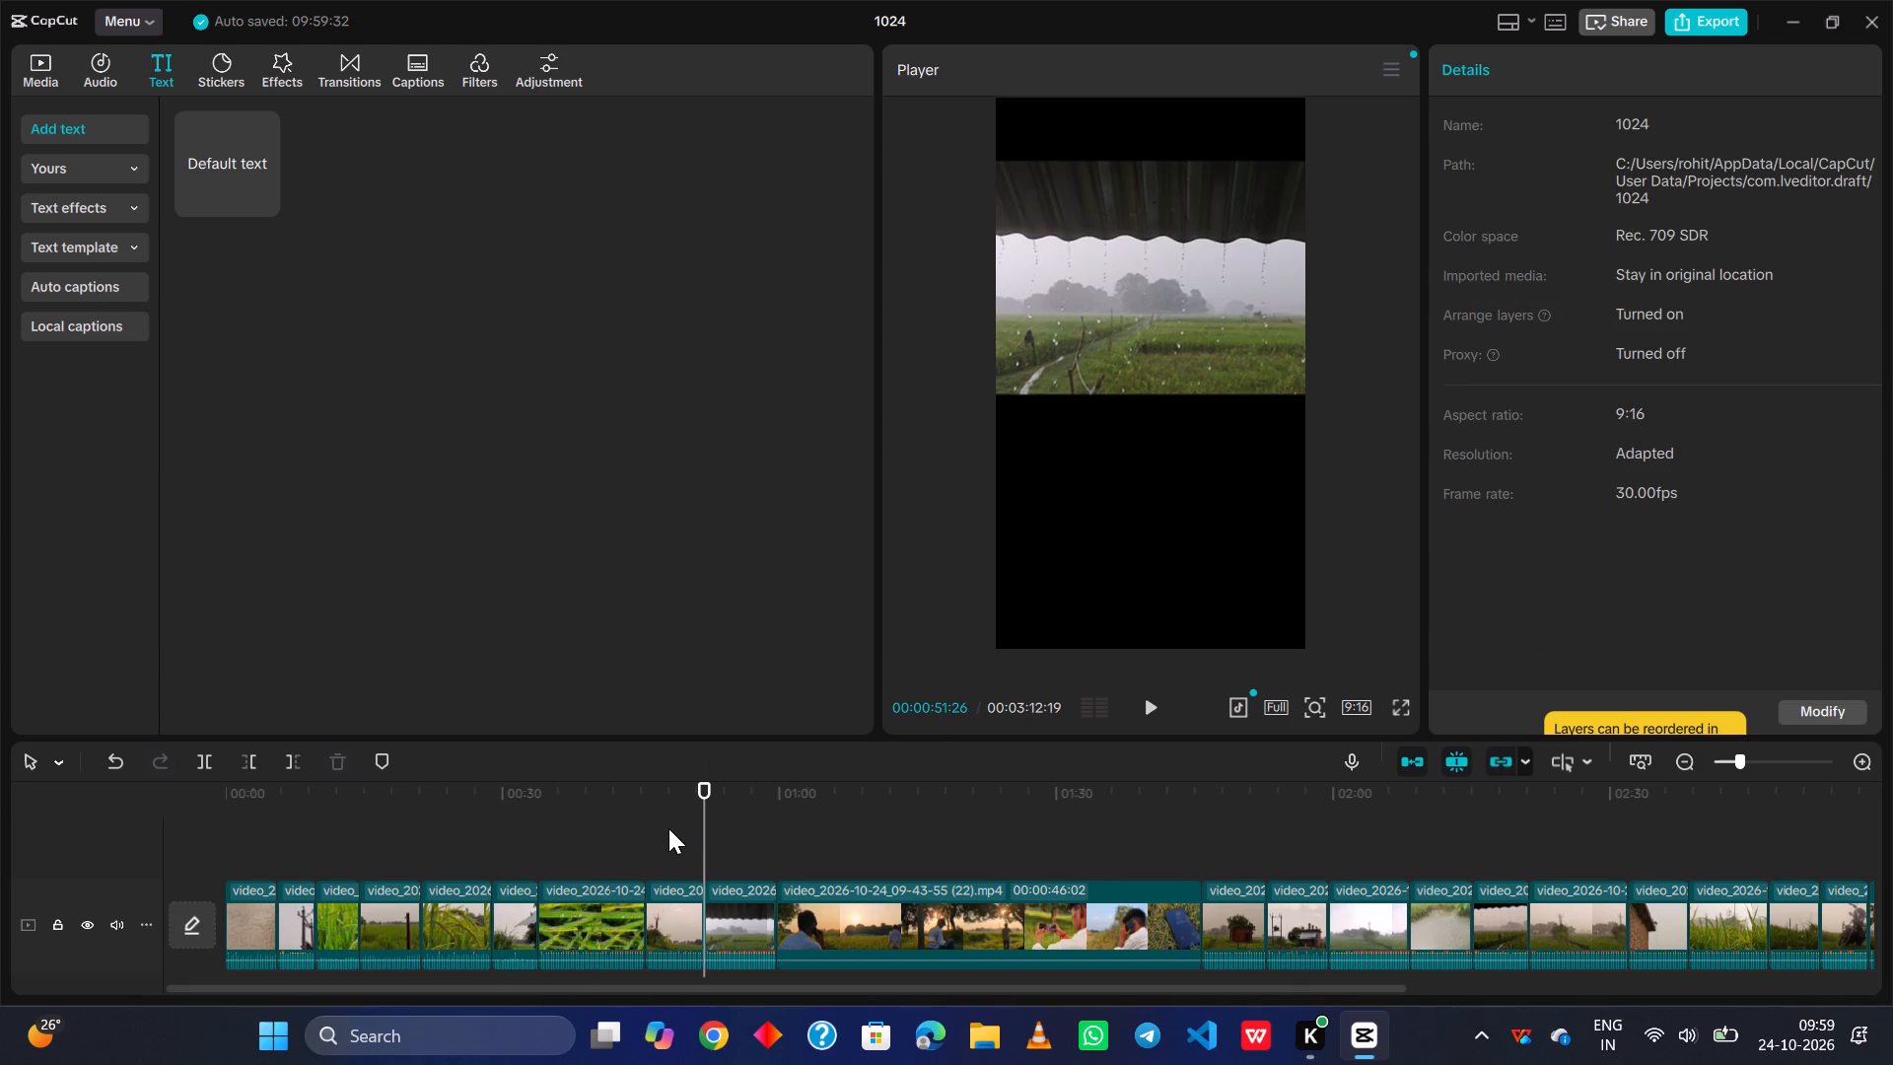
{"action": "left_click", "coordinate": [1174, 343]}
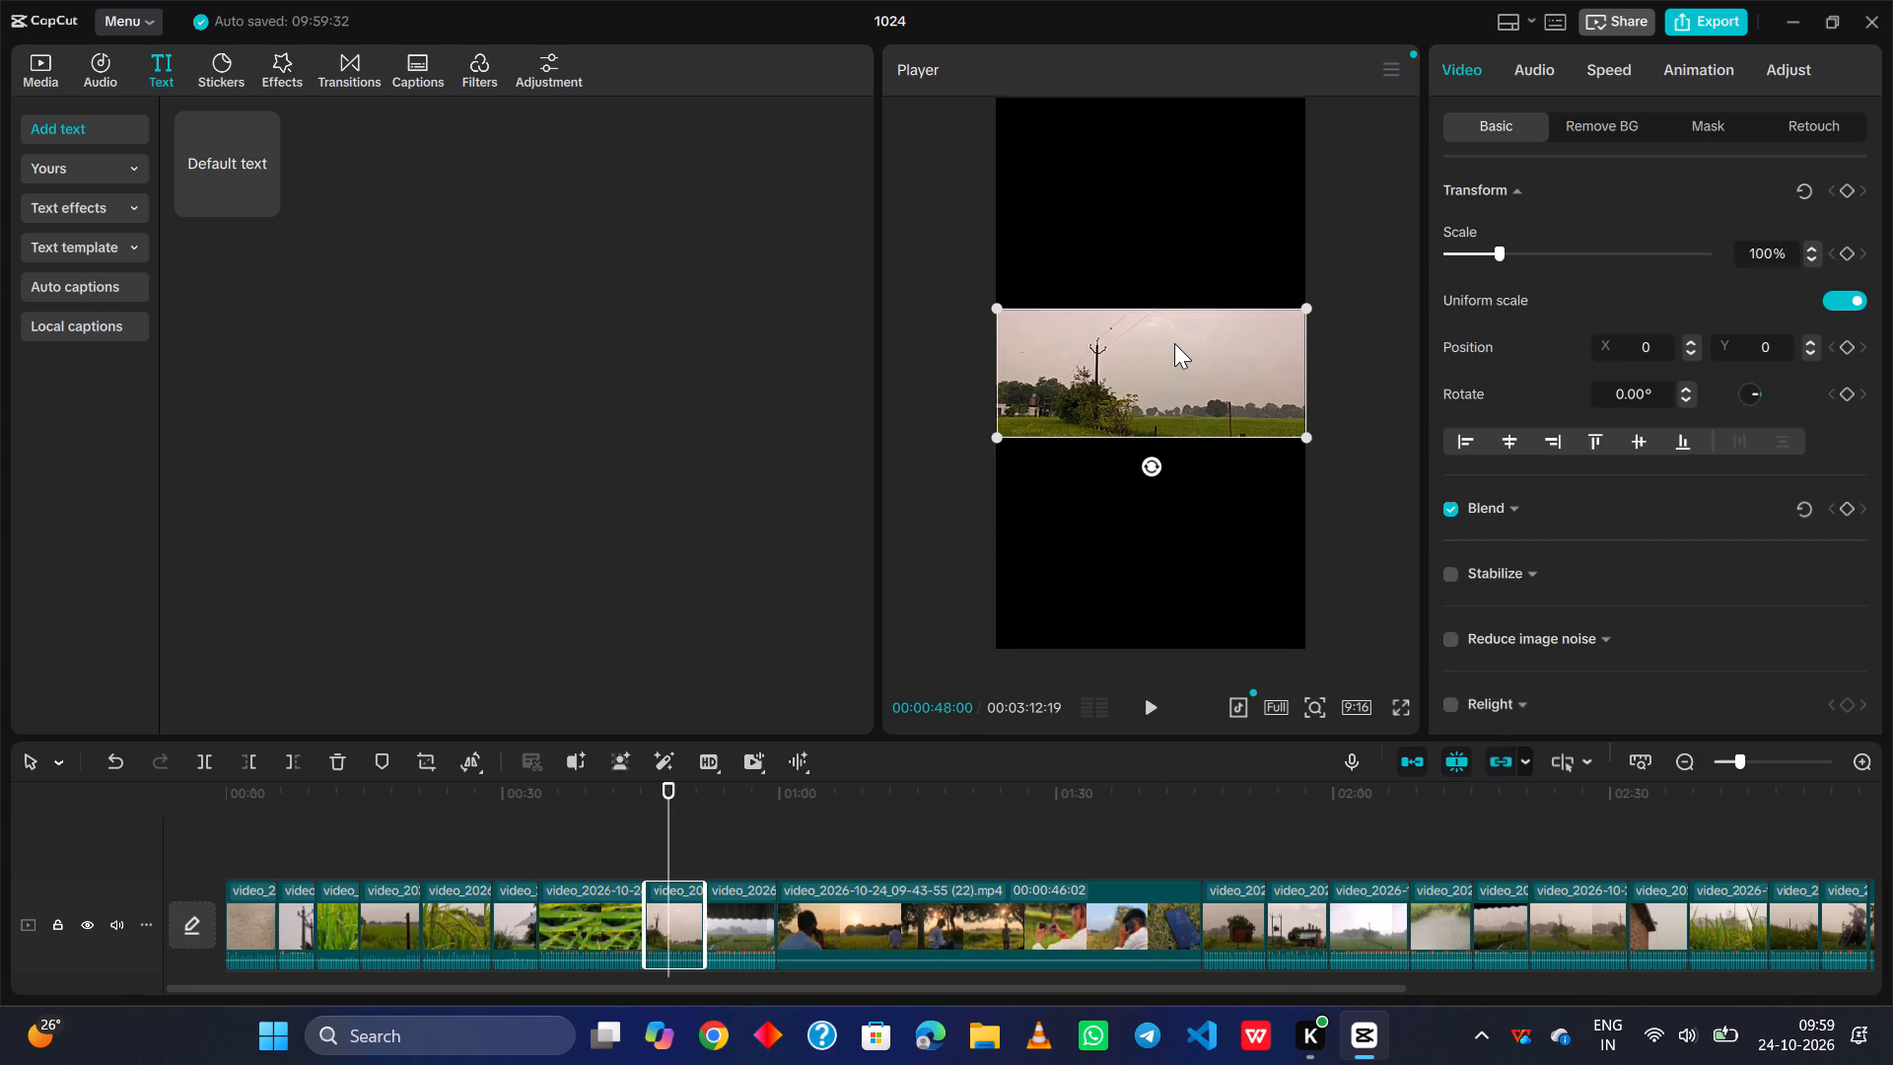
{"action": "left_click_drag", "start_coordinate": [1149, 463], "coordinate": [966, 382]}
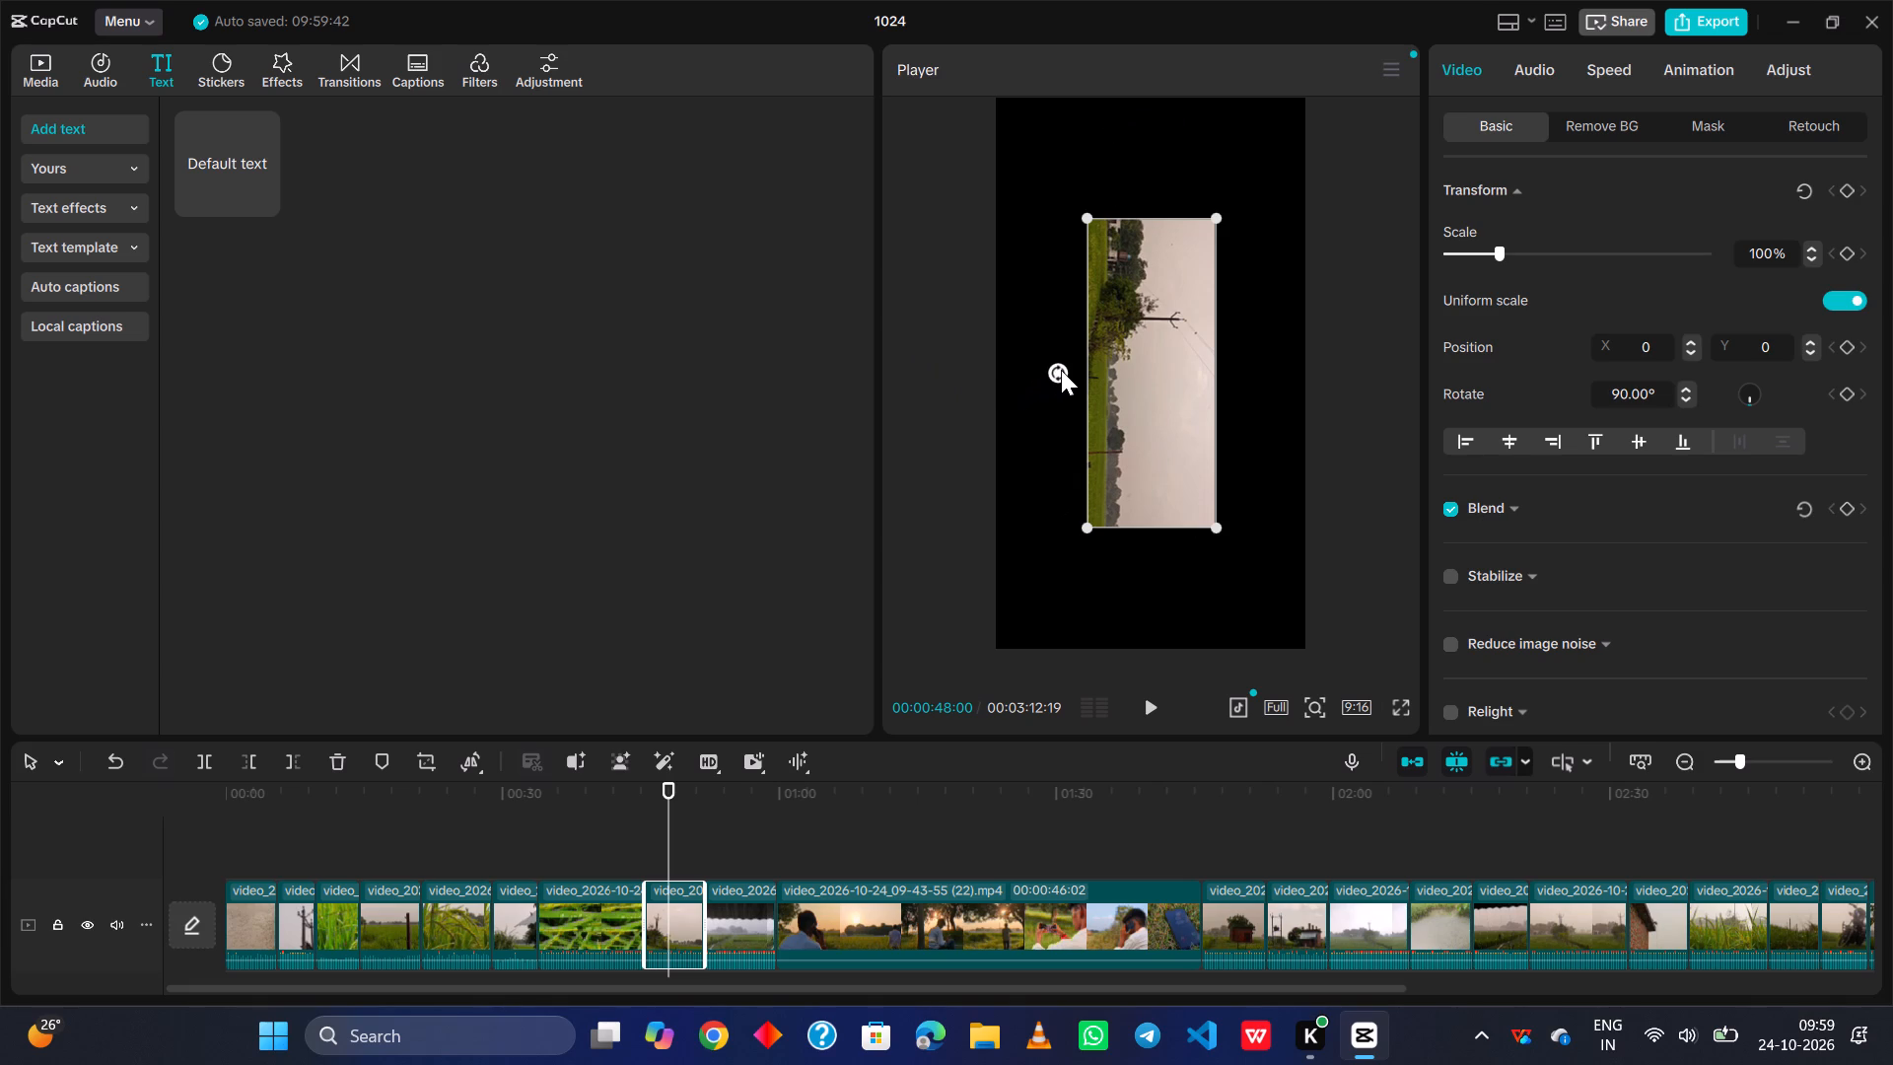
{"action": "left_click", "coordinate": [1061, 370]}
{"action": "left_click_drag", "start_coordinate": [1219, 519], "coordinate": [1432, 742]}
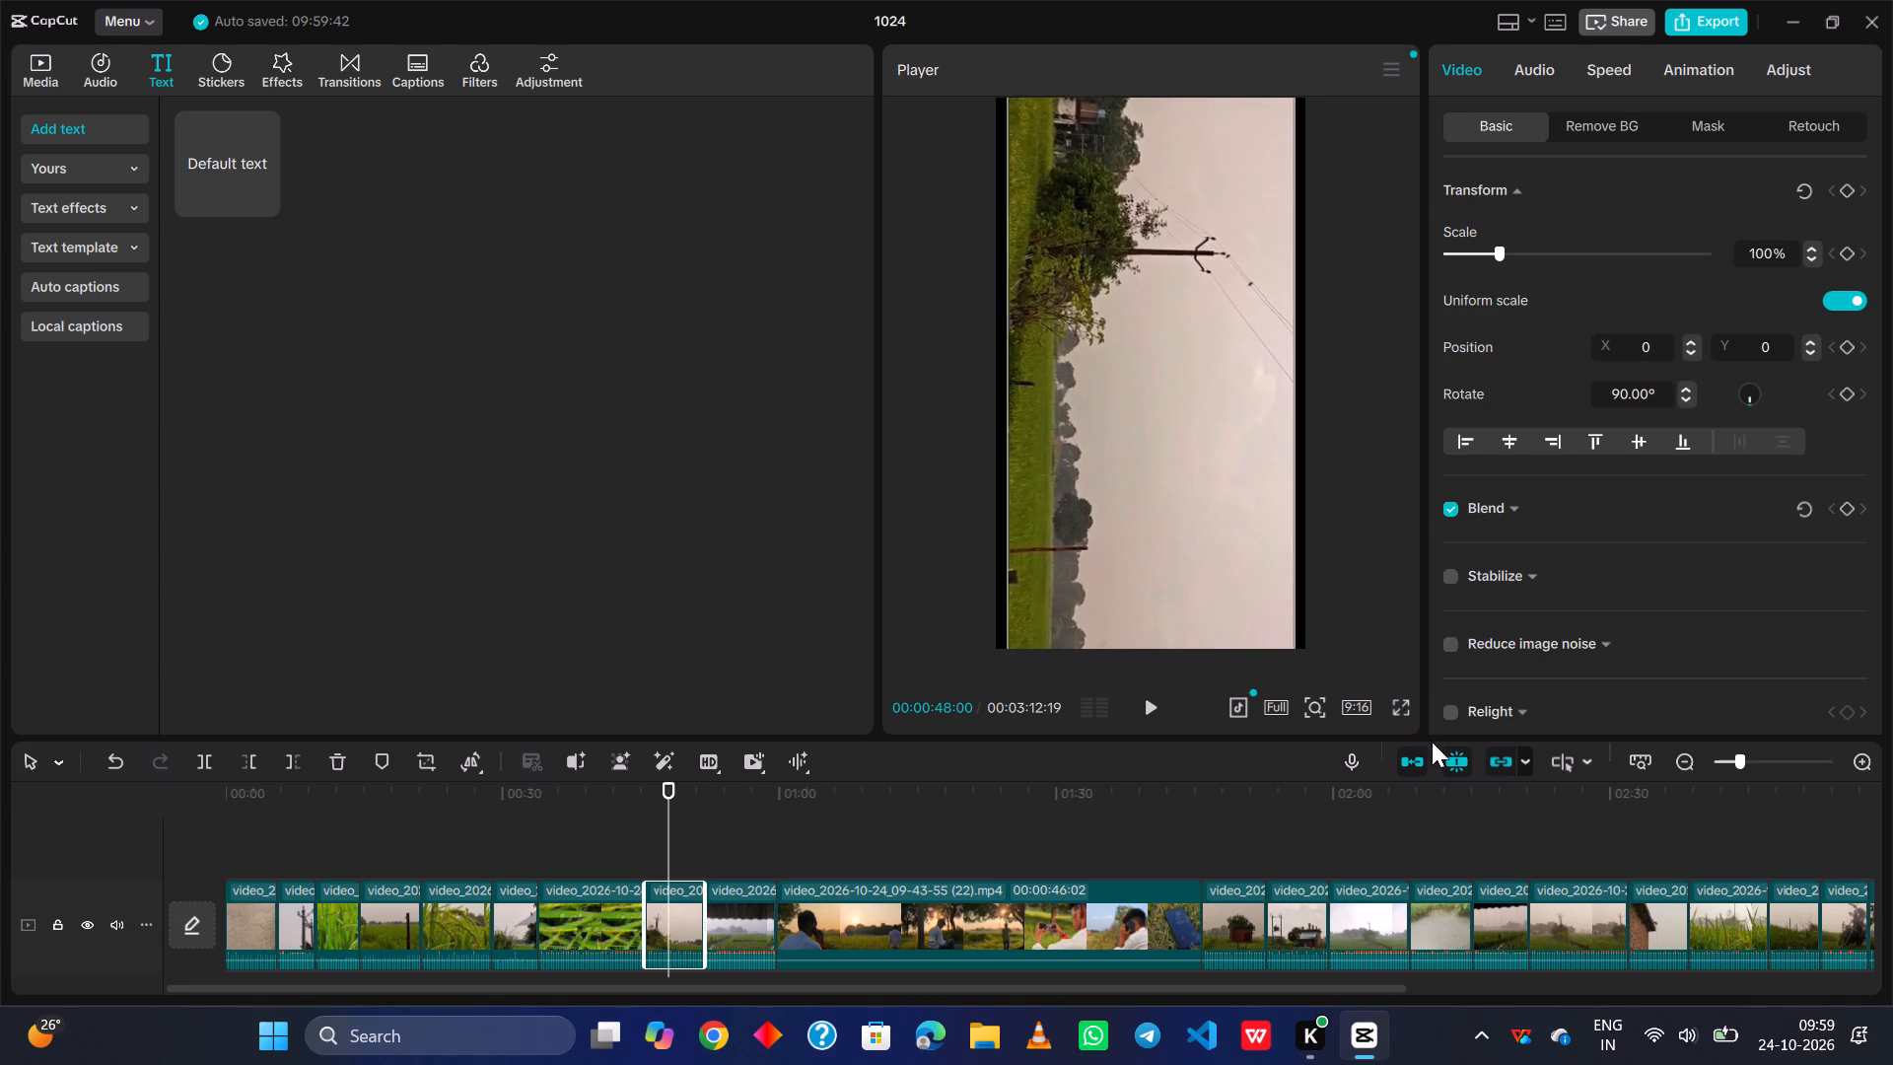
{"action": "left_click_drag", "start_coordinate": [1432, 742], "coordinate": [1396, 809]}
Rotate the ninth clip, the rain falling from a corrugated awning, to 90° and scale it to 178%.
{"action": "left_click", "coordinate": [736, 910]}
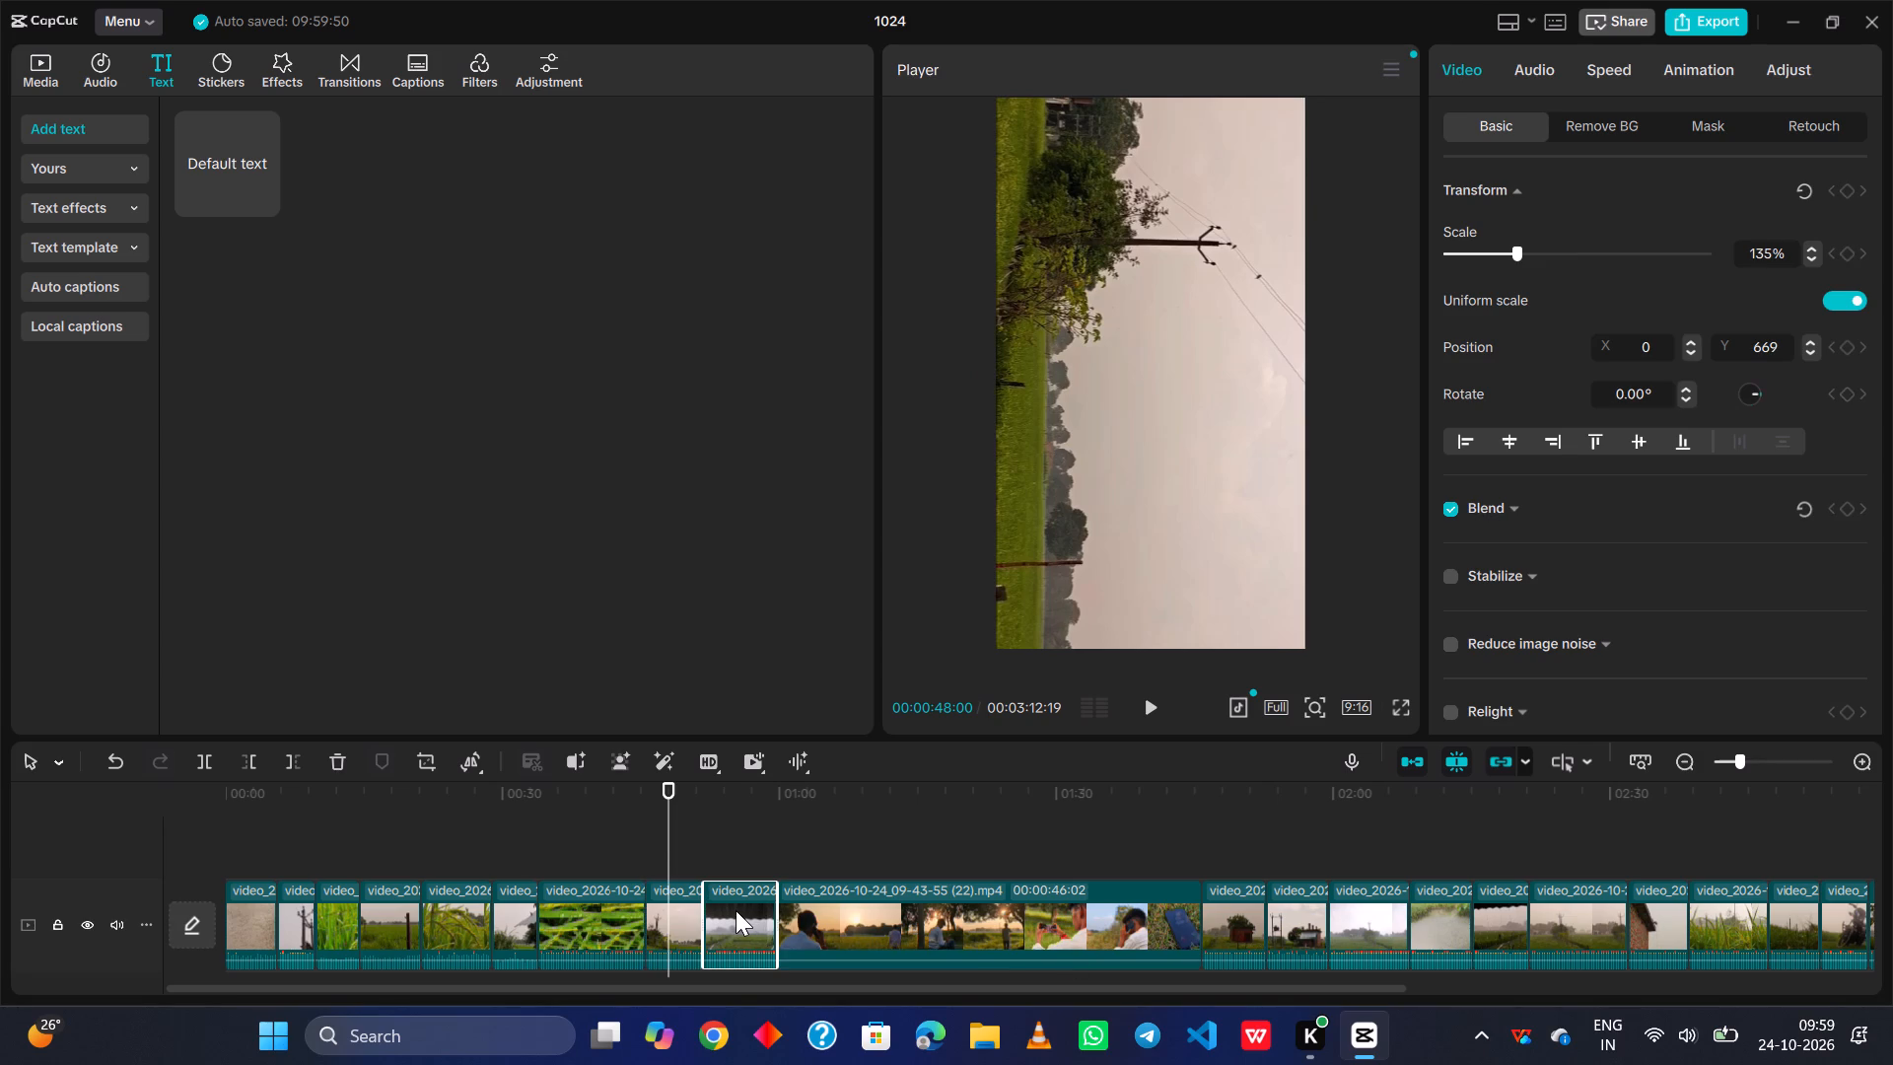
{"action": "left_click", "coordinate": [734, 839]}
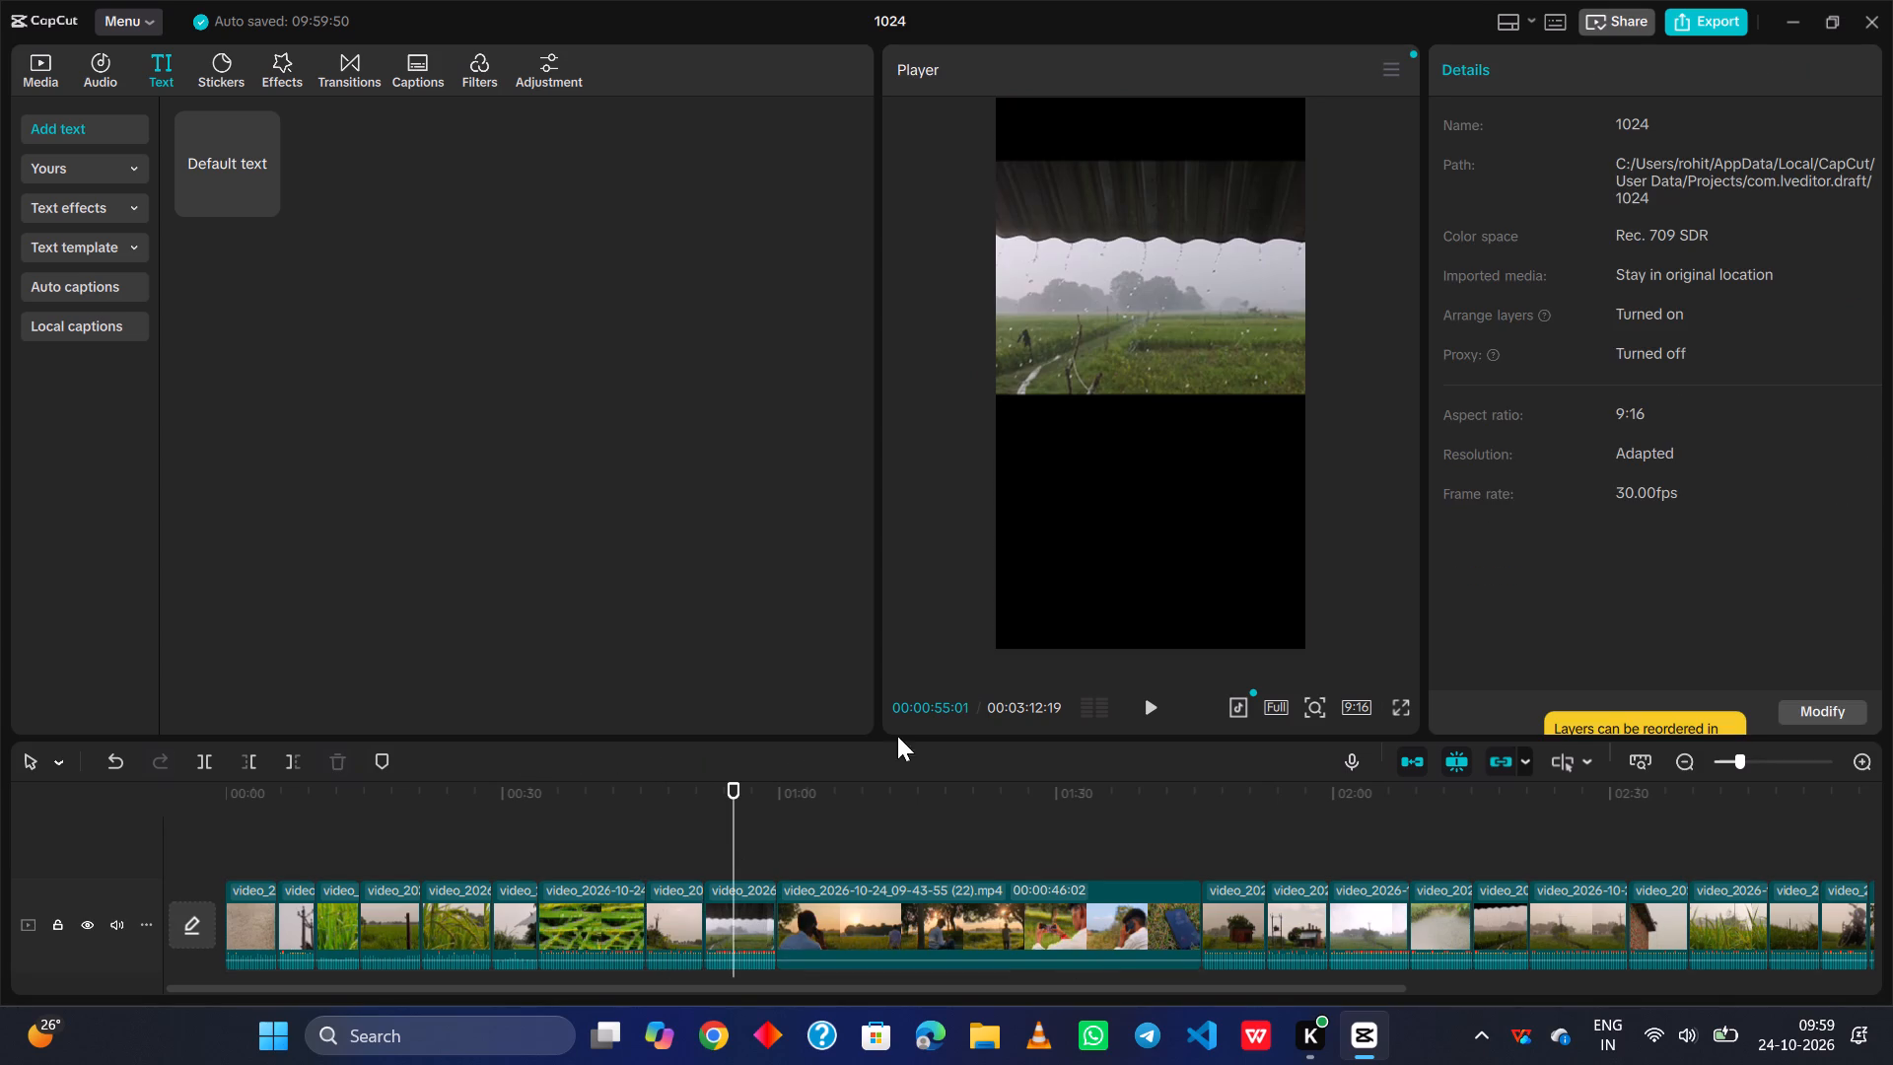
{"action": "left_click", "coordinate": [1258, 272]}
{"action": "left_click", "coordinate": [1258, 272]}
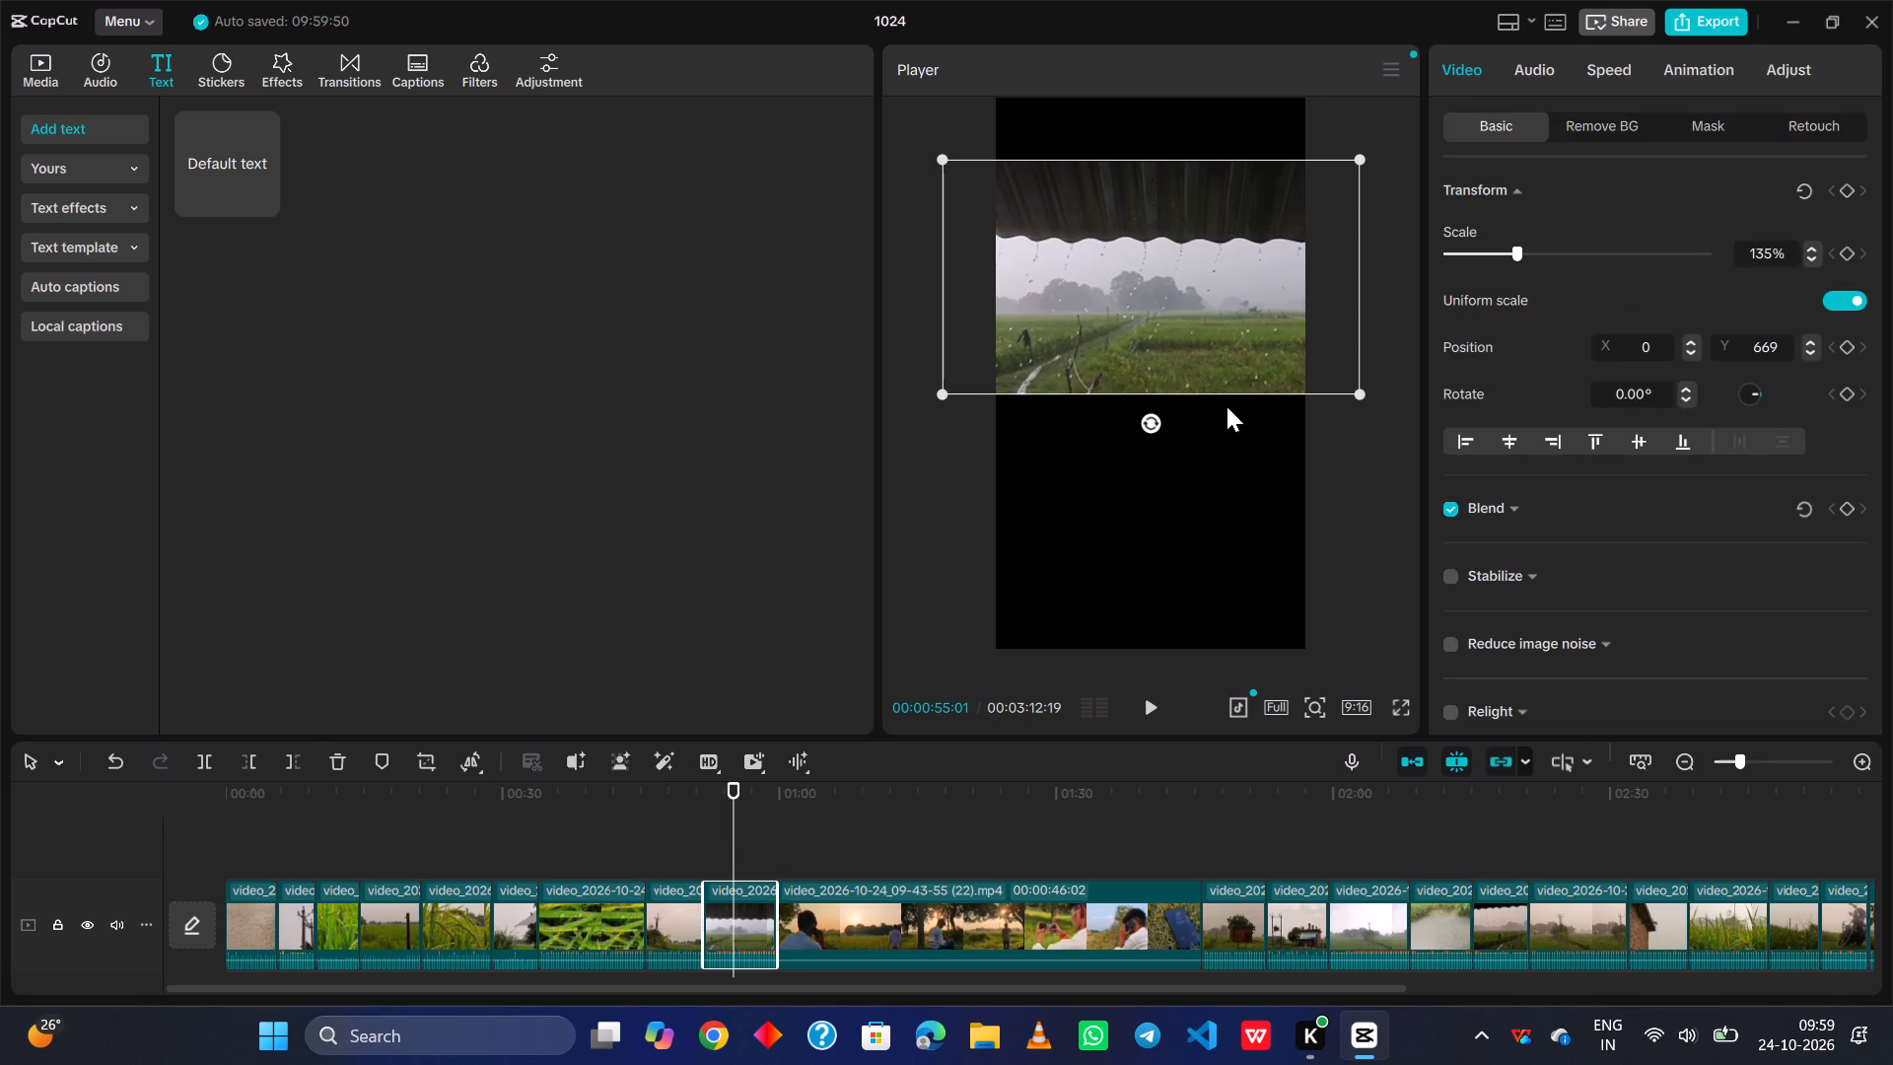
{"action": "left_click_drag", "start_coordinate": [1157, 424], "coordinate": [922, 293]}
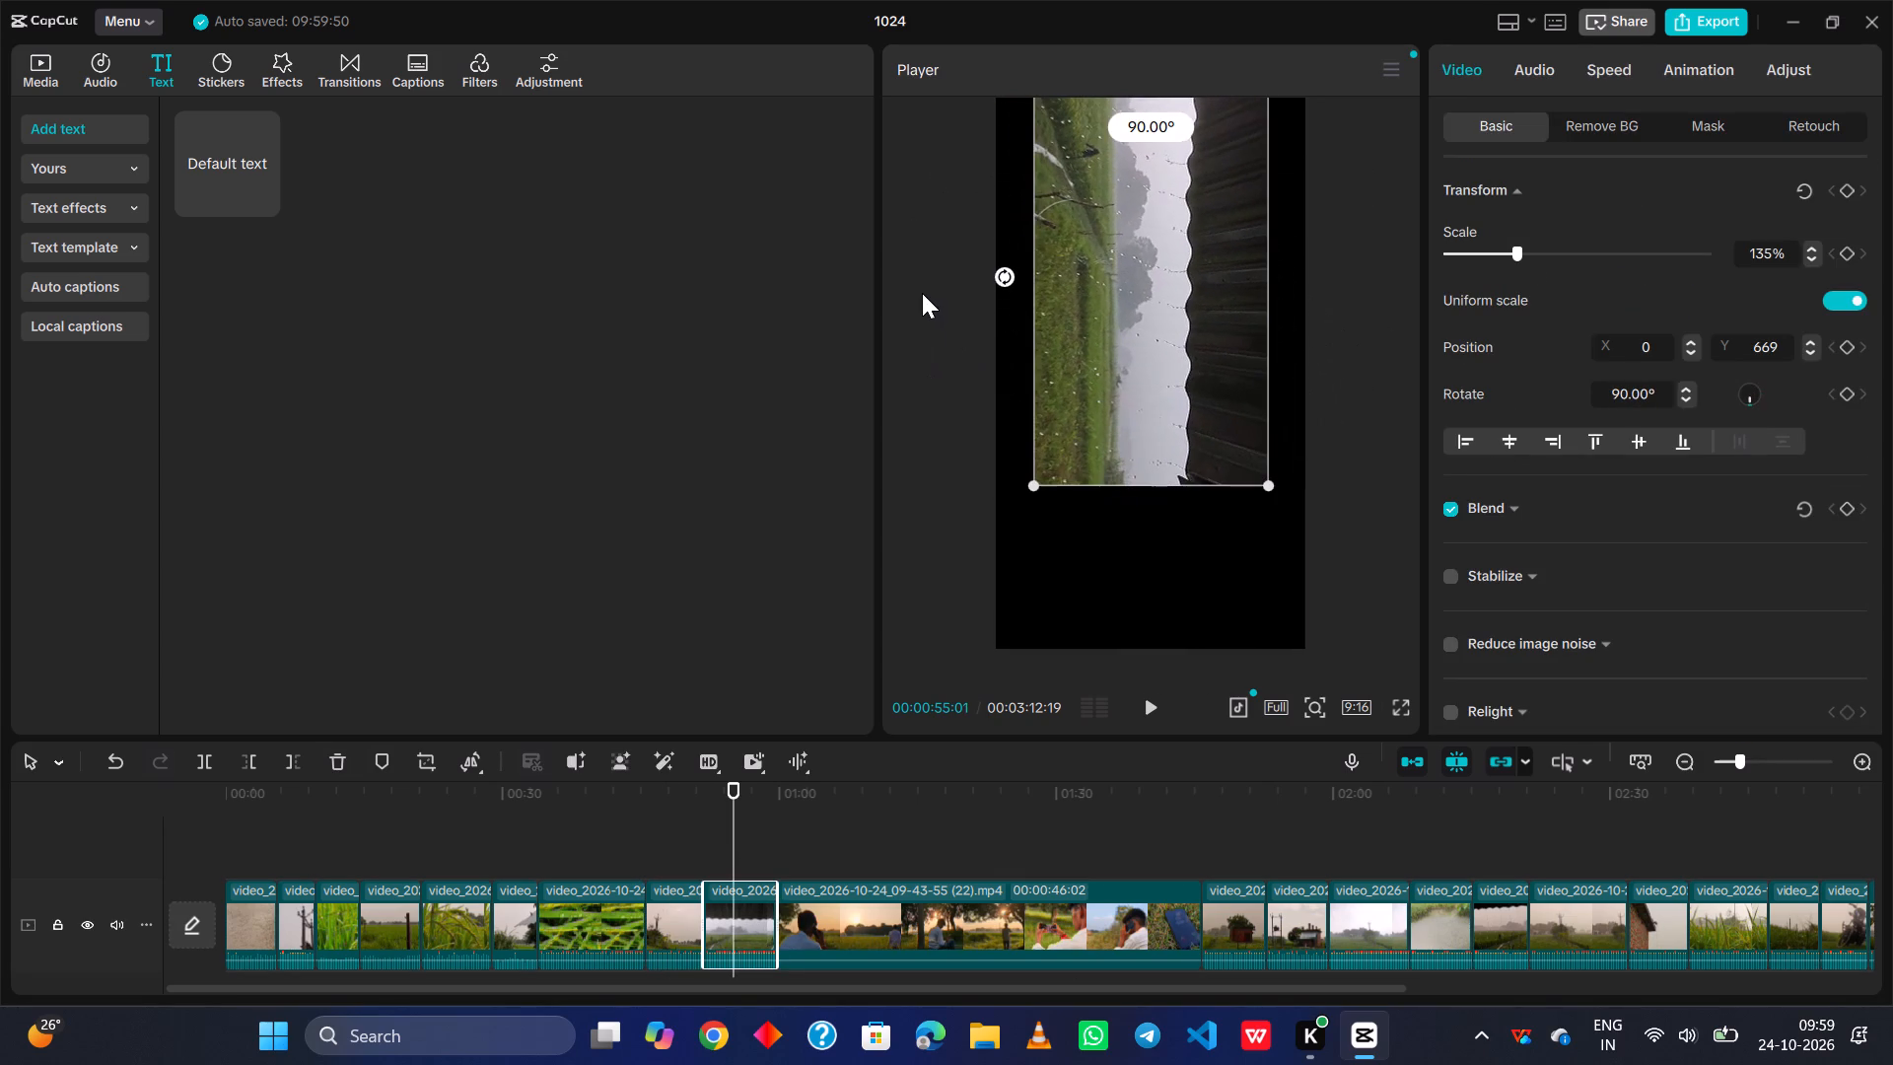
{"action": "left_click_drag", "start_coordinate": [922, 293], "coordinate": [922, 291]}
{"action": "left_click_drag", "start_coordinate": [1119, 203], "coordinate": [1114, 245]}
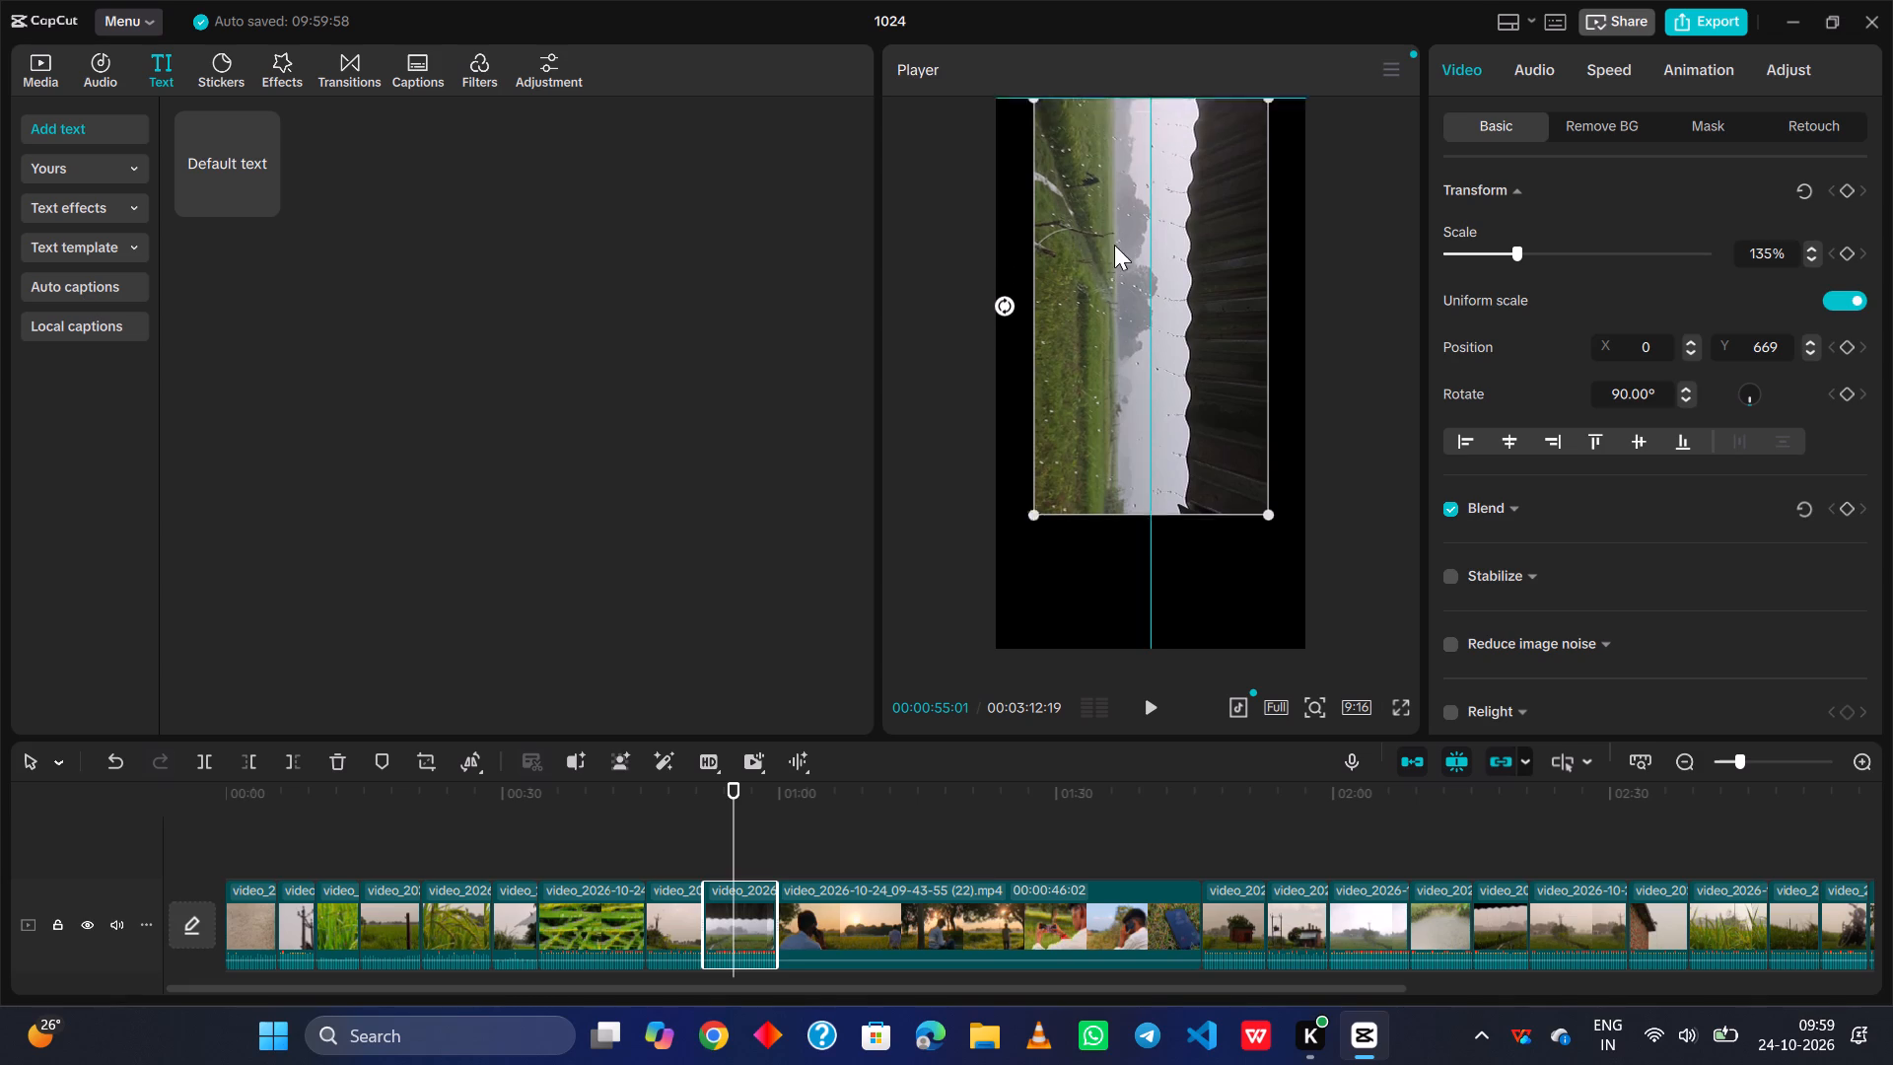
{"action": "left_click_drag", "start_coordinate": [1114, 245], "coordinate": [1116, 279]}
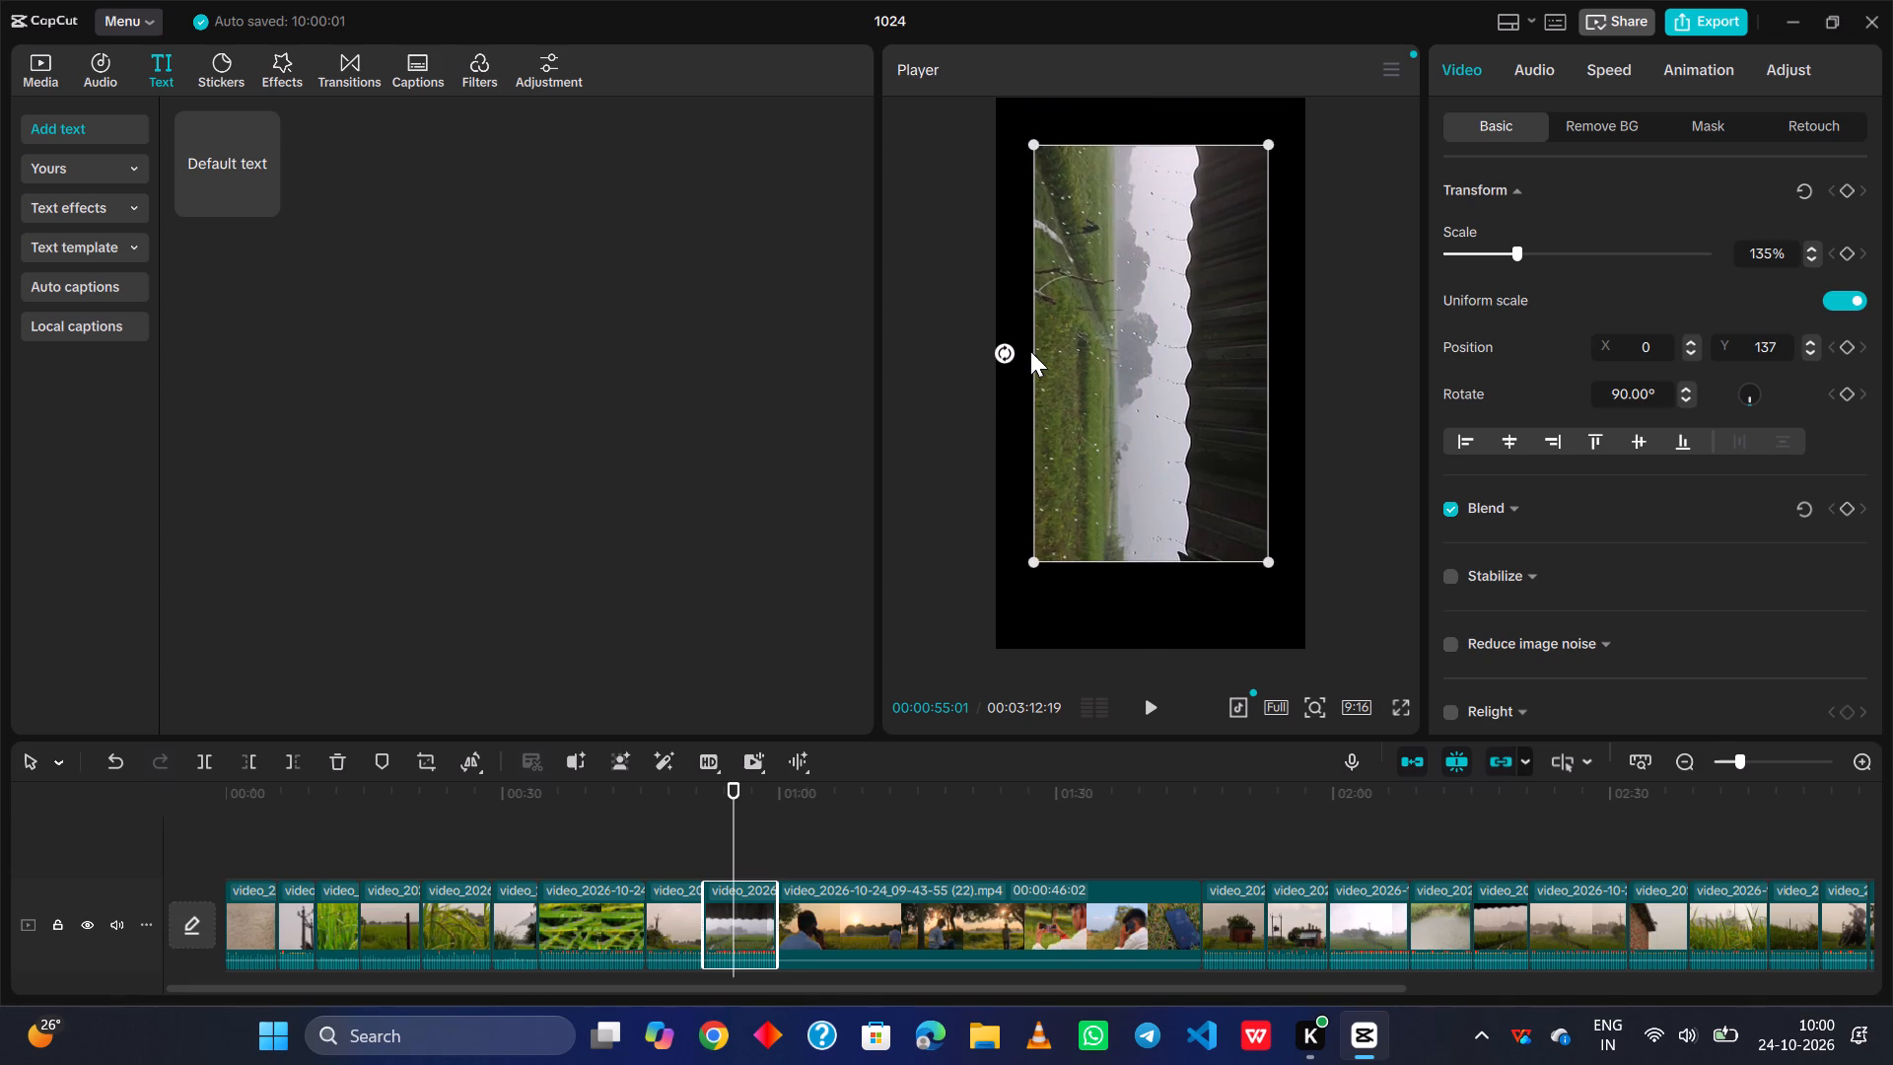
{"action": "left_click", "coordinate": [1009, 352]}
{"action": "left_click_drag", "start_coordinate": [1264, 559], "coordinate": [1333, 637]}
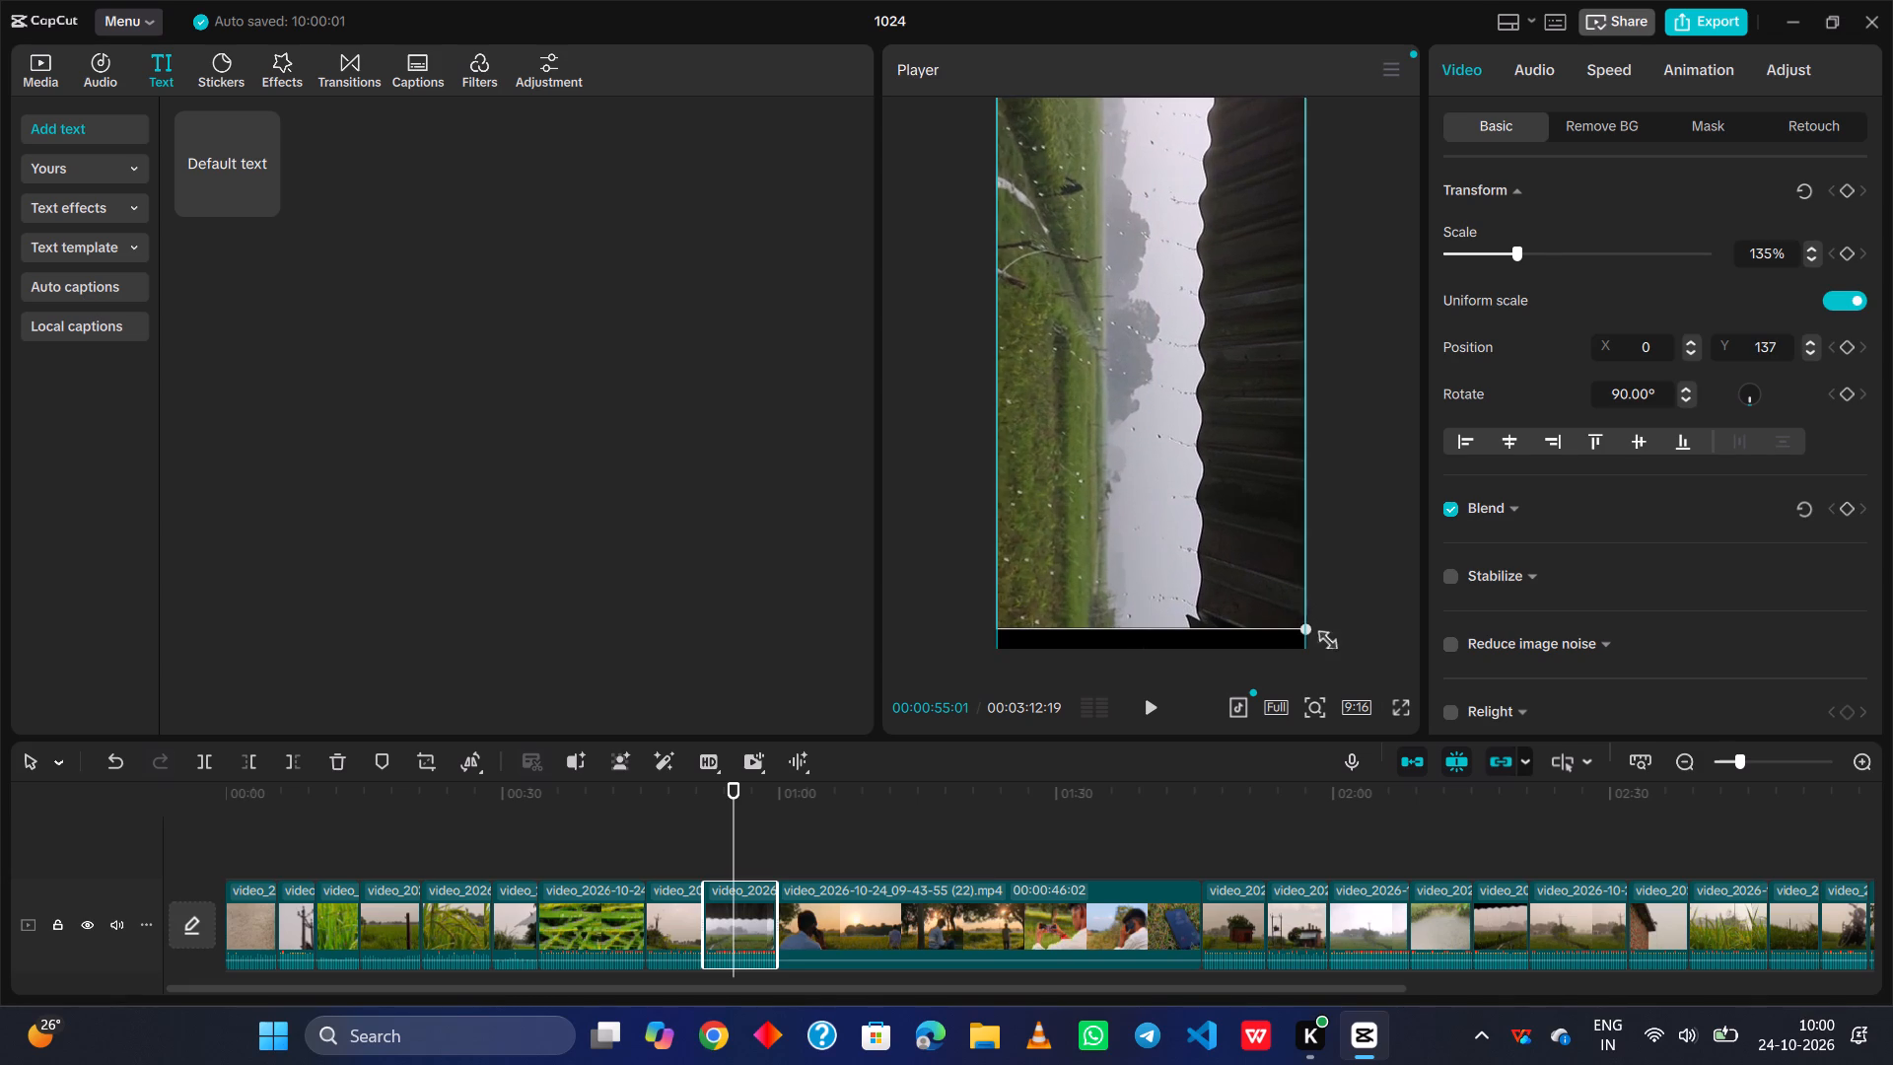
{"action": "left_click_drag", "start_coordinate": [1333, 637], "coordinate": [1340, 665]}
Centre the ninth clip in the frame at position X 0, Y 0.
{"action": "left_click_drag", "start_coordinate": [1214, 320], "coordinate": [1214, 346]}
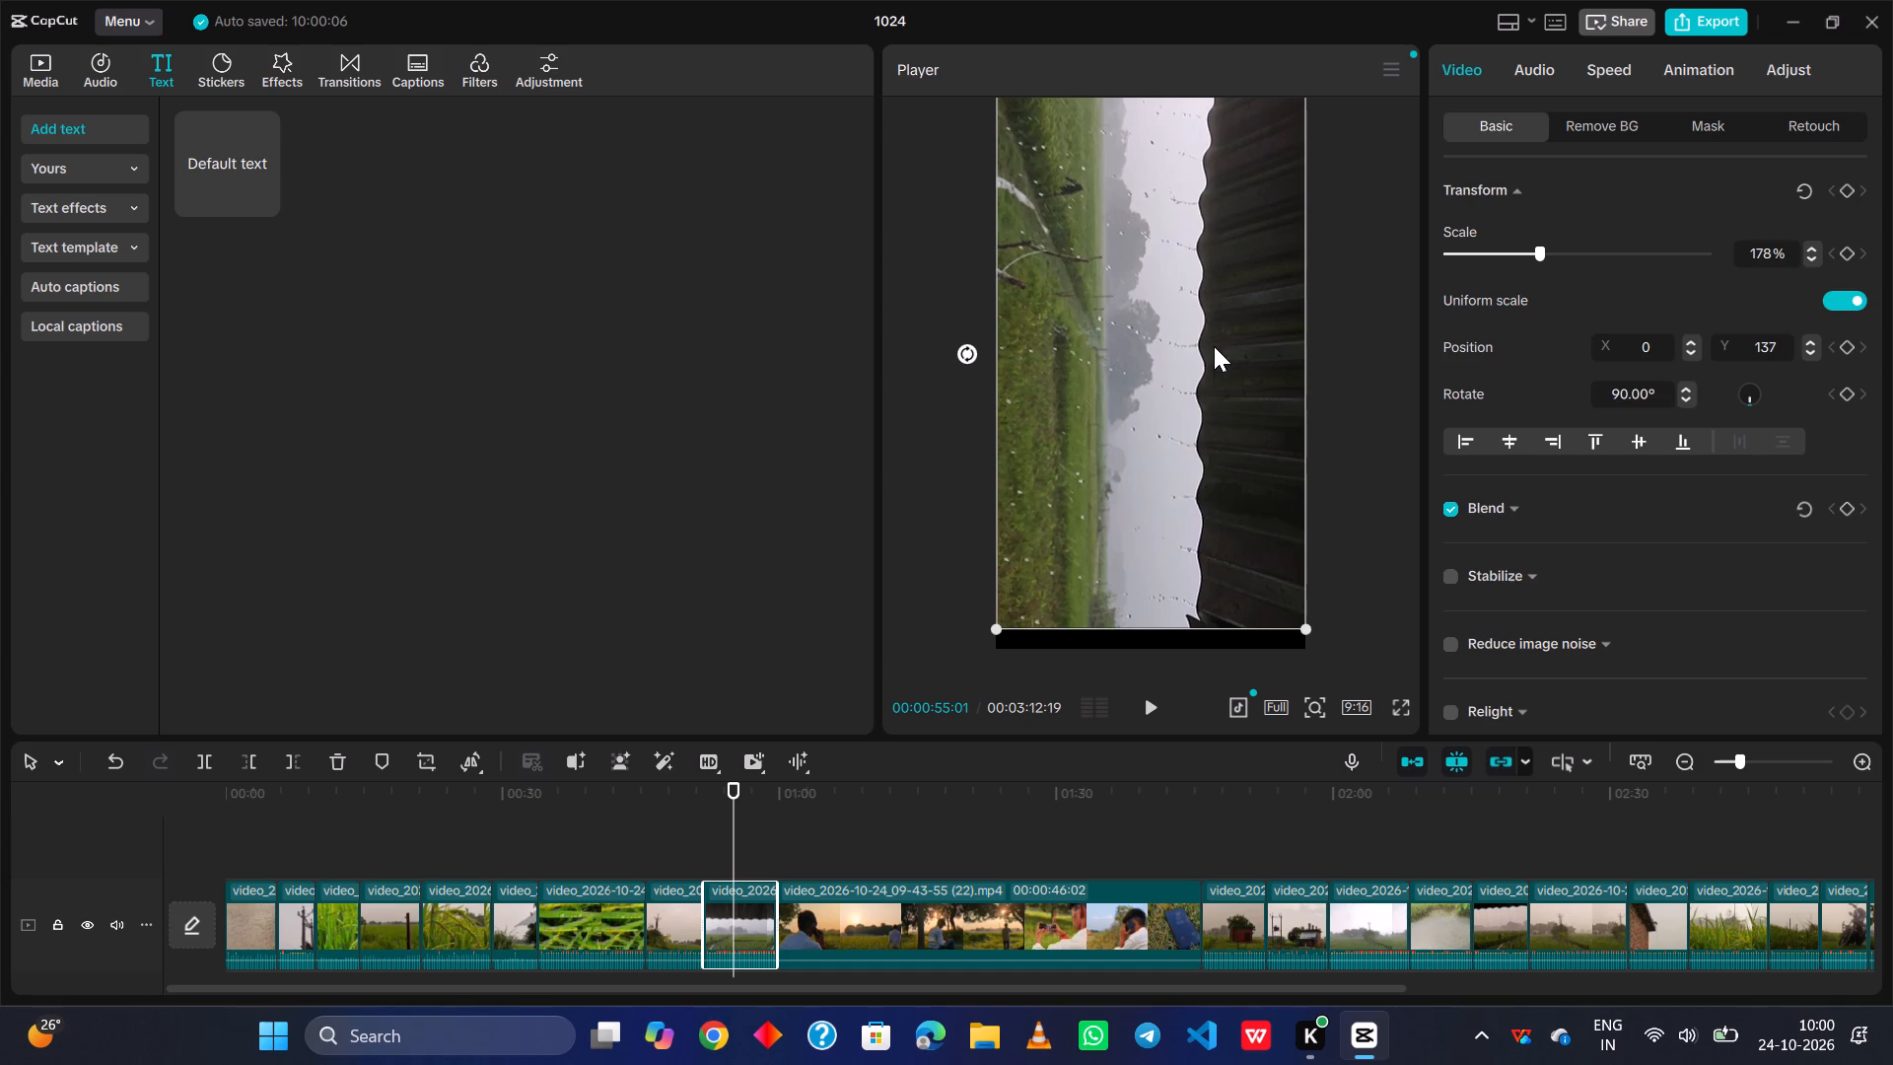
{"action": "left_click_drag", "start_coordinate": [1214, 346], "coordinate": [1207, 343]}
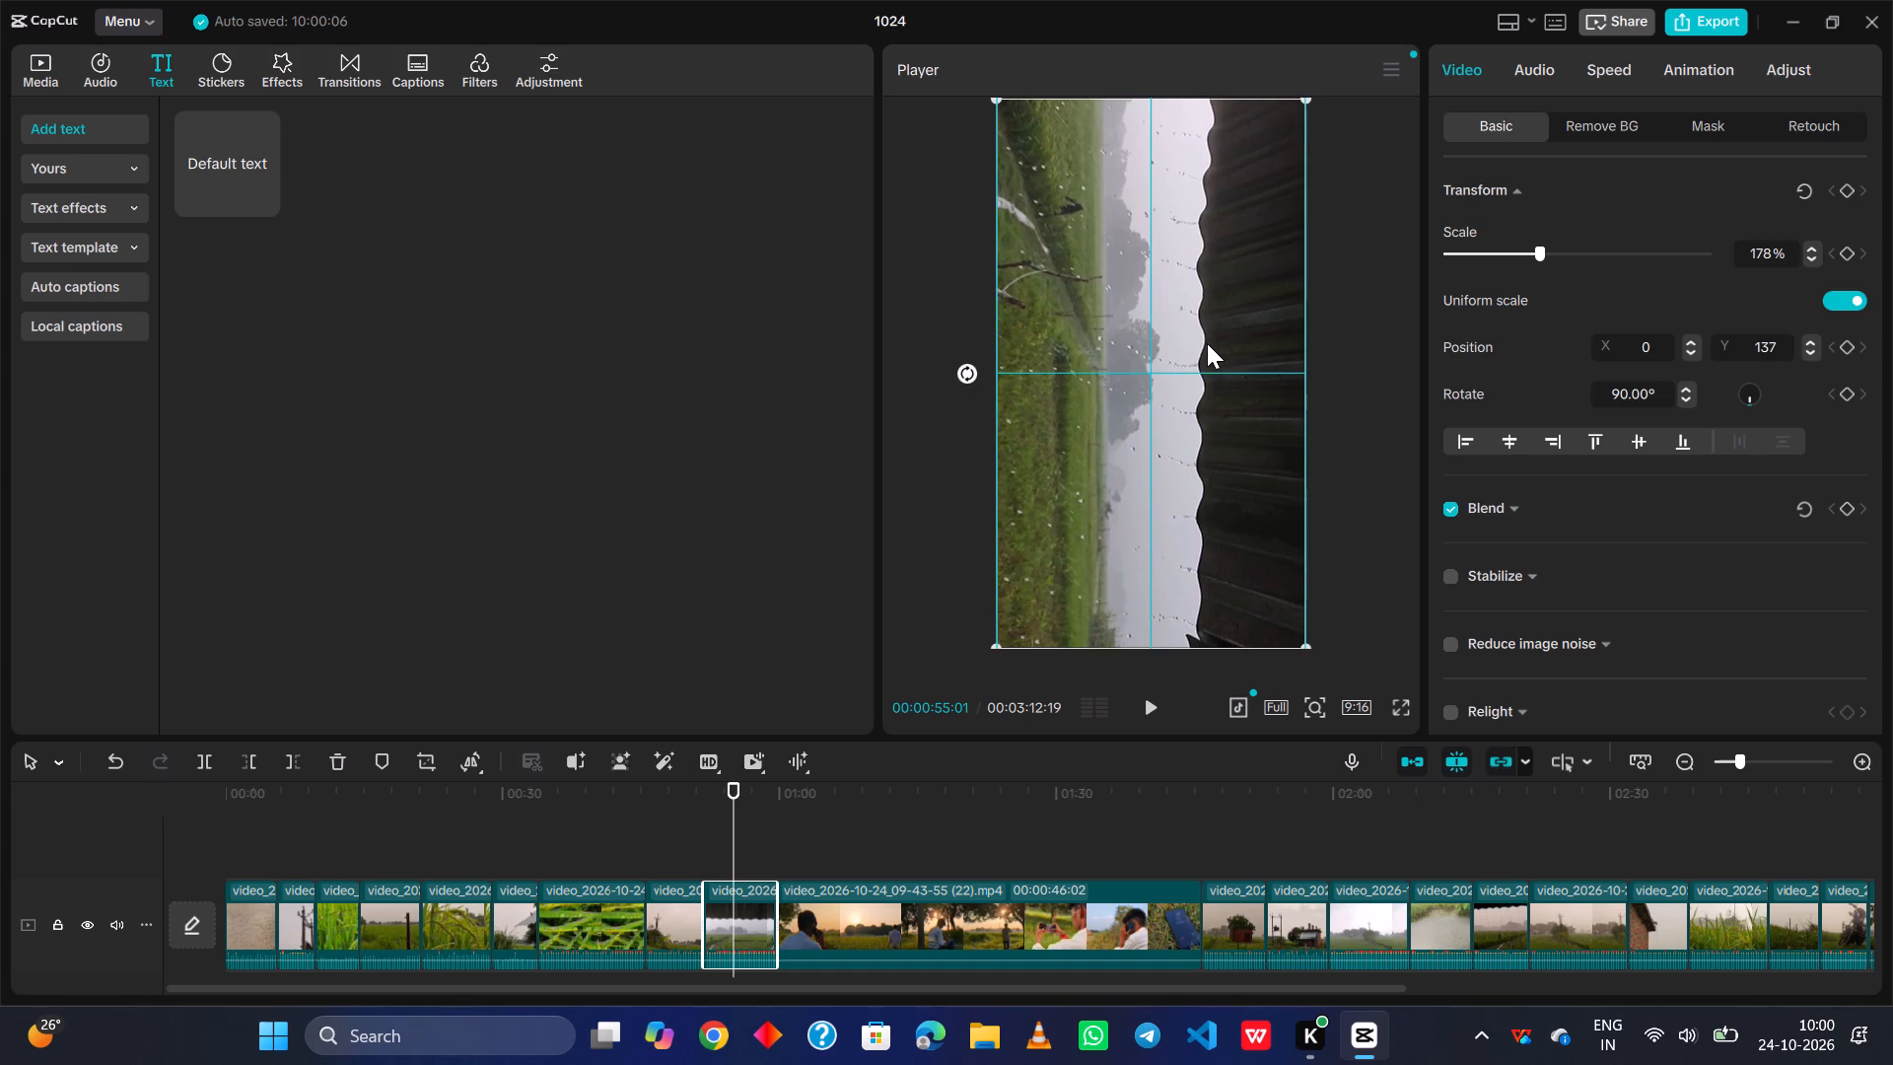
{"action": "left_click_drag", "start_coordinate": [1207, 343], "coordinate": [1206, 338]}
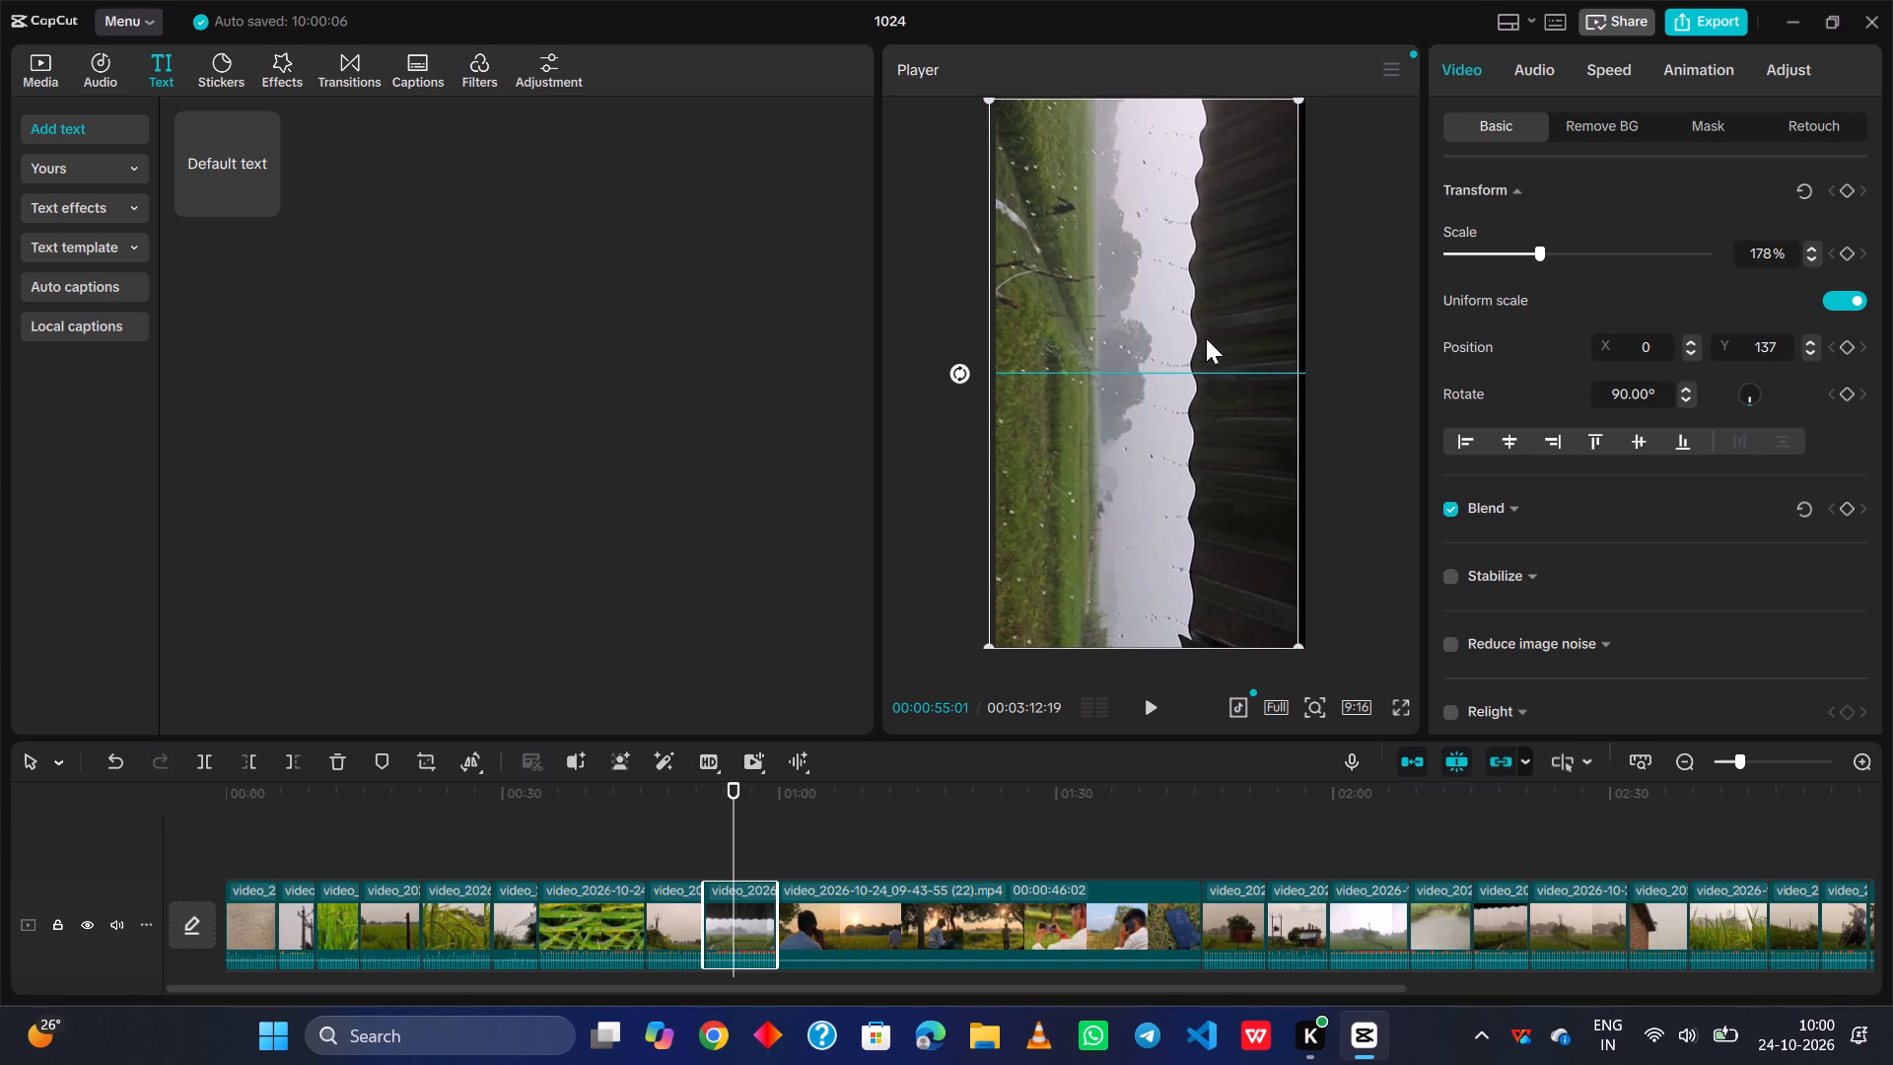
{"action": "left_click_drag", "start_coordinate": [1206, 338], "coordinate": [1220, 336]}
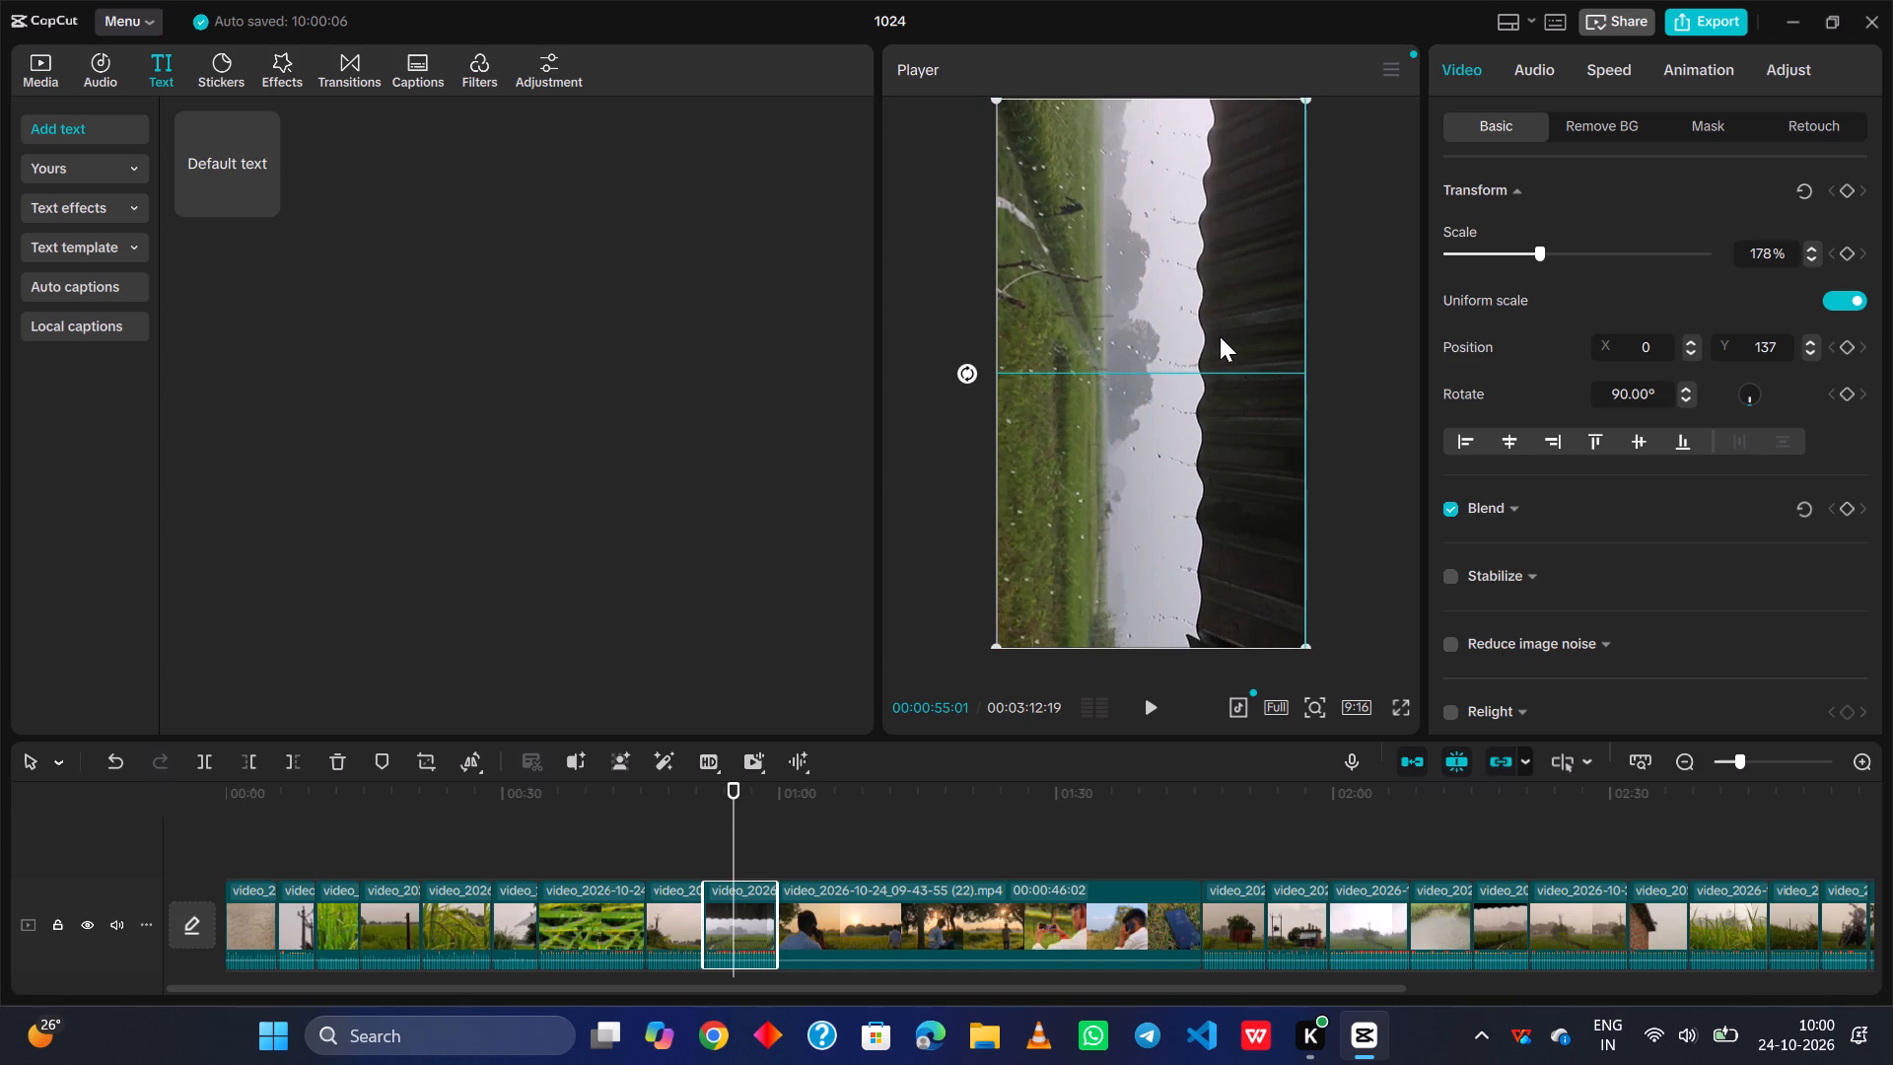
{"action": "left_click_drag", "start_coordinate": [1220, 336], "coordinate": [1218, 337]}
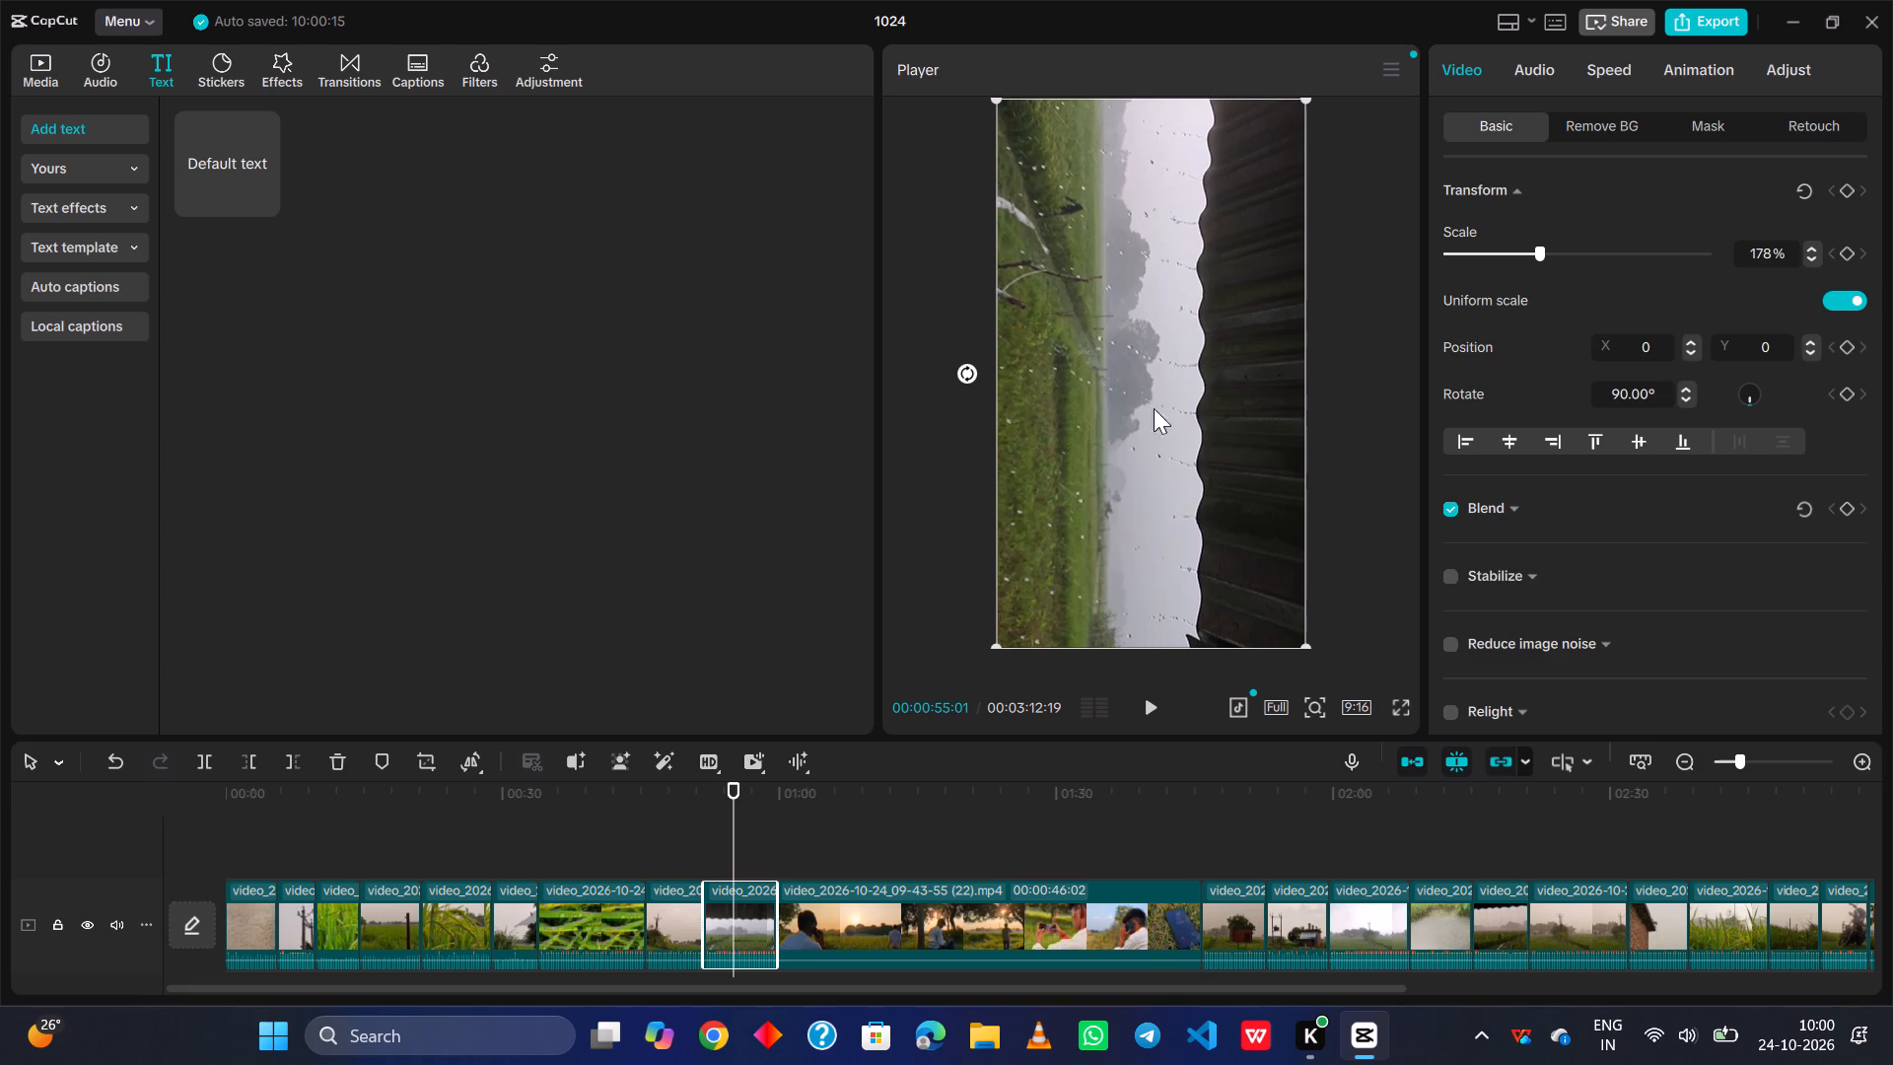
Move the playhead to 00:01:04:16 in the tenth clip, the man in a field at sunset.
{"action": "left_click", "coordinate": [821, 826]}
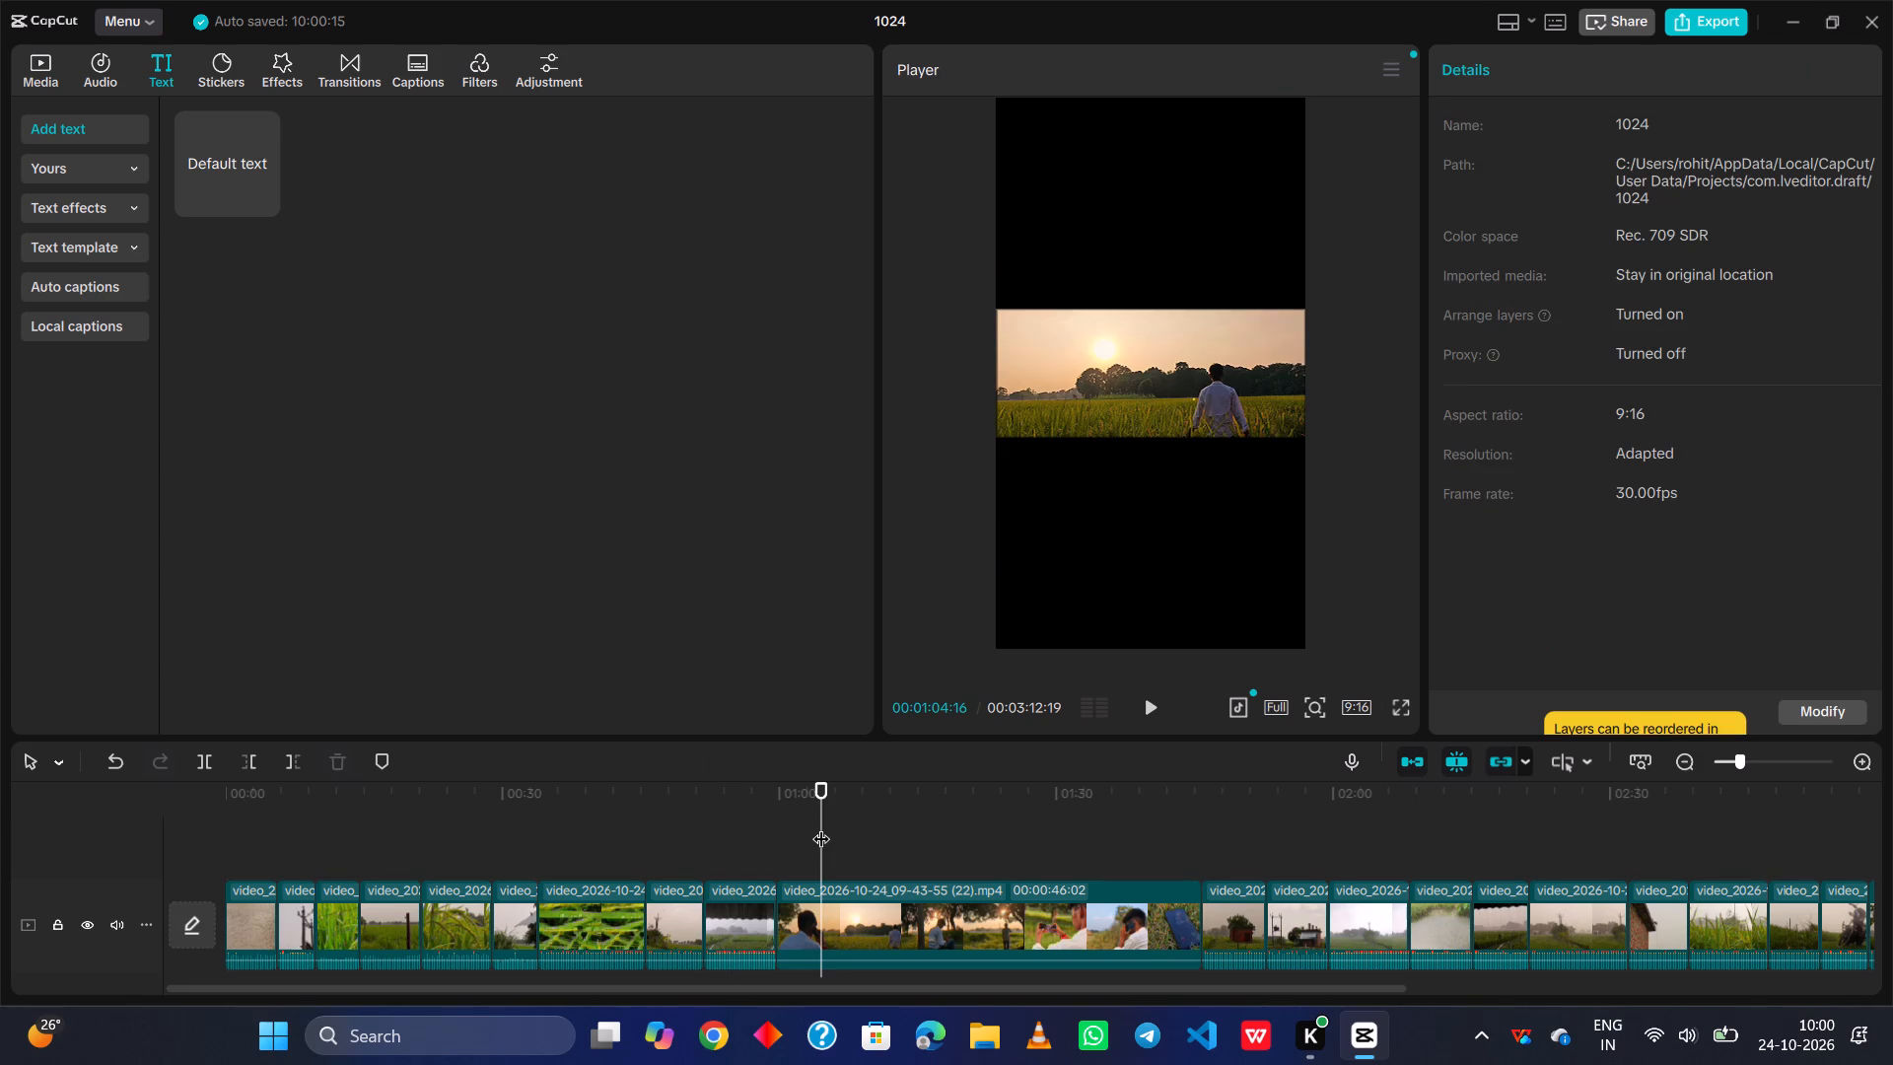
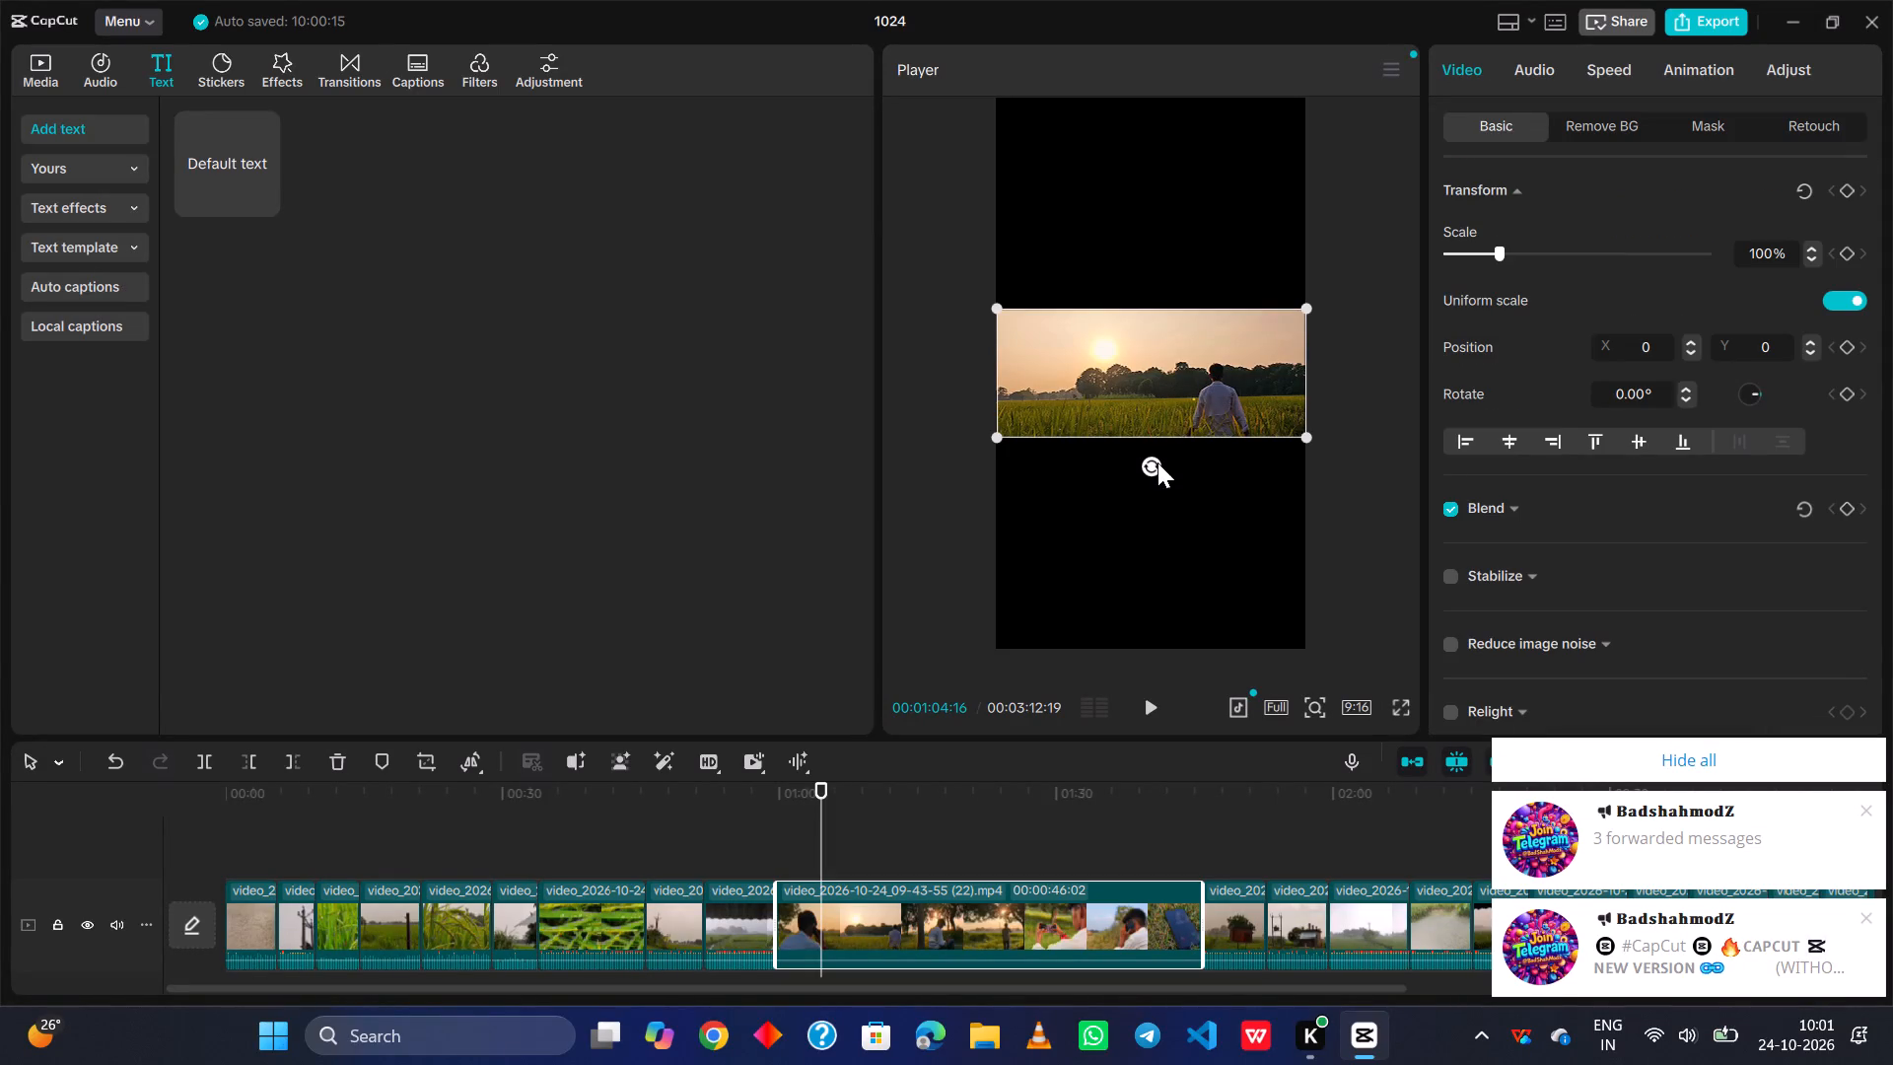
Rotate the tenth clip, the man in a field at sunset, to 90° and scale it to 241% to fill the frame.
{"action": "left_click_drag", "start_coordinate": [1157, 462], "coordinate": [978, 400]}
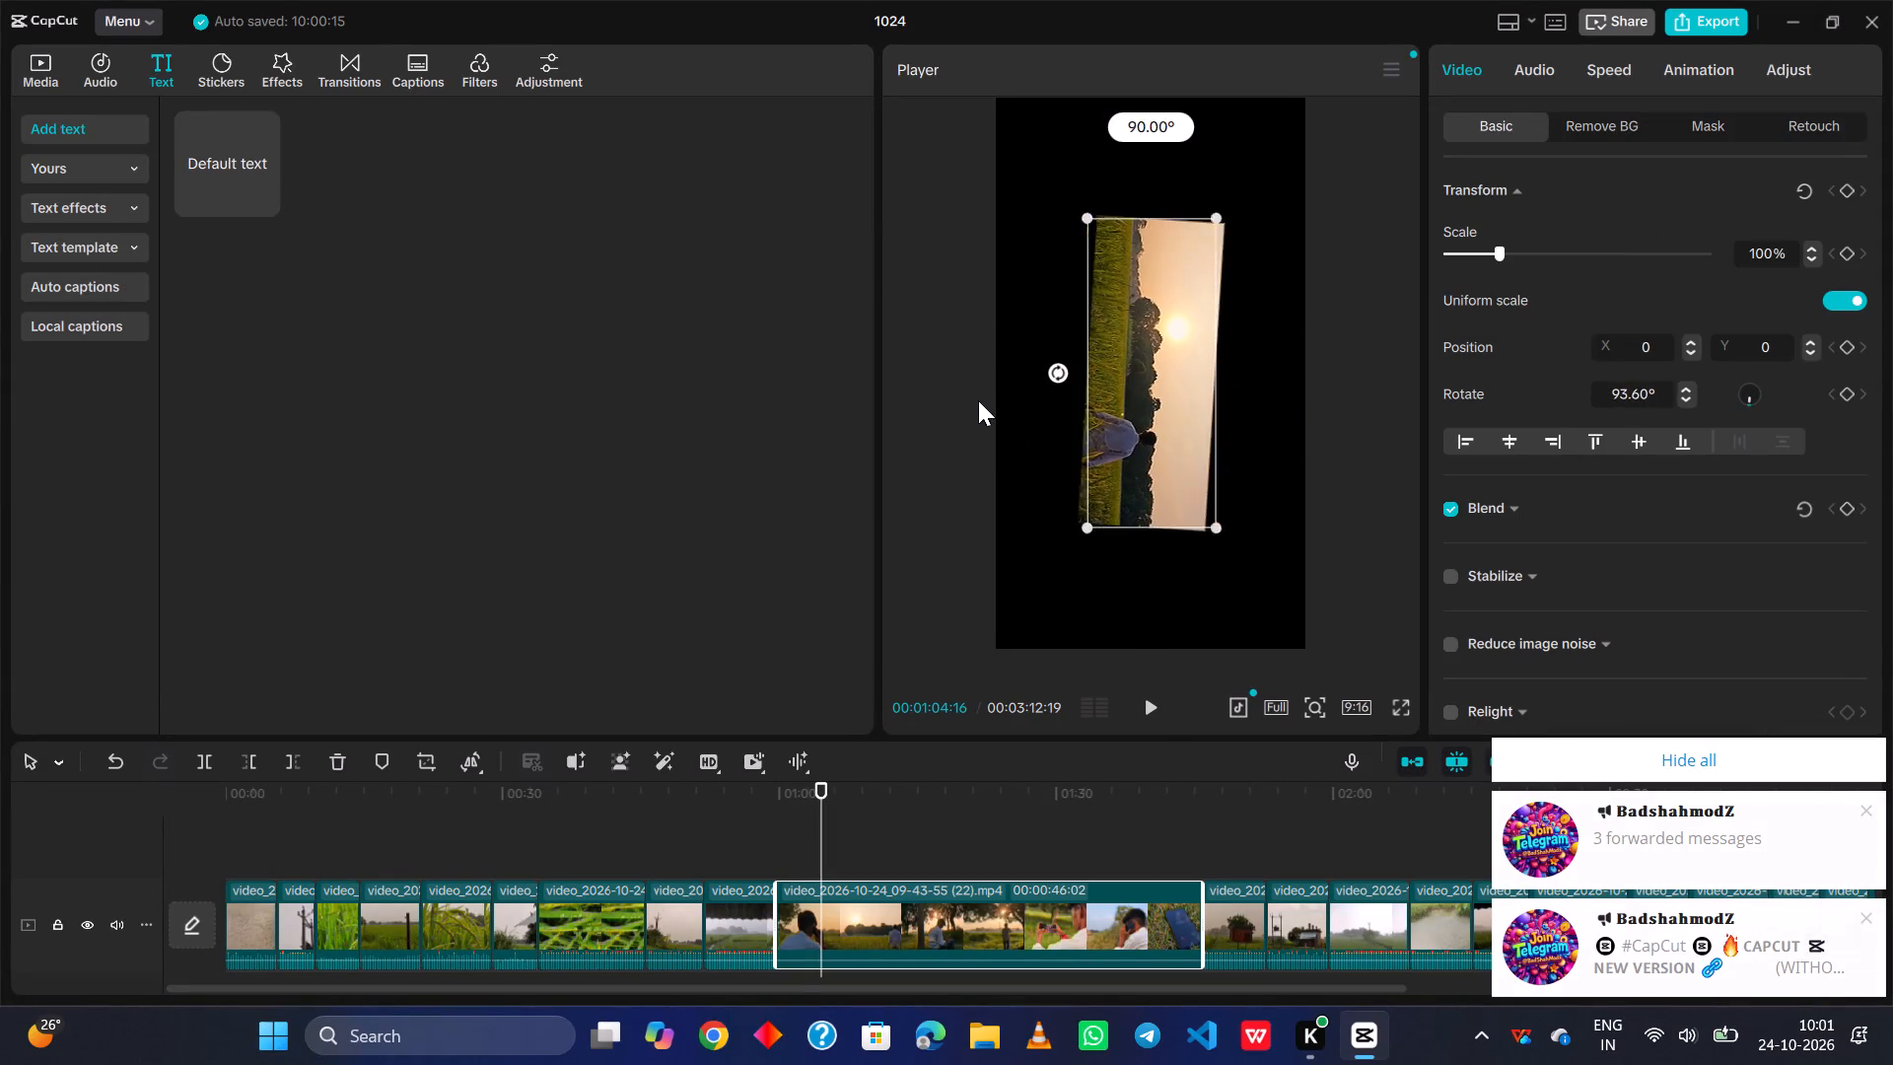
{"action": "left_click_drag", "start_coordinate": [978, 400], "coordinate": [971, 397]}
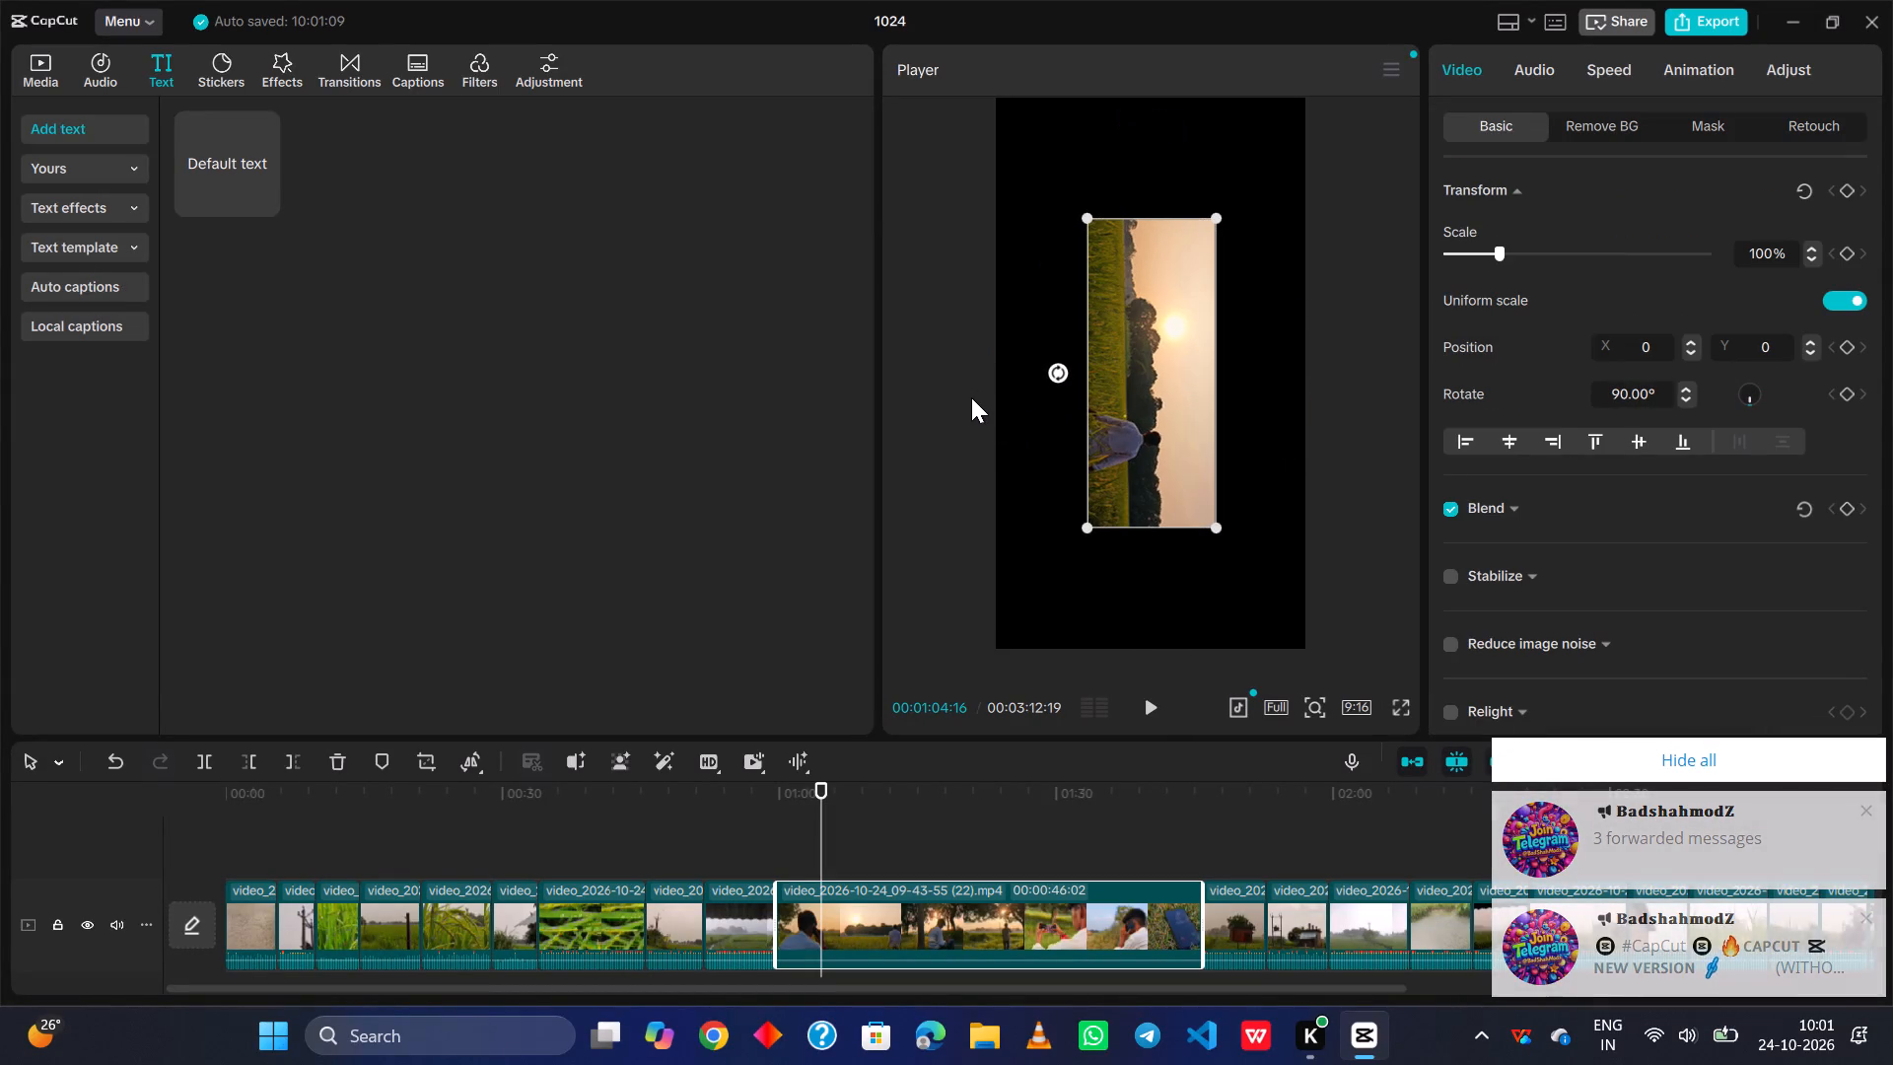
{"action": "left_click_drag", "start_coordinate": [1216, 530], "coordinate": [1453, 757]}
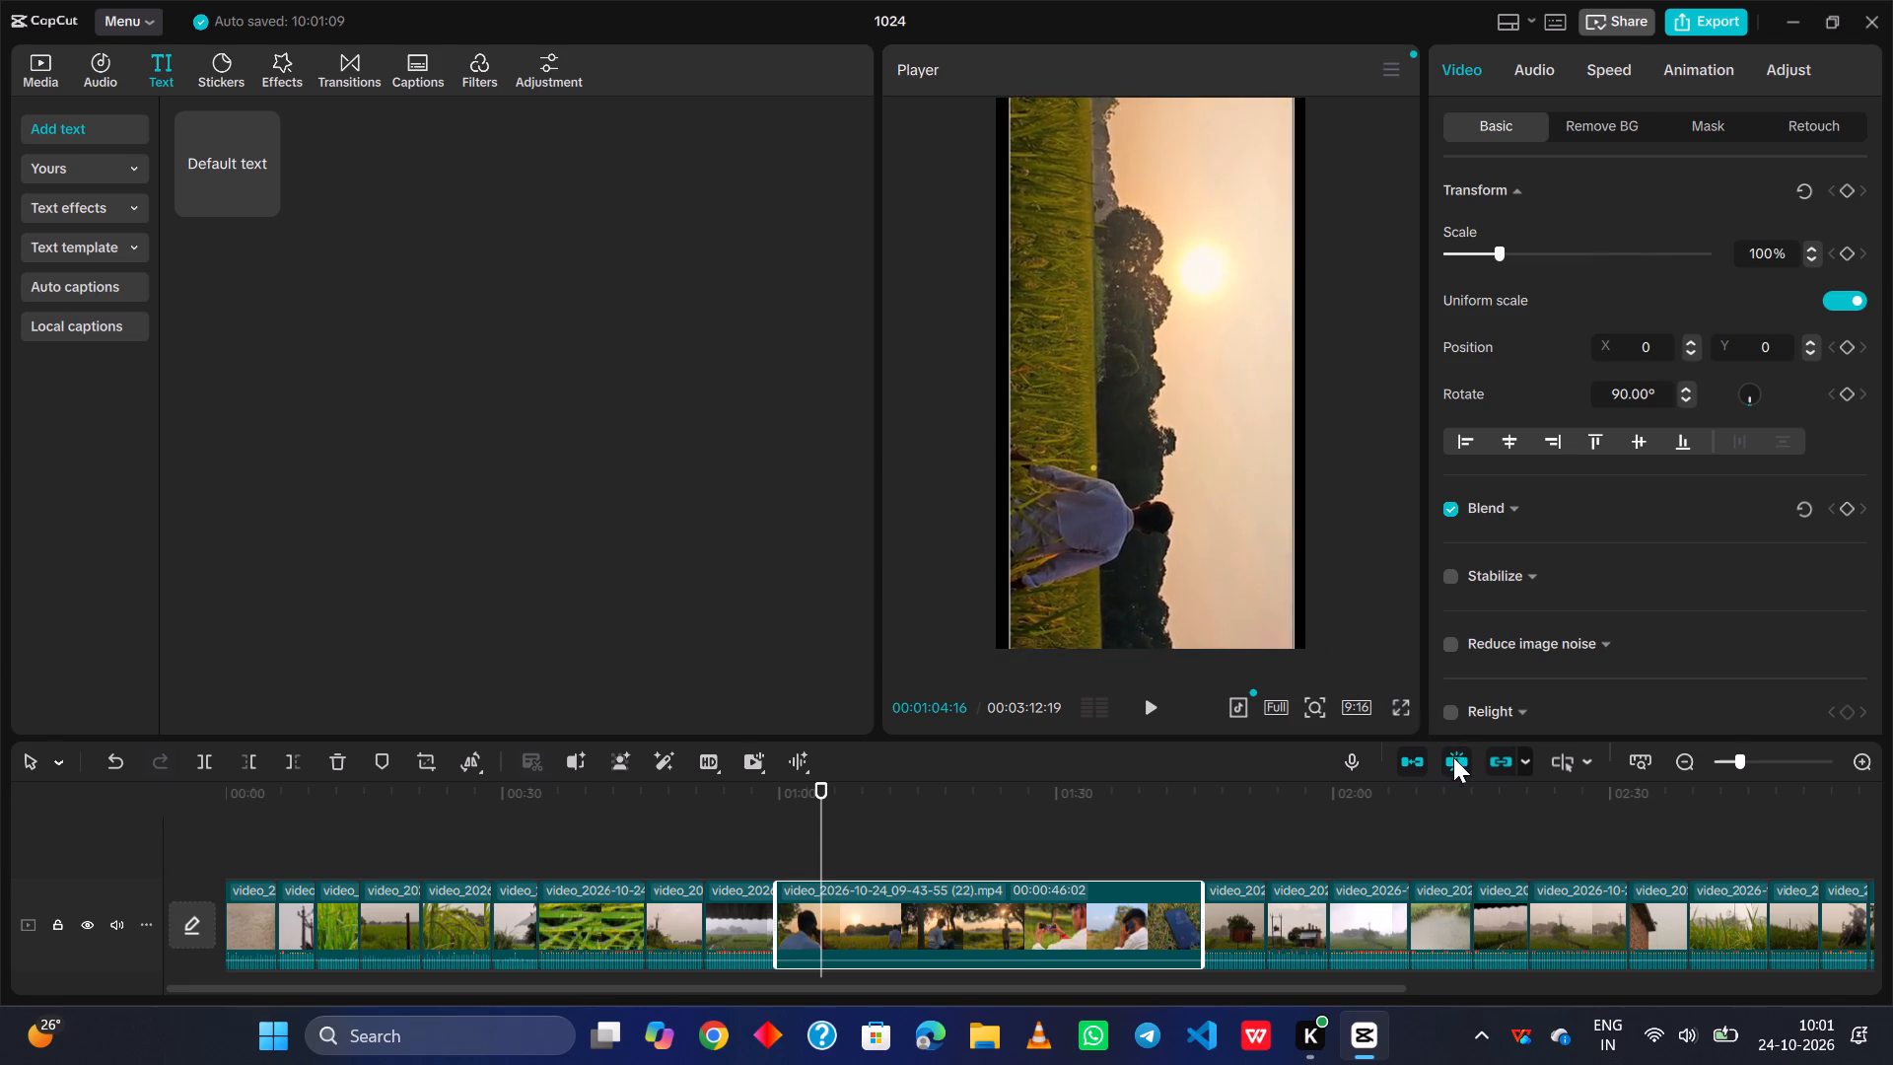
{"action": "left_click_drag", "start_coordinate": [1453, 757], "coordinate": [1466, 783]}
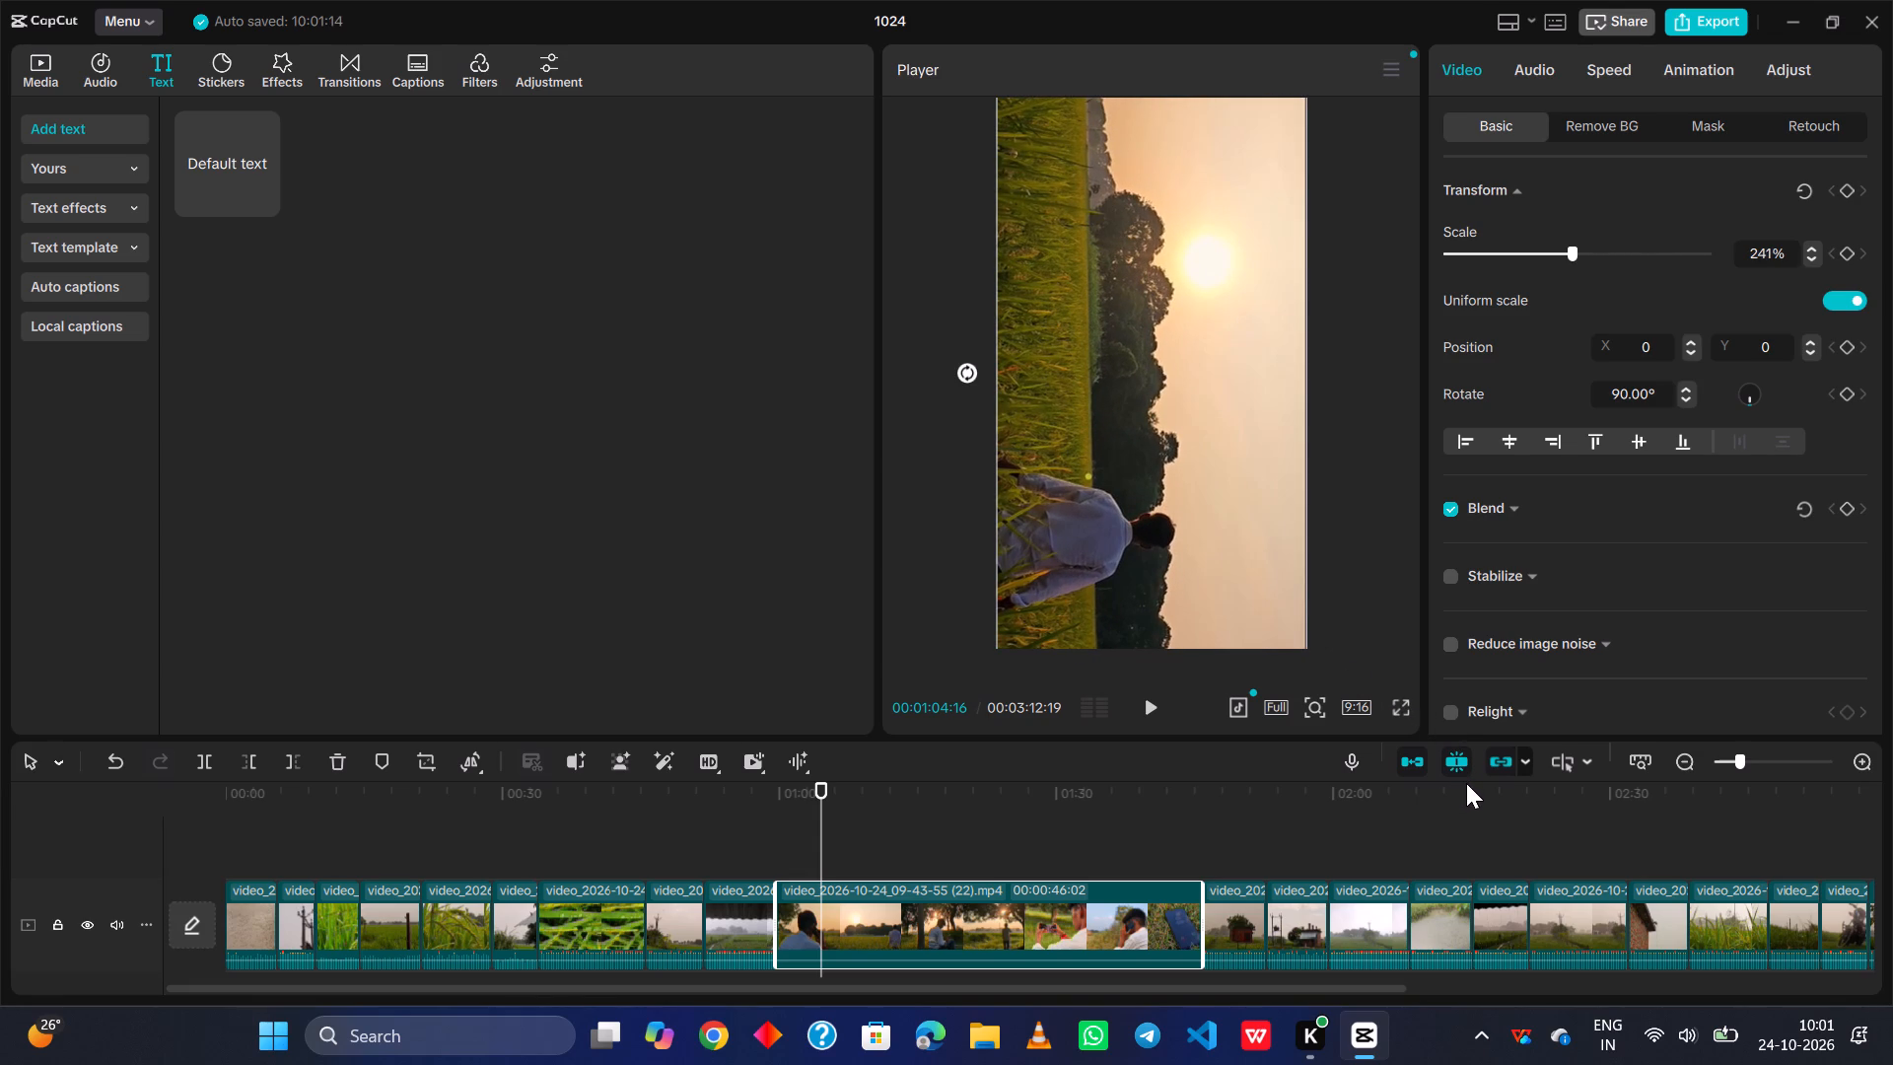
{"action": "key", "text": "space"}
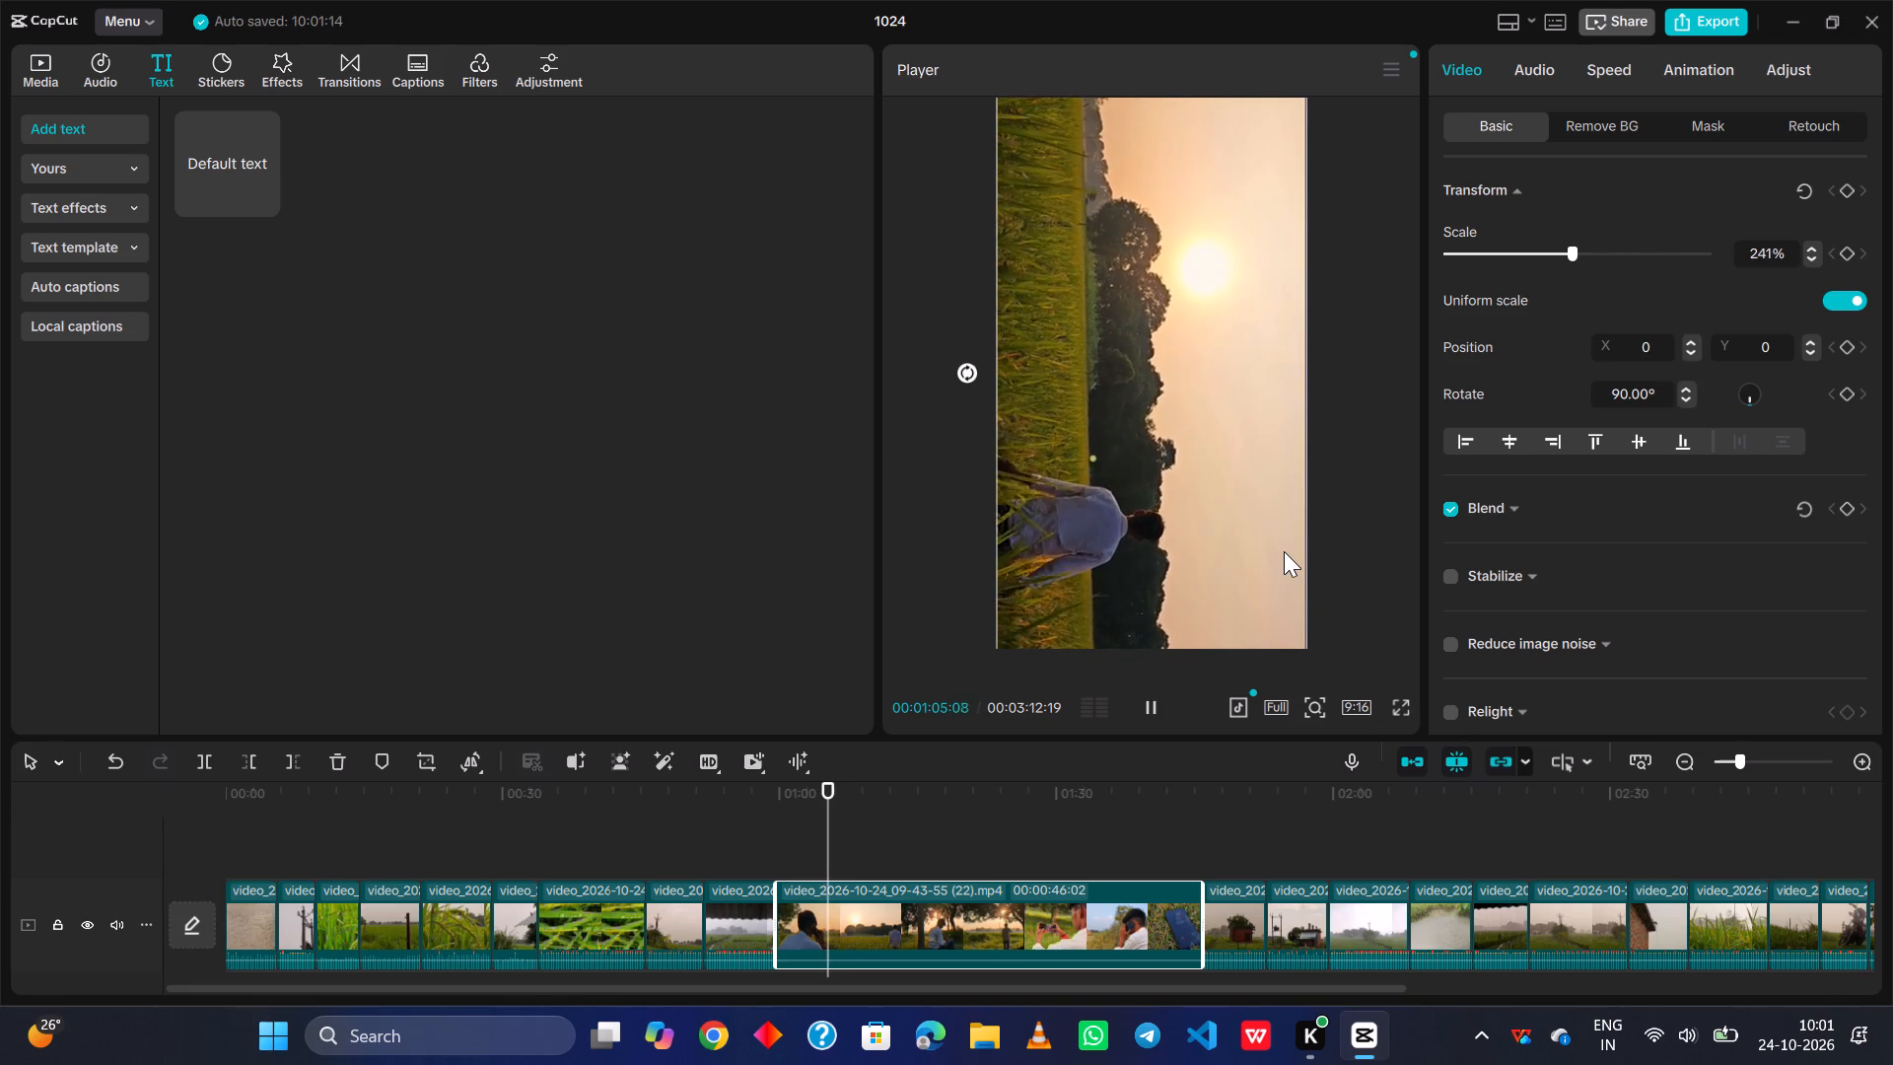
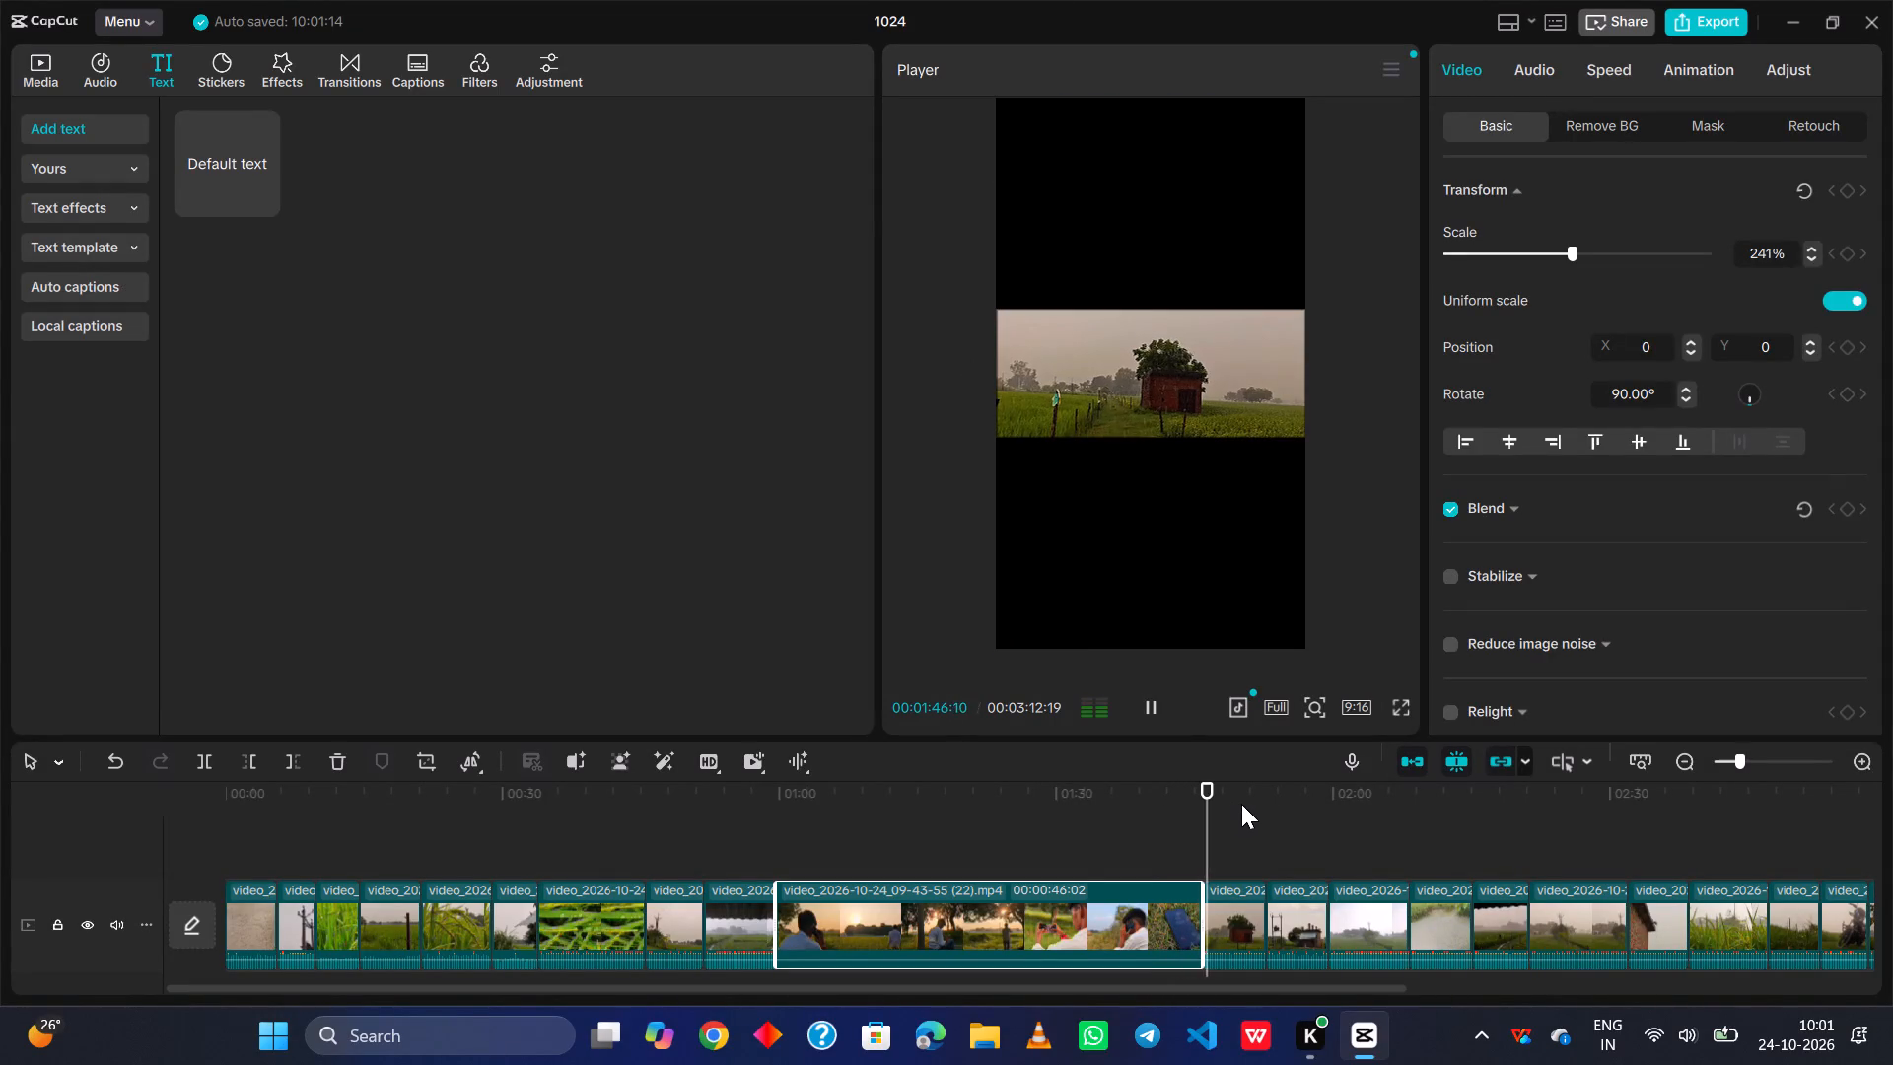
Rotate the eleventh clip, the brick hut beside a tree, to 90° and scale it to 241% to fill the frame.
{"action": "key", "text": "space"}
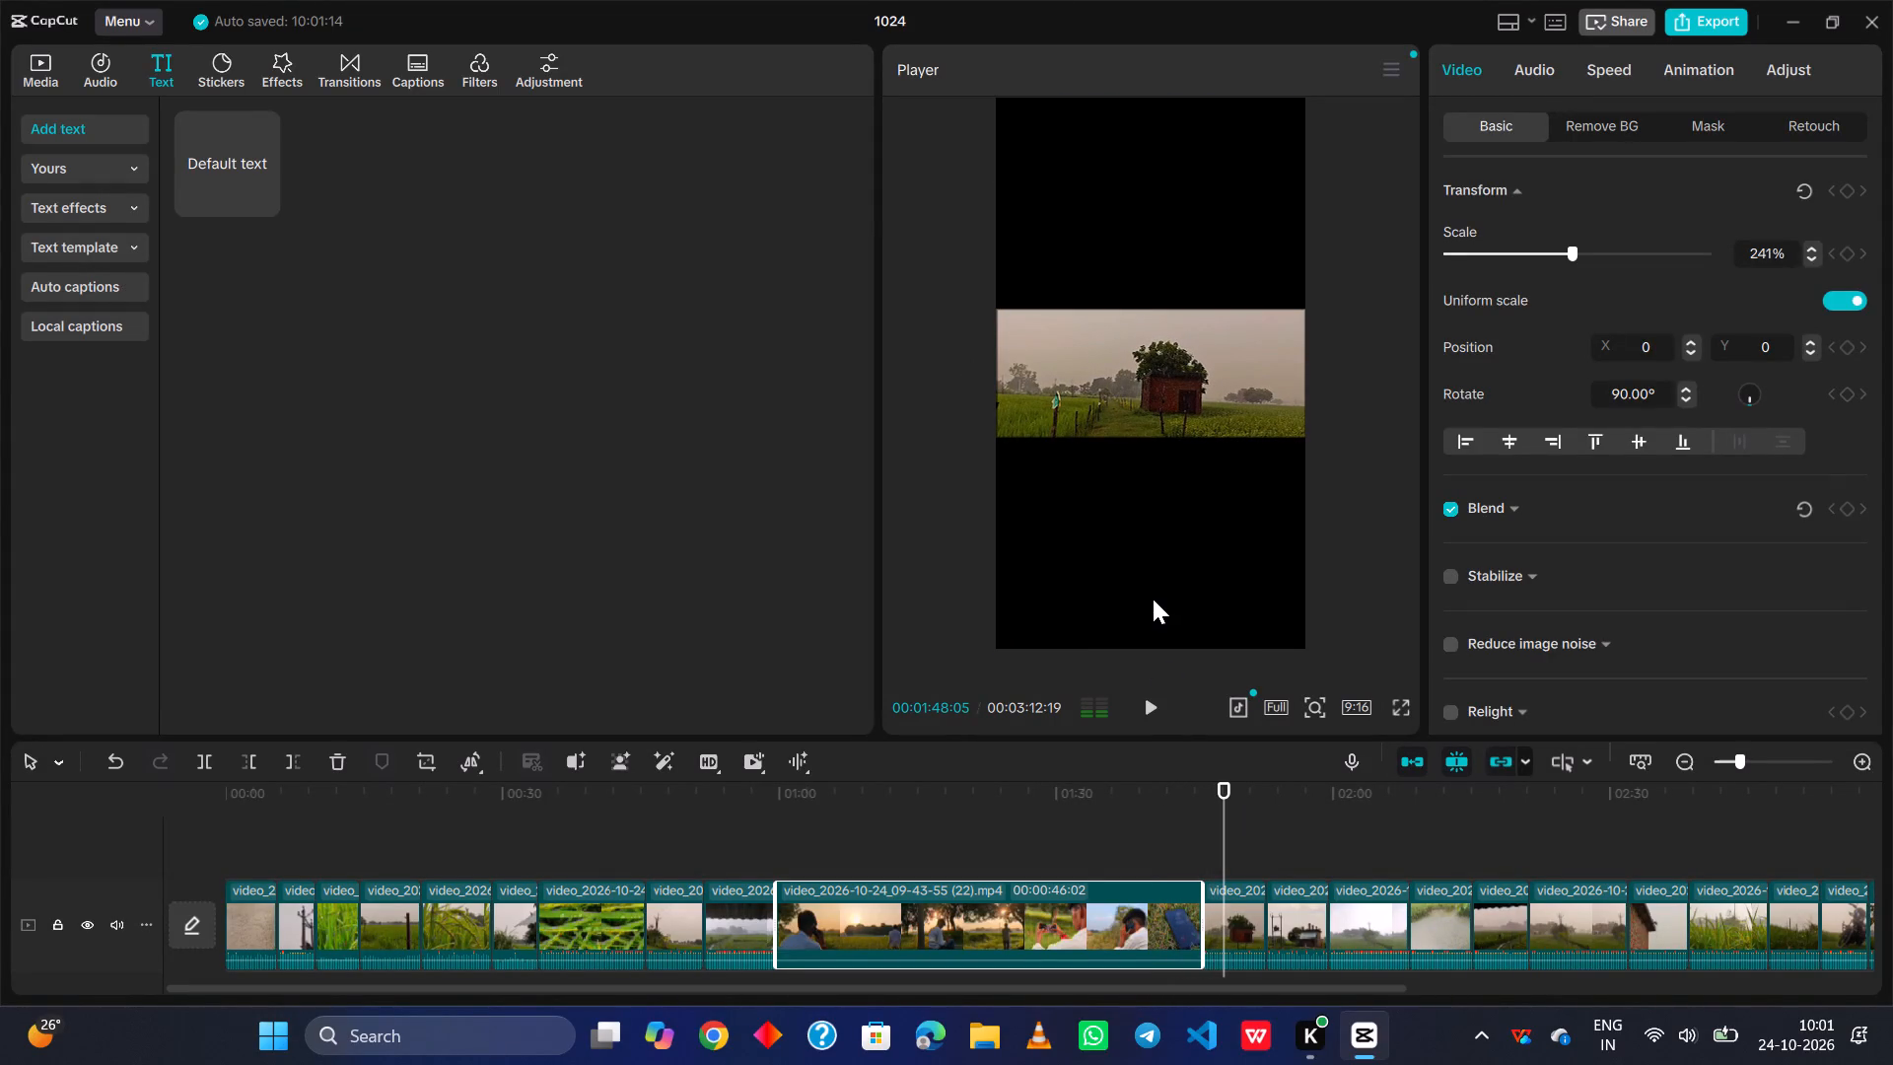
{"action": "left_click", "coordinate": [1184, 342]}
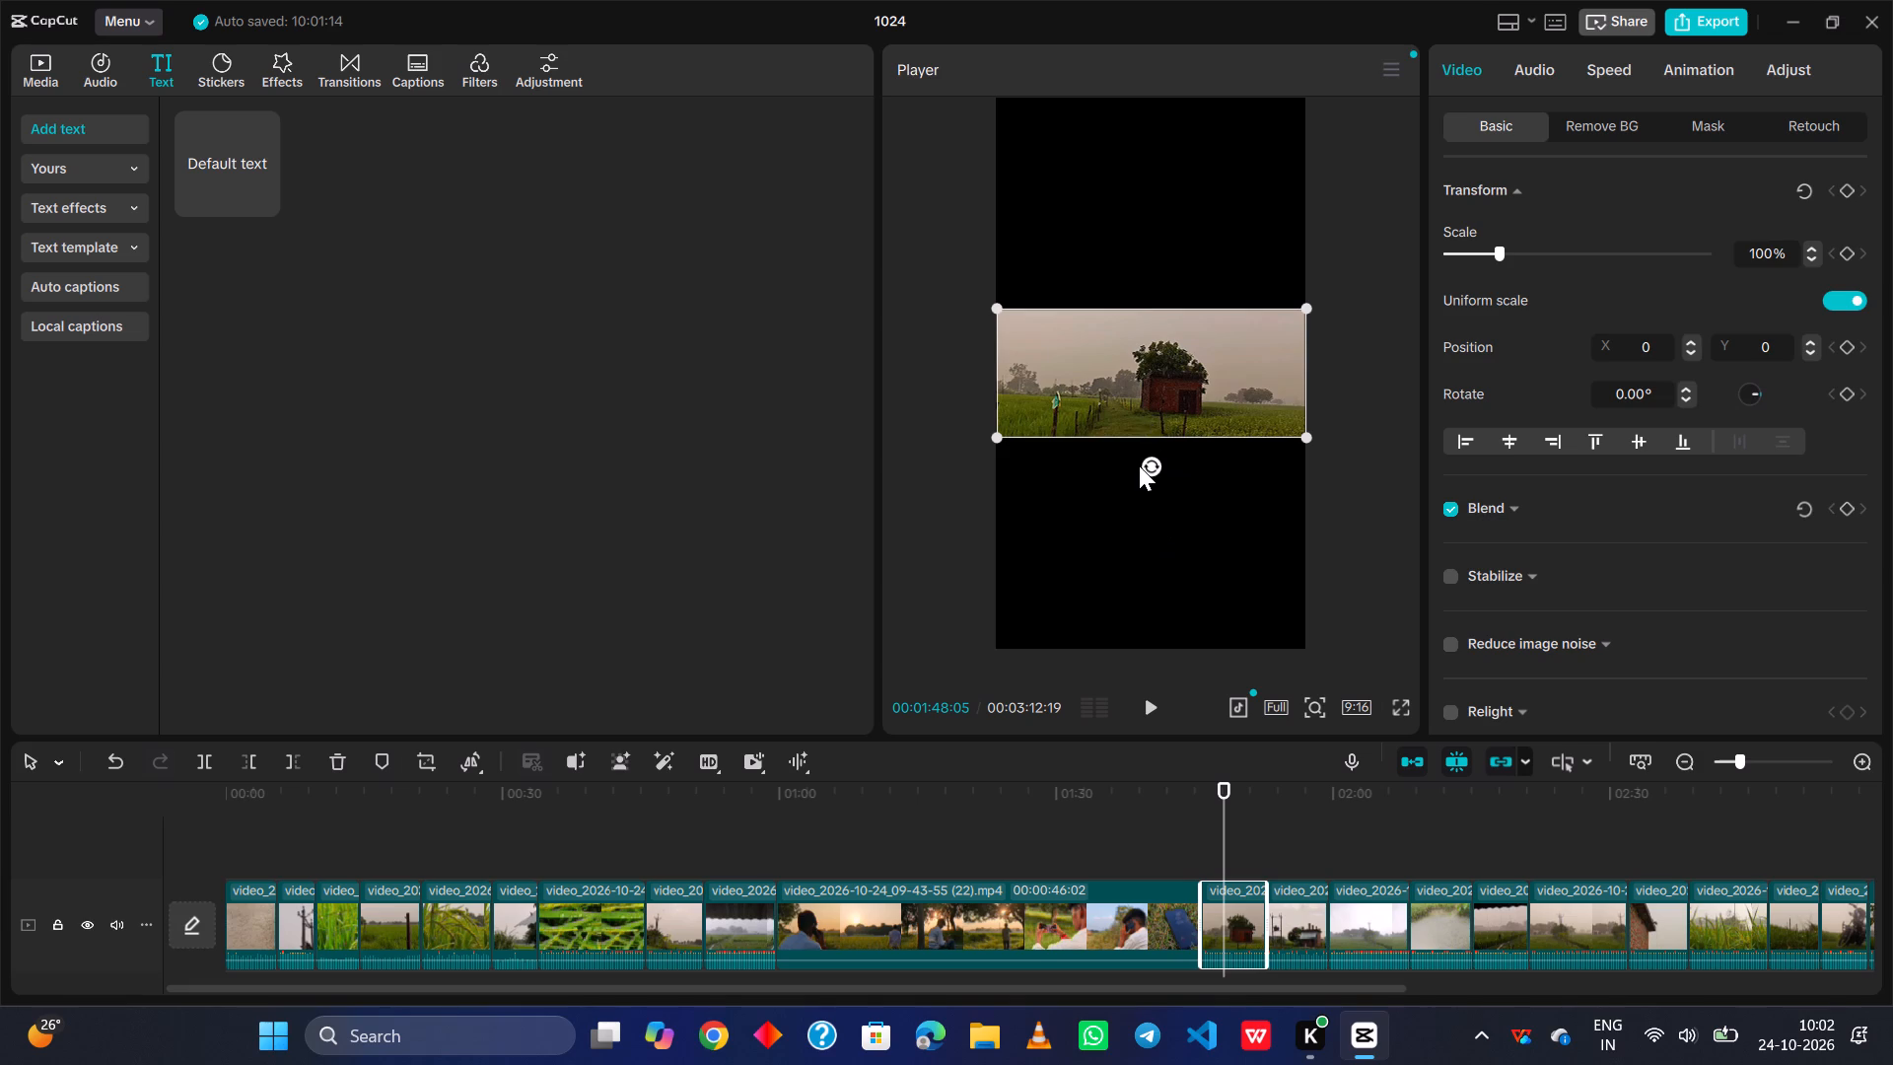
{"action": "left_click_drag", "start_coordinate": [1152, 463], "coordinate": [1018, 390]}
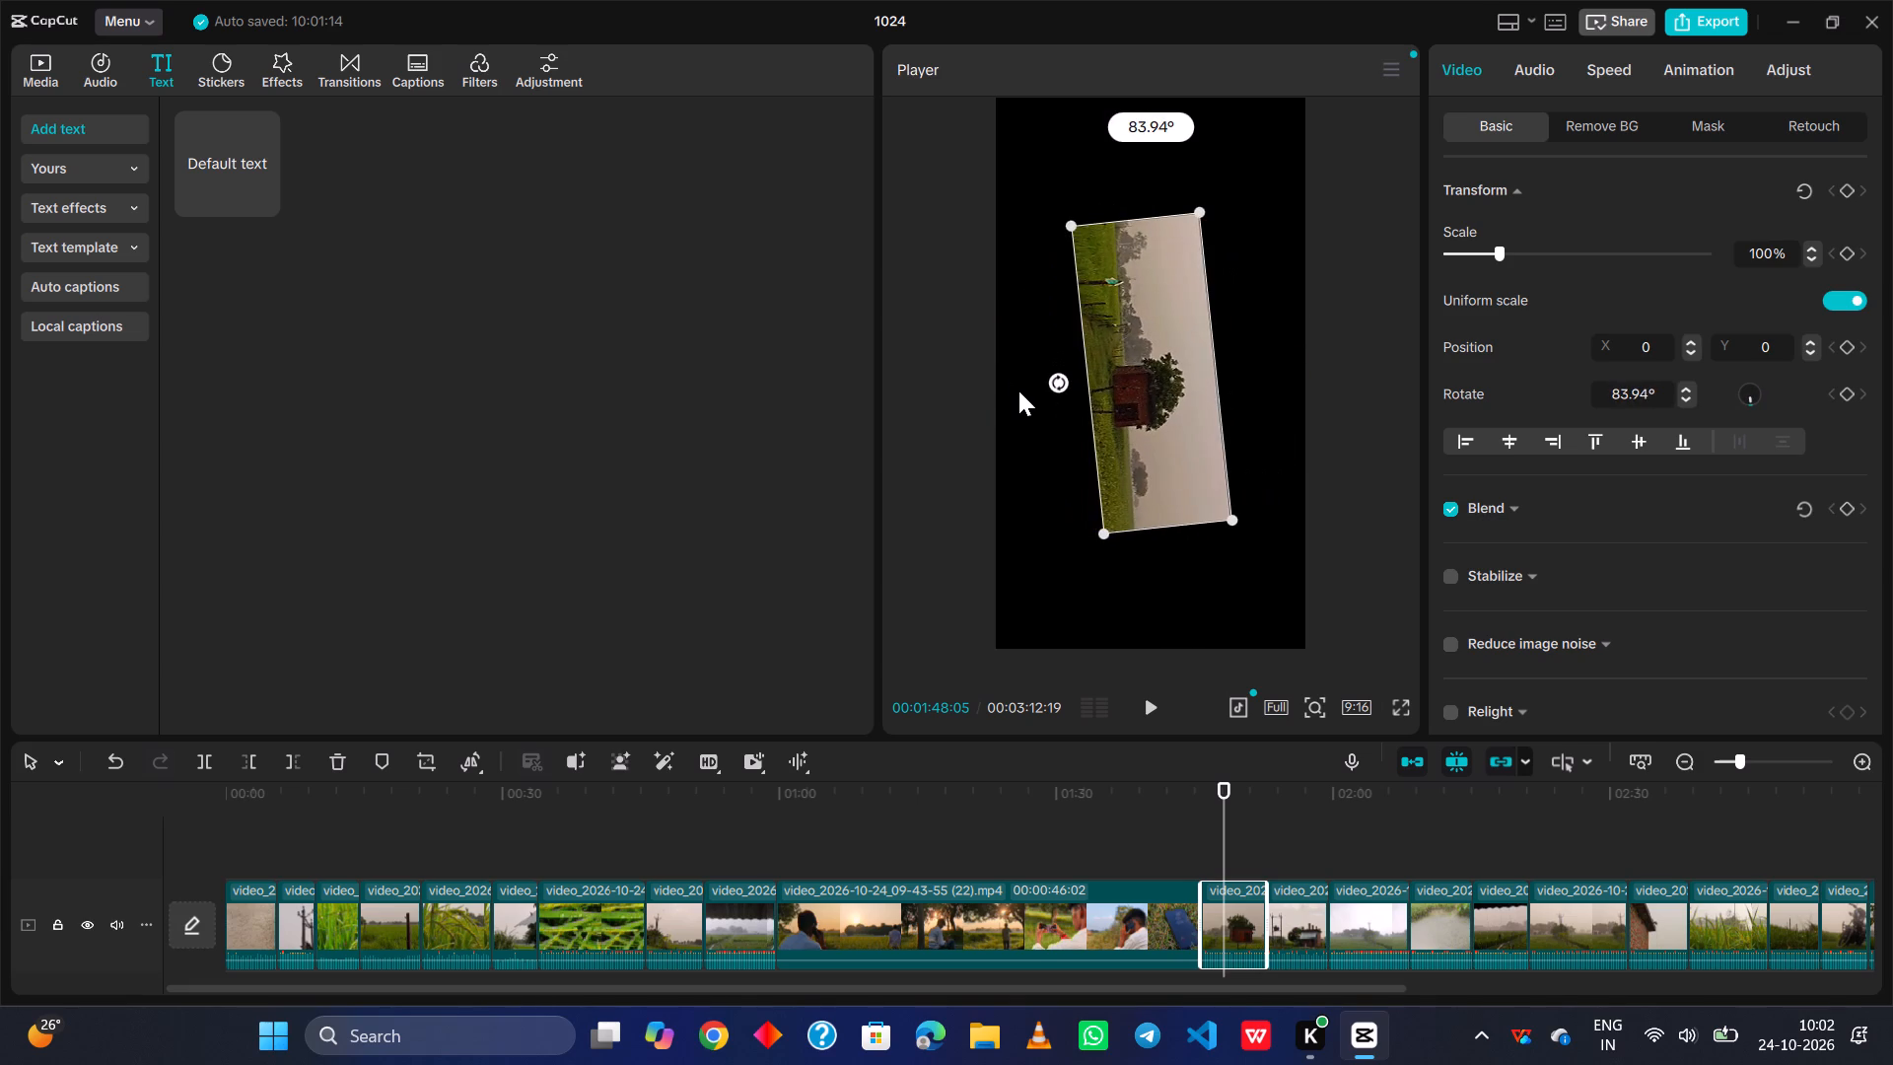
{"action": "left_click_drag", "start_coordinate": [1018, 390], "coordinate": [1010, 381]}
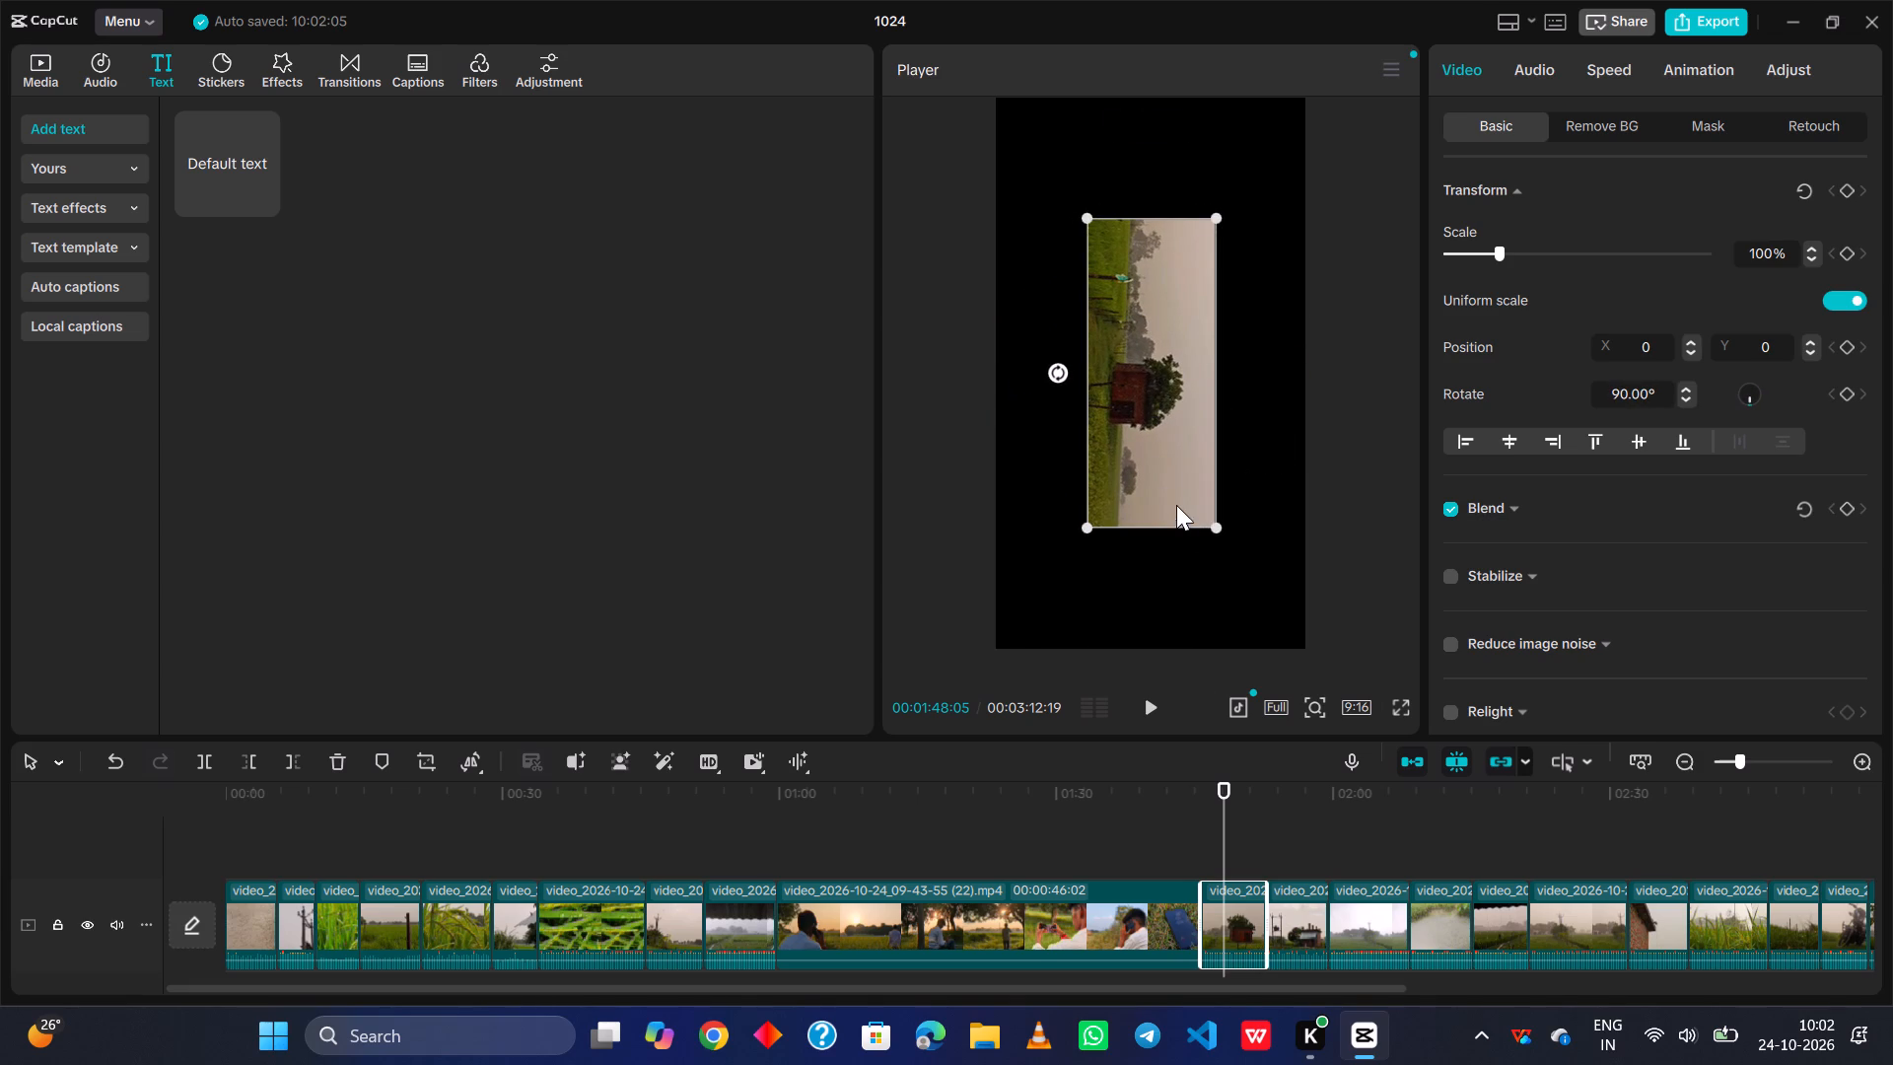
{"action": "left_click_drag", "start_coordinate": [1218, 522], "coordinate": [1325, 632]}
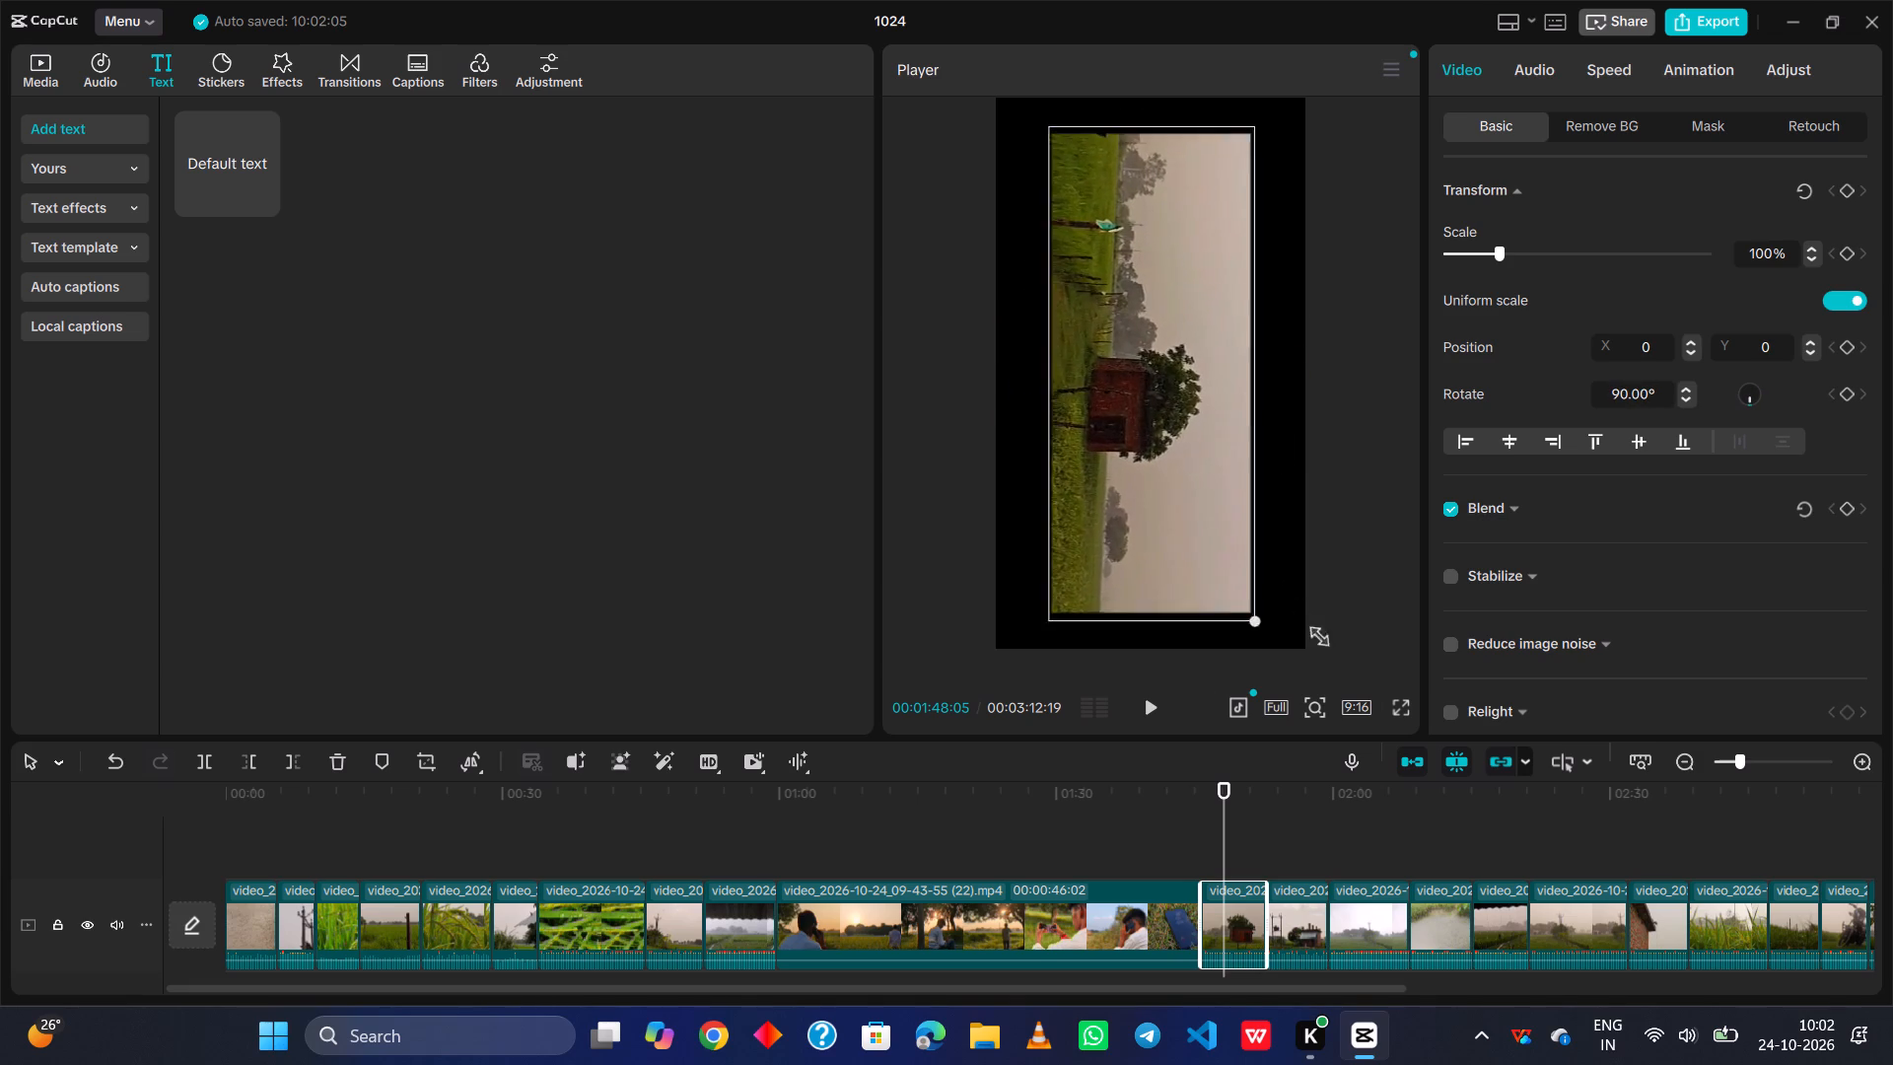
{"action": "left_click_drag", "start_coordinate": [1325, 632], "coordinate": [1419, 733]}
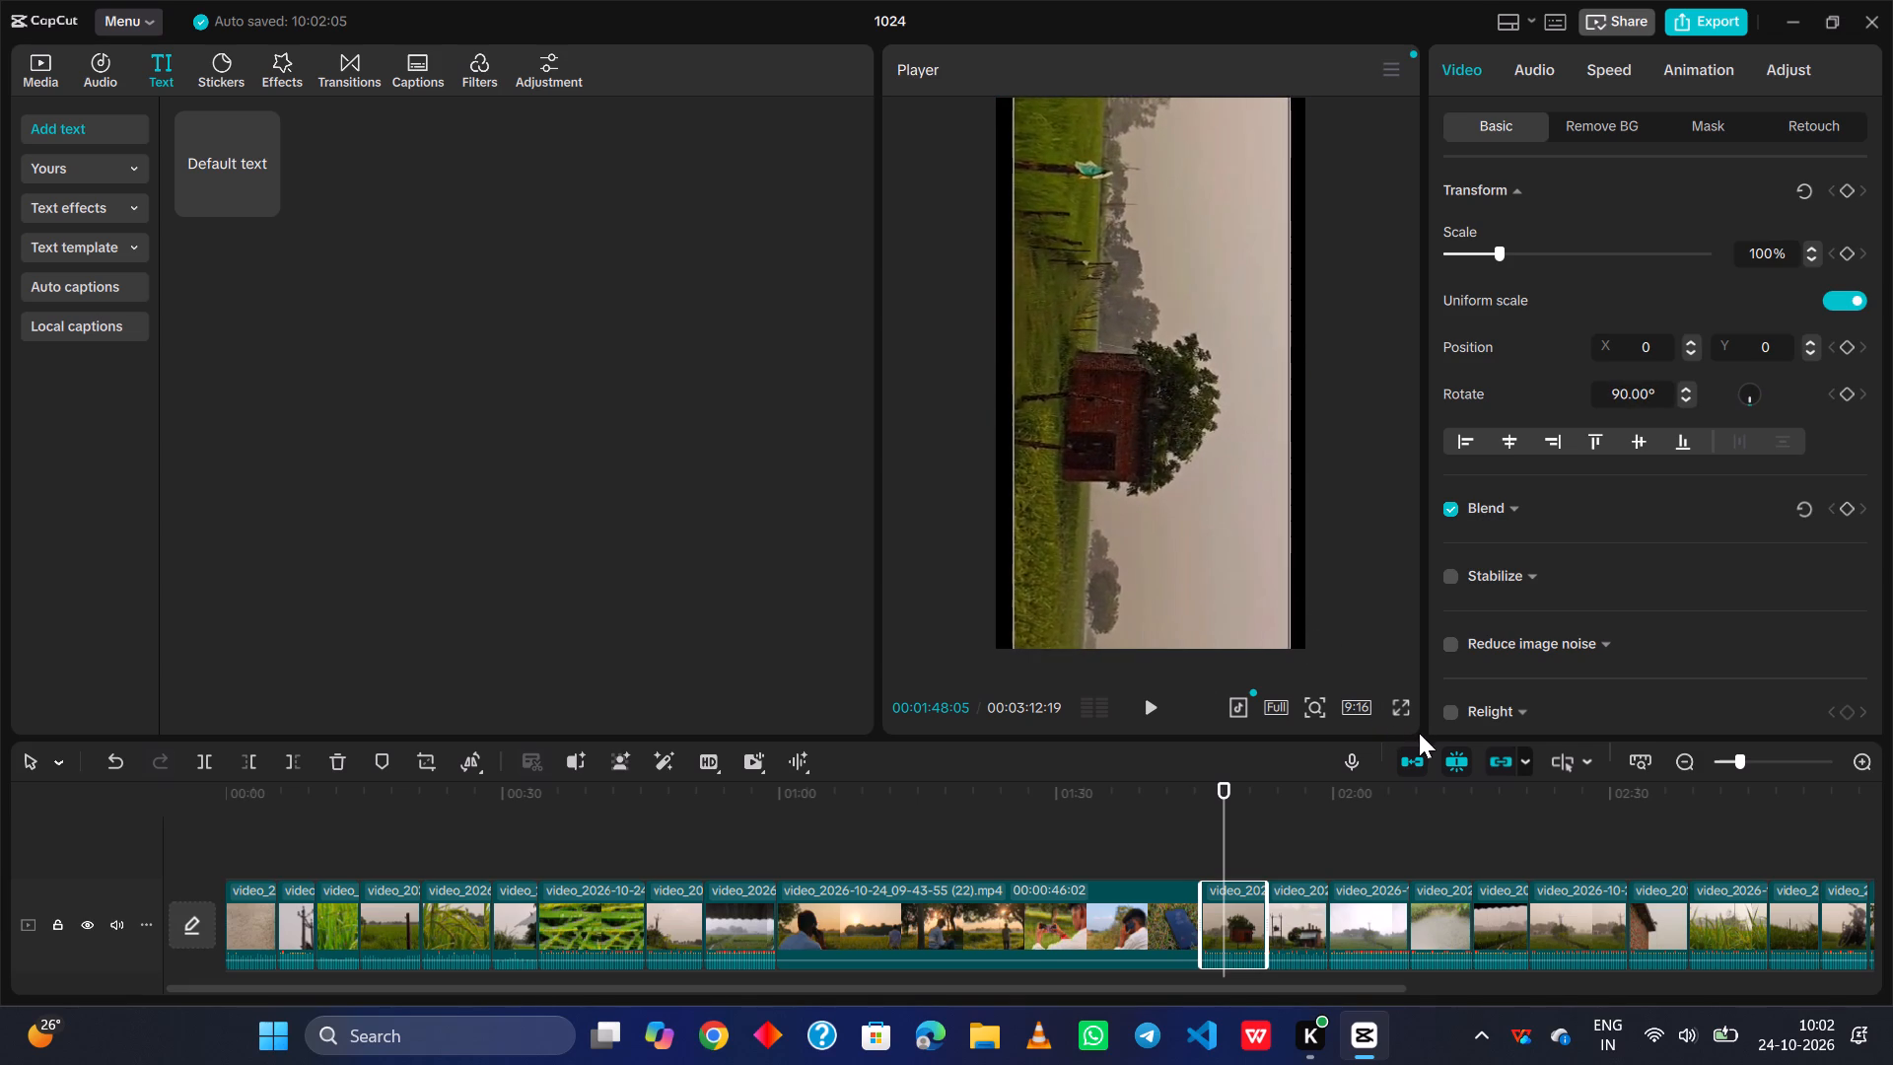
{"action": "left_click_drag", "start_coordinate": [1419, 733], "coordinate": [1461, 757]}
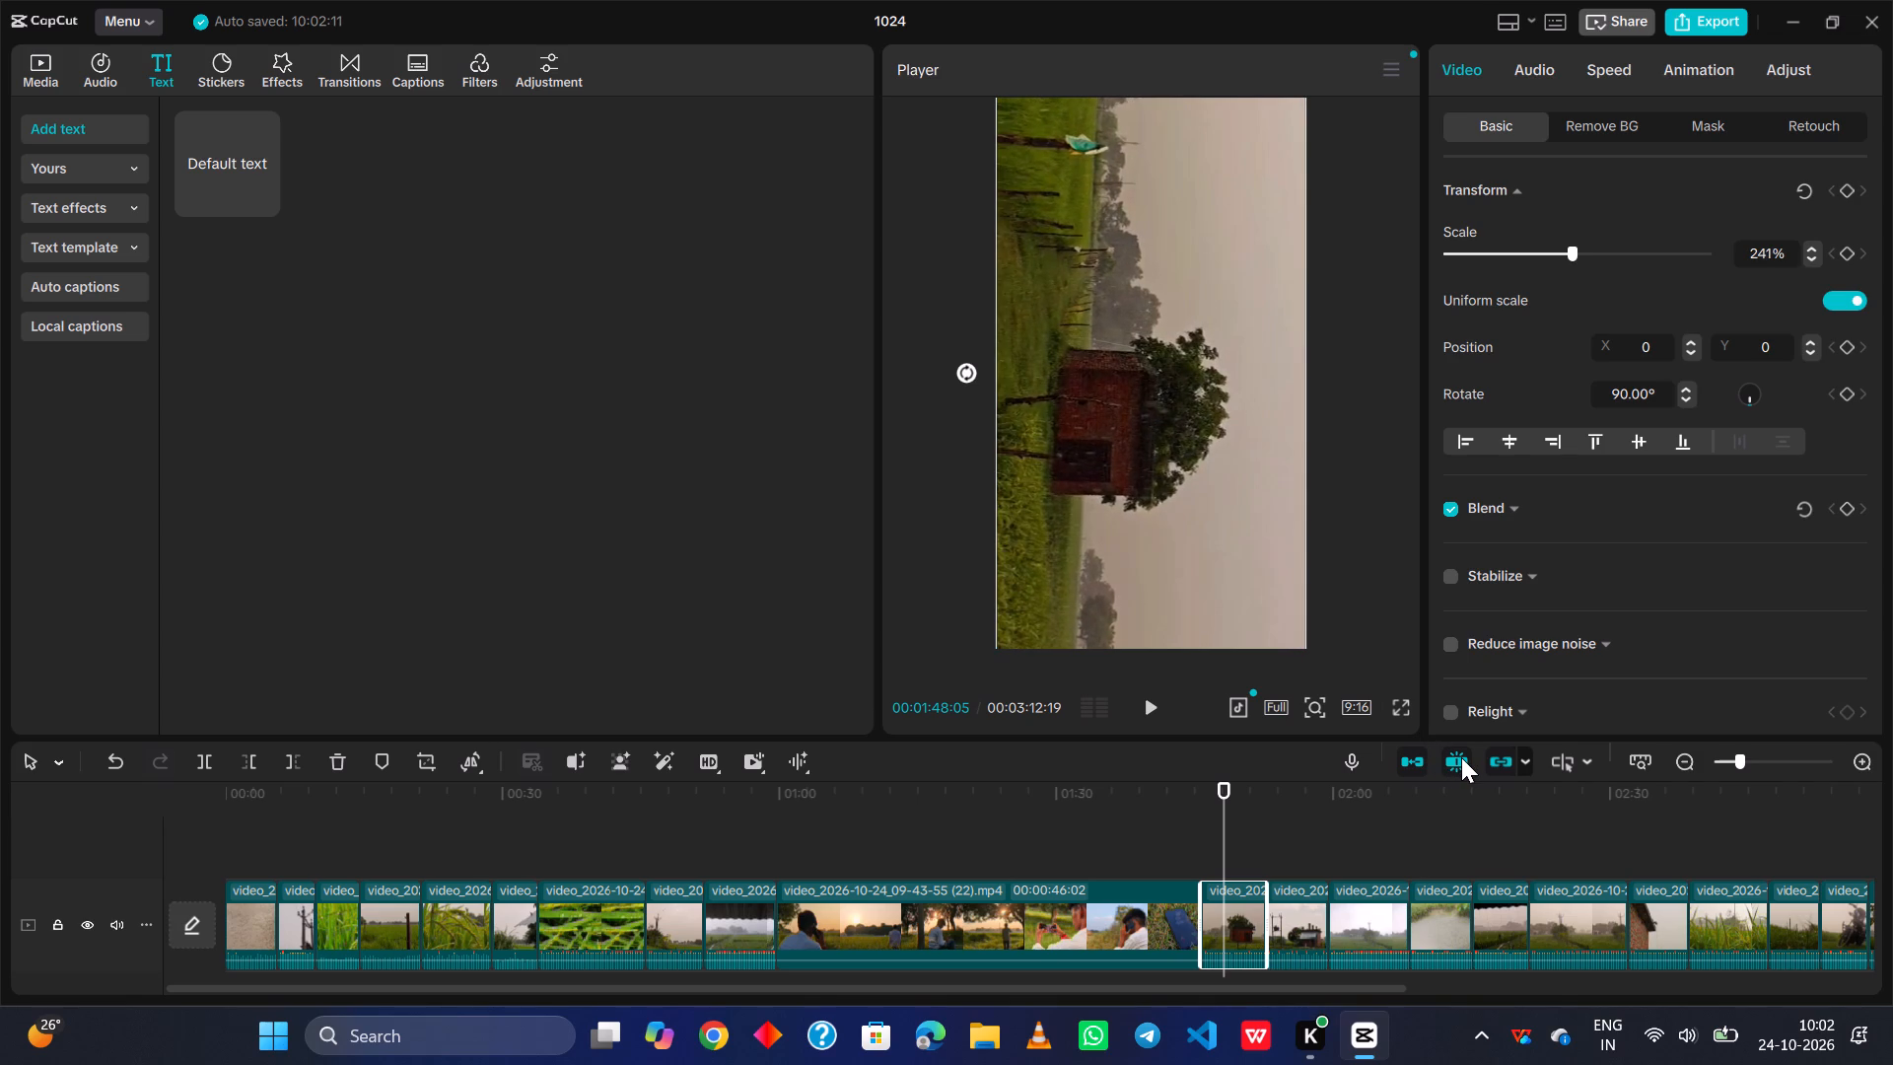
Reposition the eleventh clip vertically to Y -146, keeping it horizontally centred at X 0 and the frame fully covered.
{"action": "left_click_drag", "start_coordinate": [1199, 469], "coordinate": [1194, 368]}
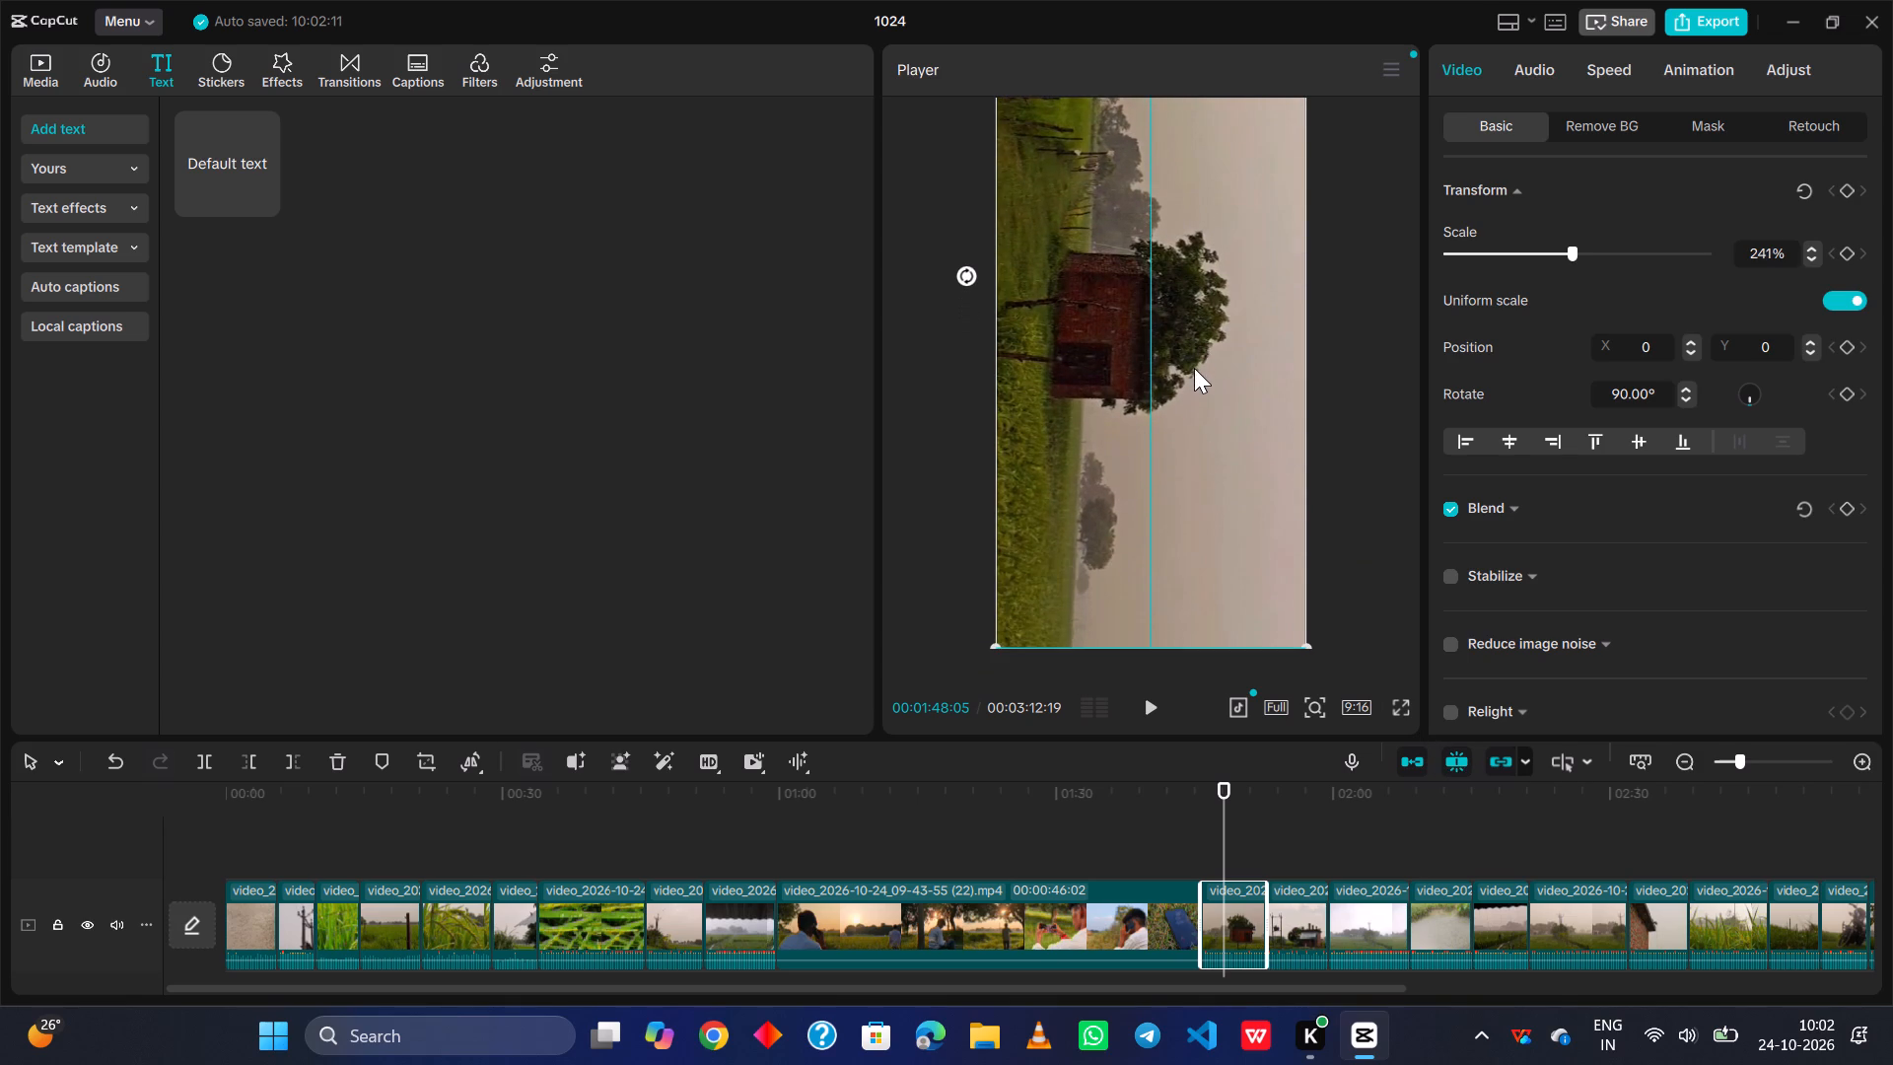
{"action": "left_click_drag", "start_coordinate": [1194, 368], "coordinate": [1207, 579]}
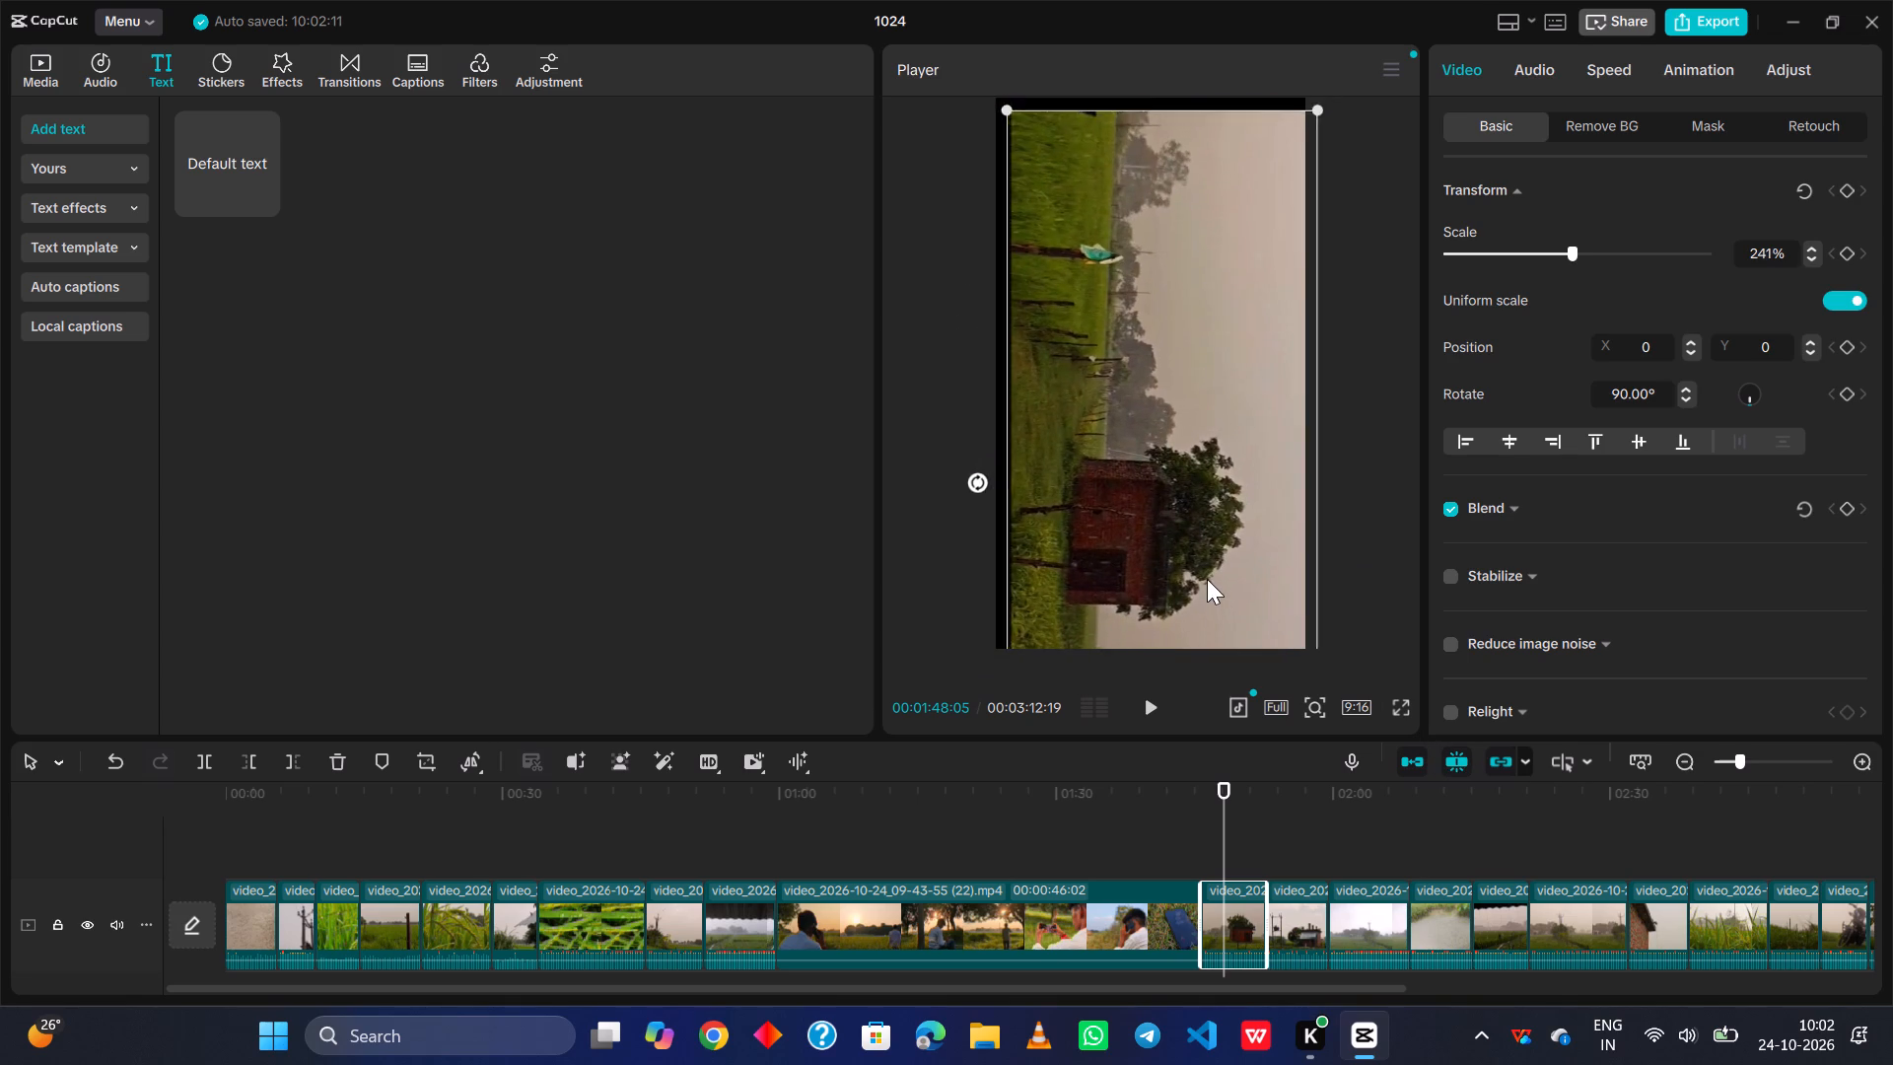
{"action": "left_click_drag", "start_coordinate": [1207, 579], "coordinate": [1201, 493]}
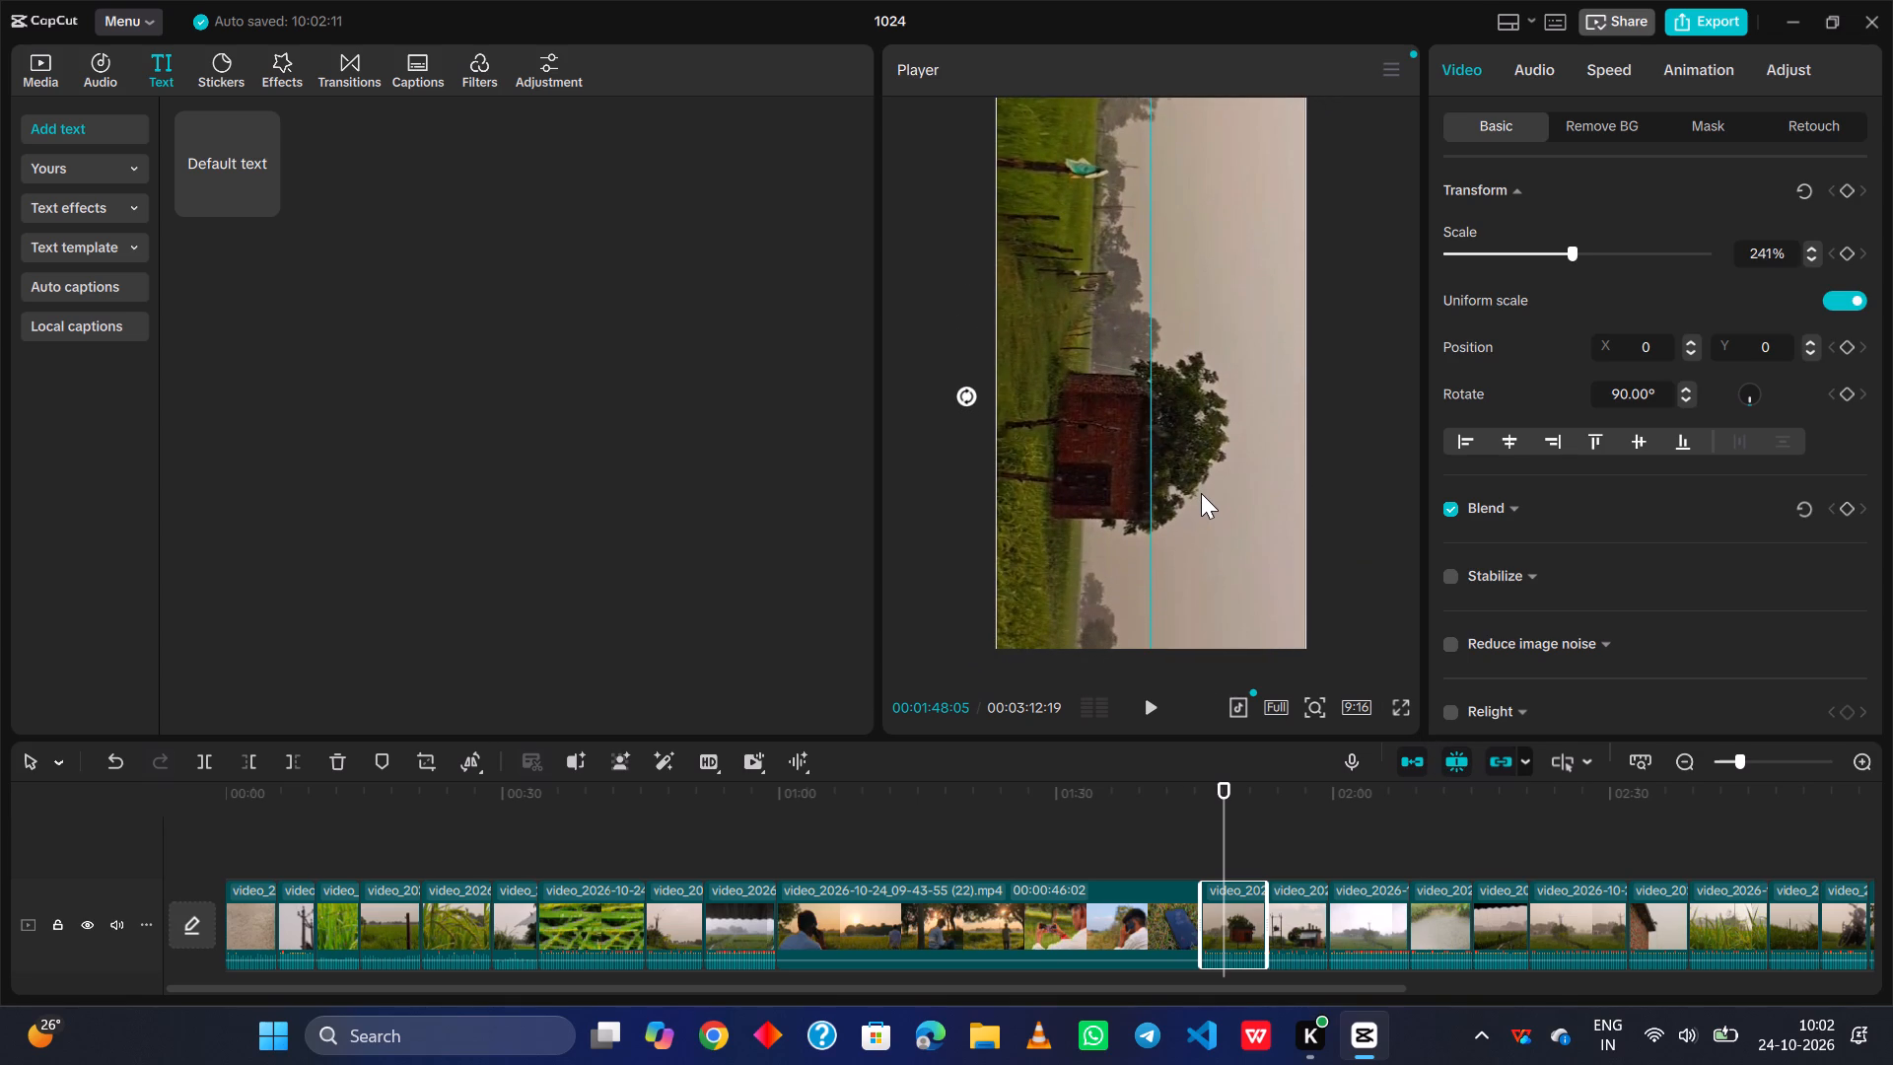
{"action": "left_click_drag", "start_coordinate": [1201, 493], "coordinate": [1201, 490]}
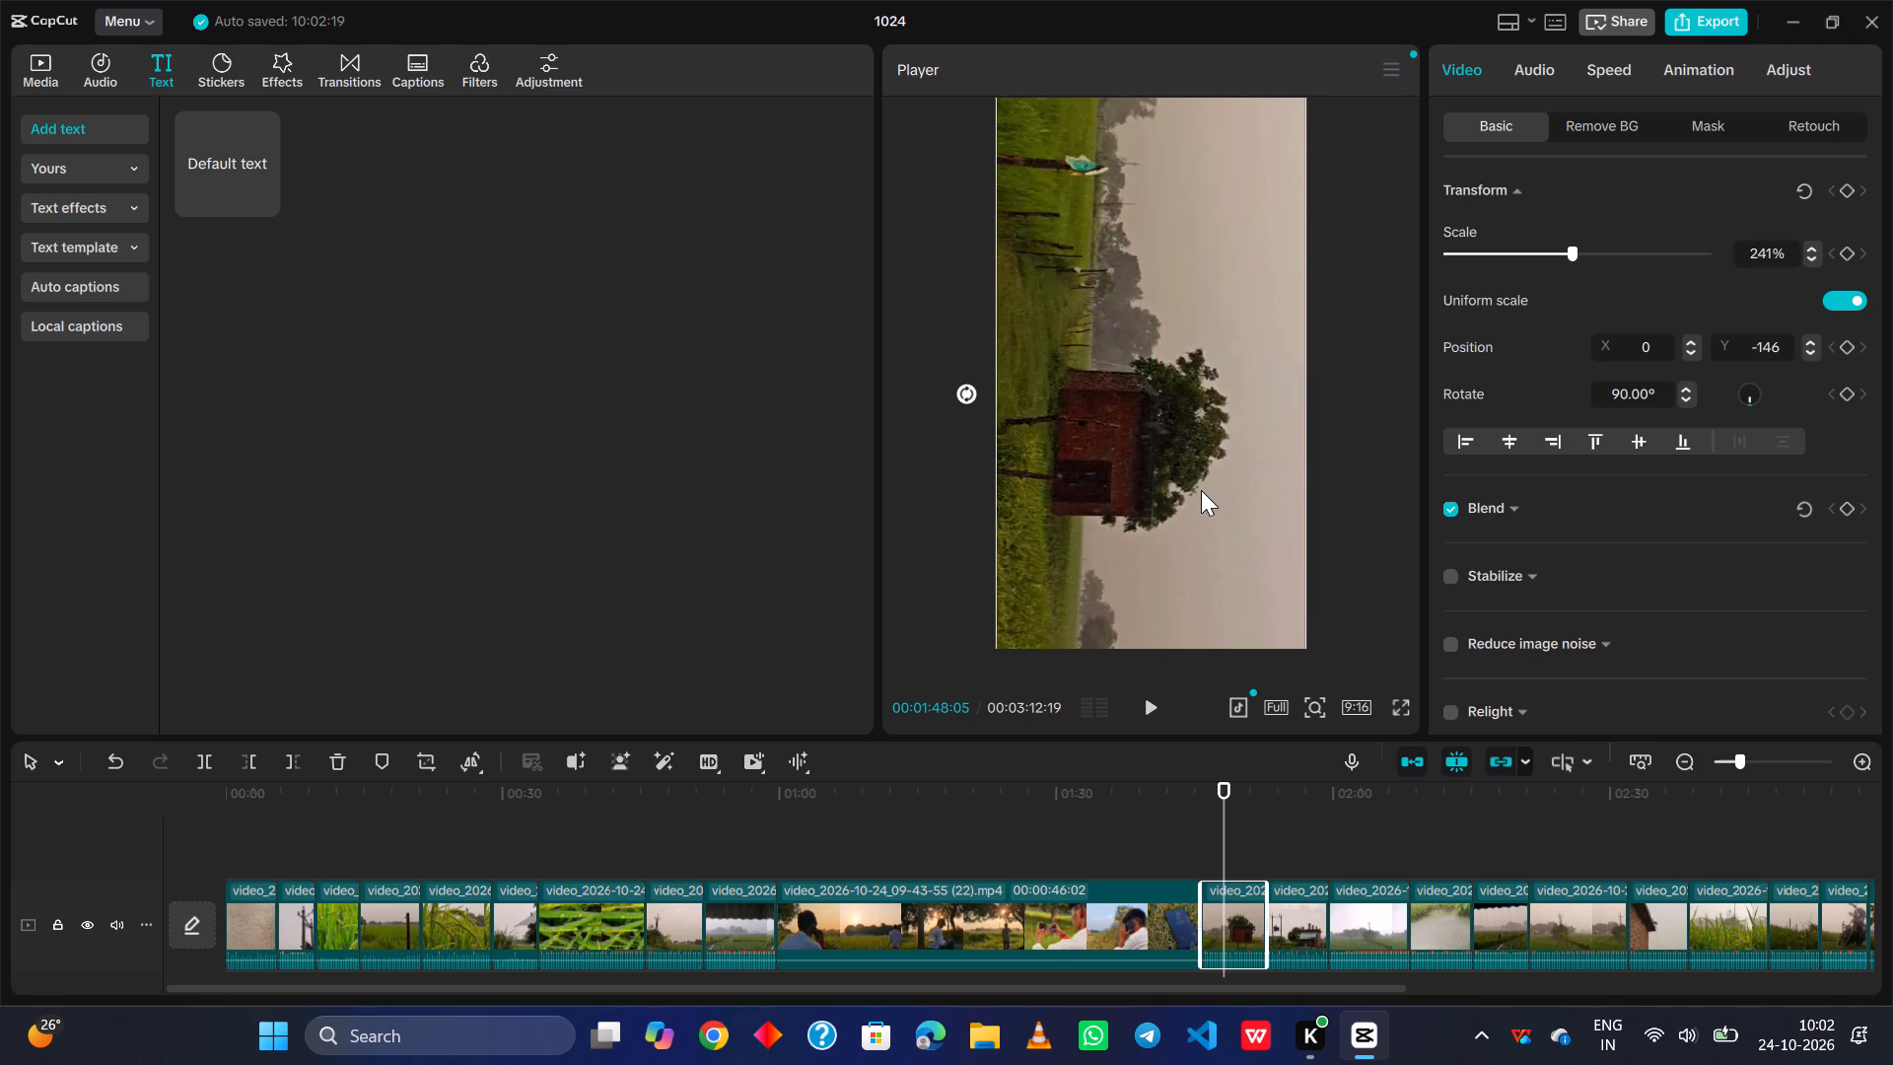
Rotate the twelfth clip, the shed beside the utility poles, to 90°, scale it to 239%, and play back from the eleventh clip to check.
{"action": "left_click", "coordinate": [1290, 852]}
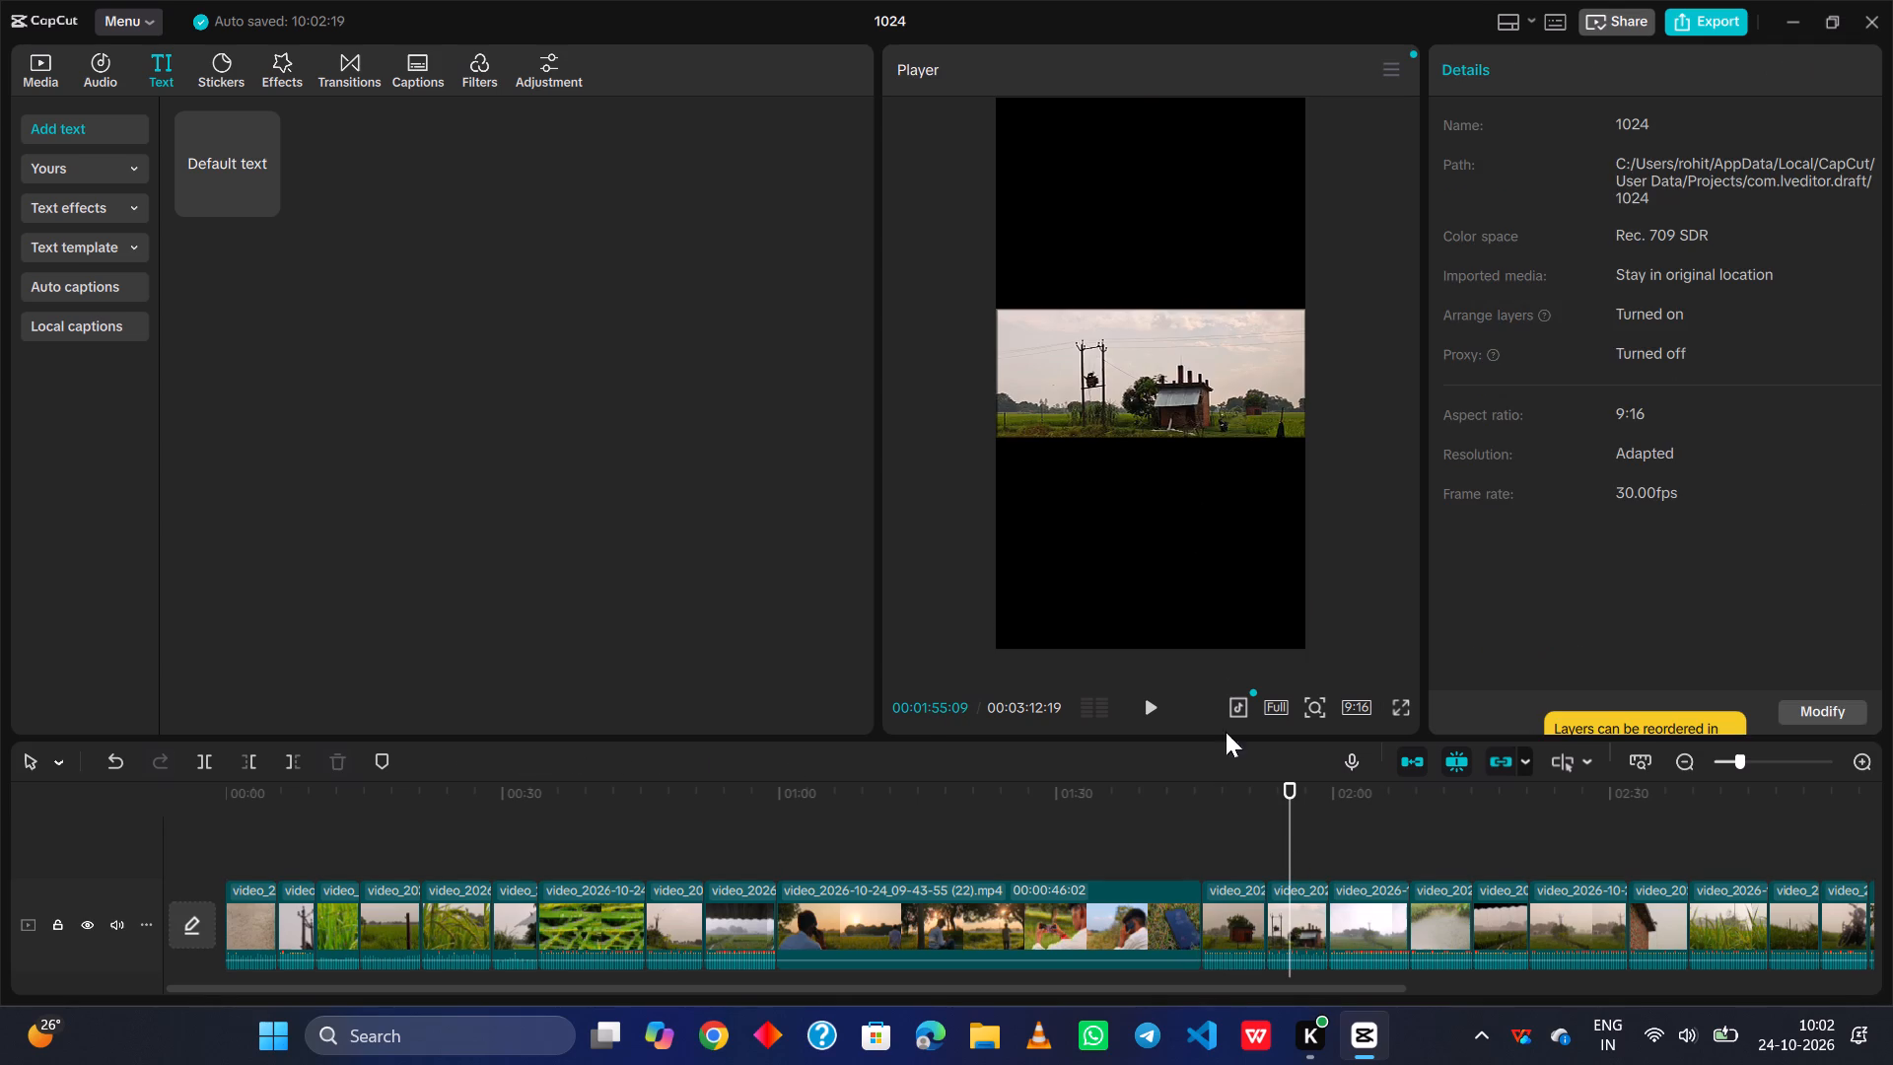
{"action": "left_click", "coordinate": [1161, 334]}
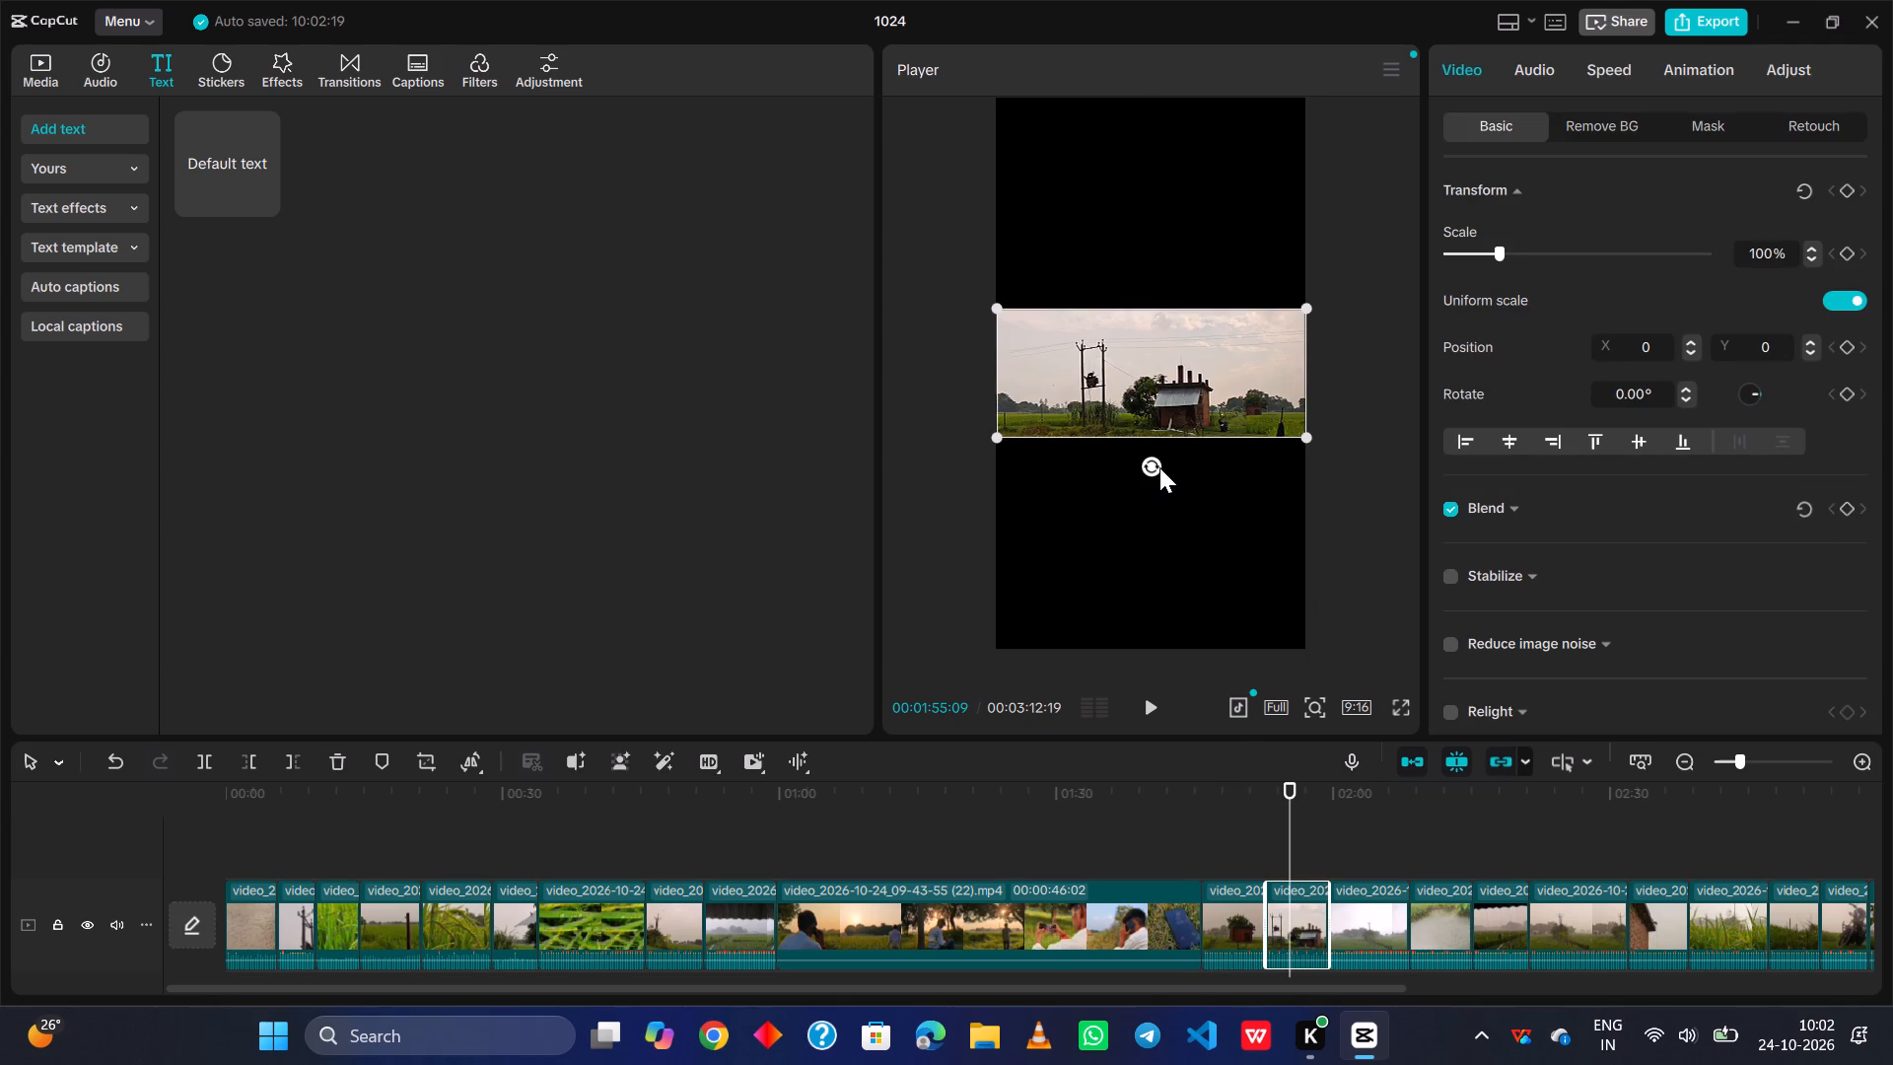
{"action": "left_click_drag", "start_coordinate": [1157, 466], "coordinate": [1039, 390]}
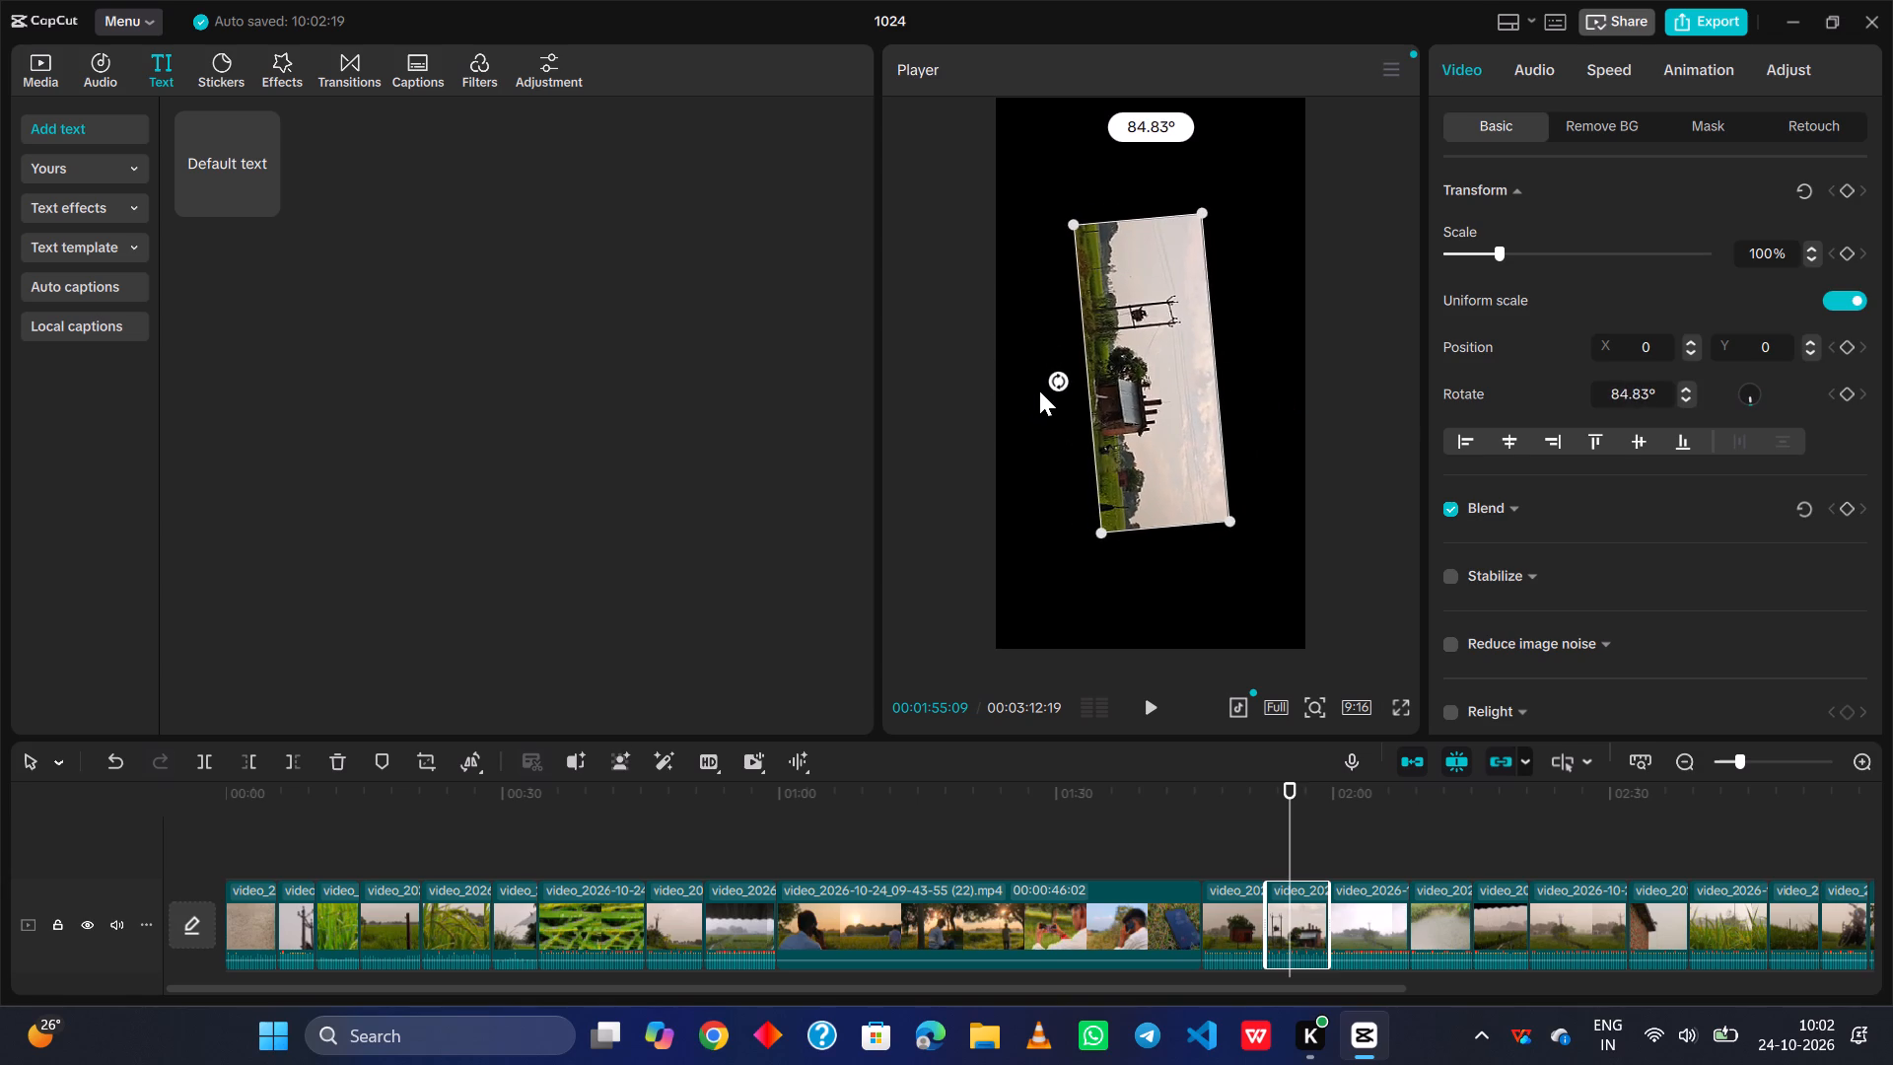
{"action": "left_click_drag", "start_coordinate": [1039, 390], "coordinate": [1030, 387]}
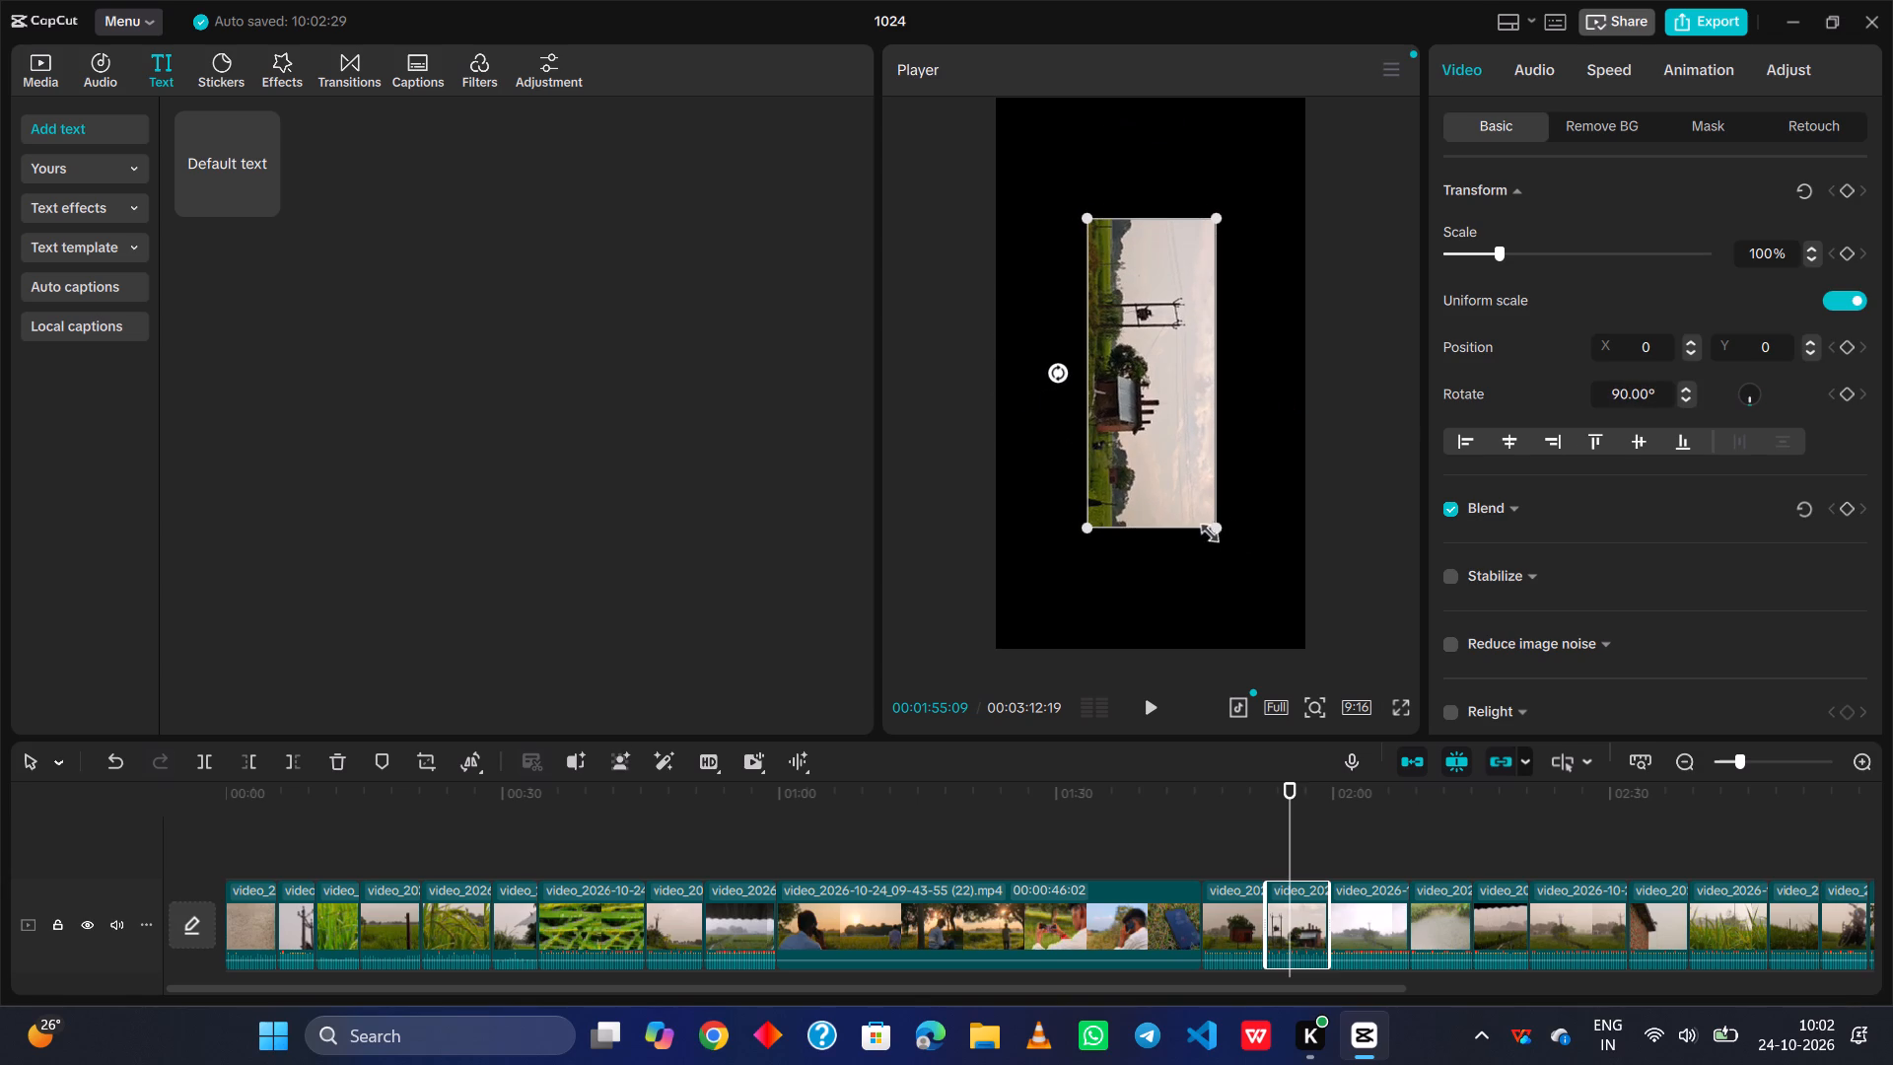
{"action": "left_click_drag", "start_coordinate": [1227, 530], "coordinate": [1397, 671]}
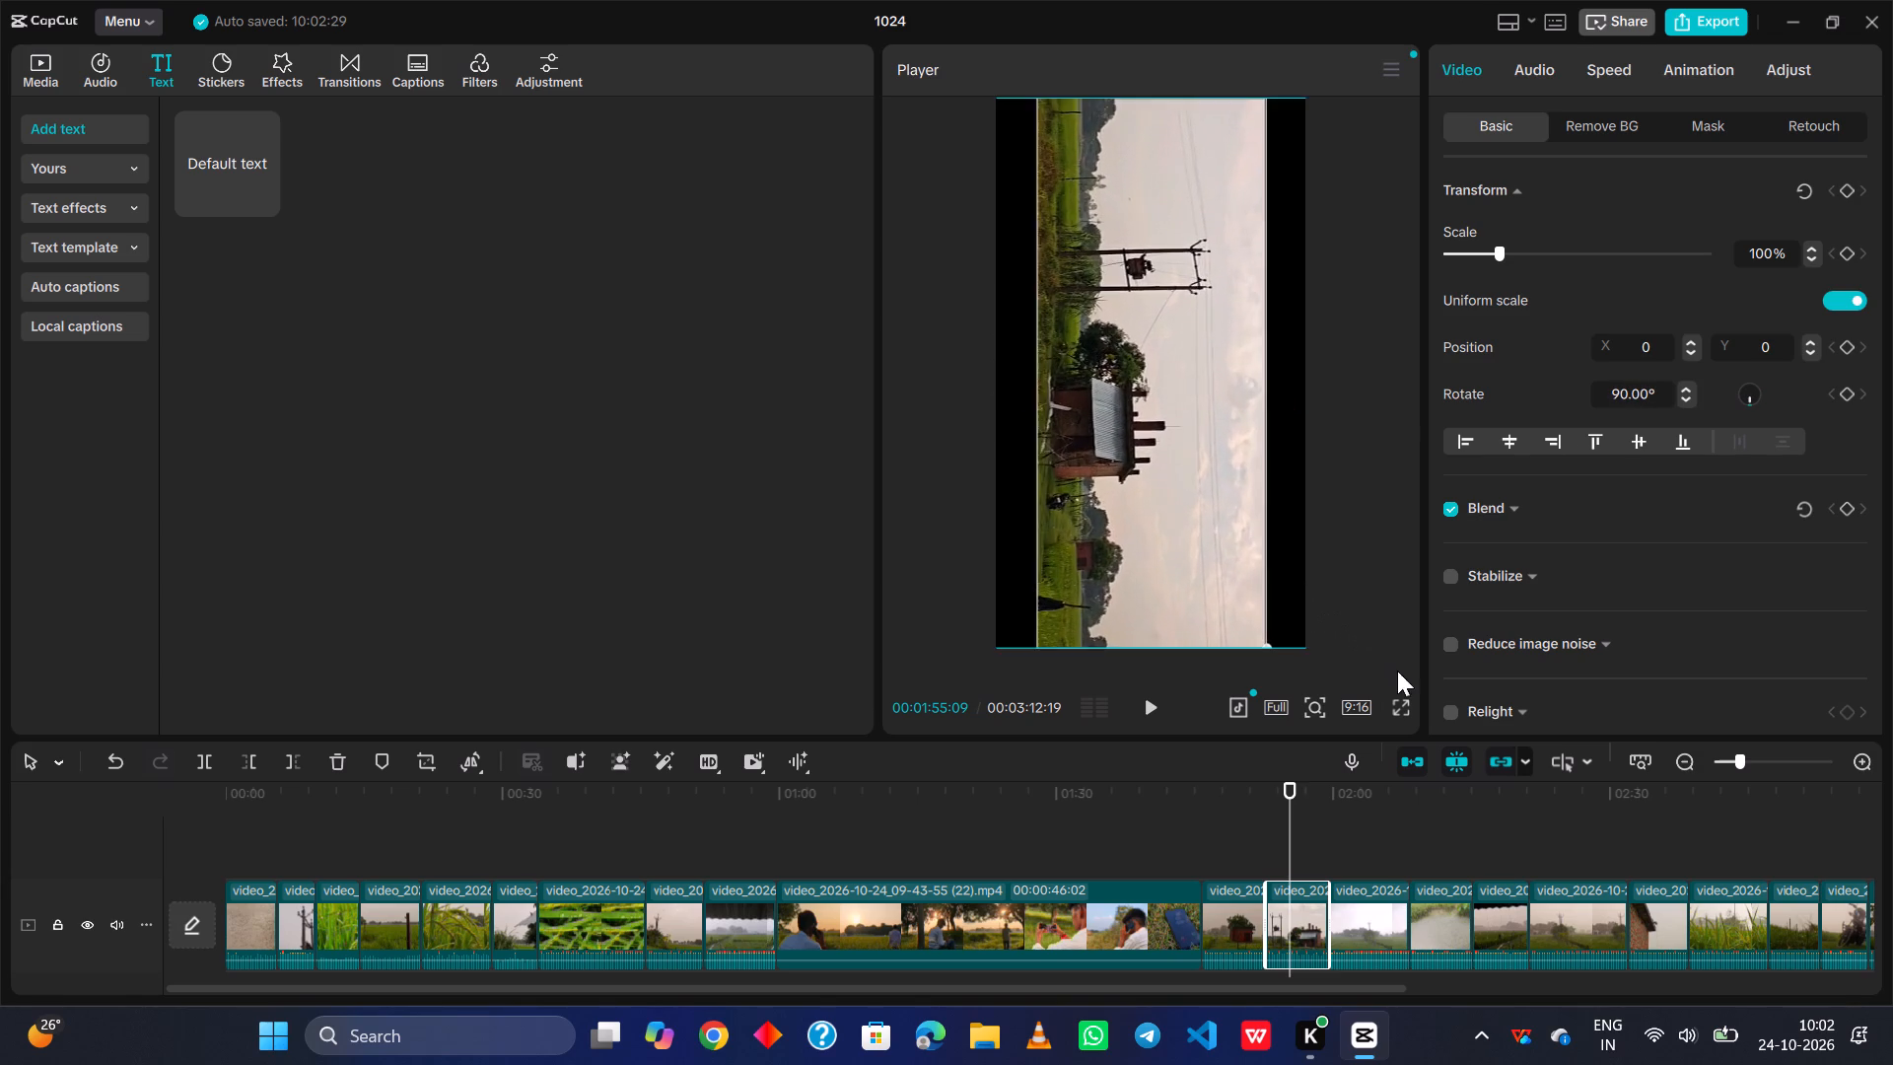
{"action": "left_click_drag", "start_coordinate": [1397, 671], "coordinate": [1726, 565]}
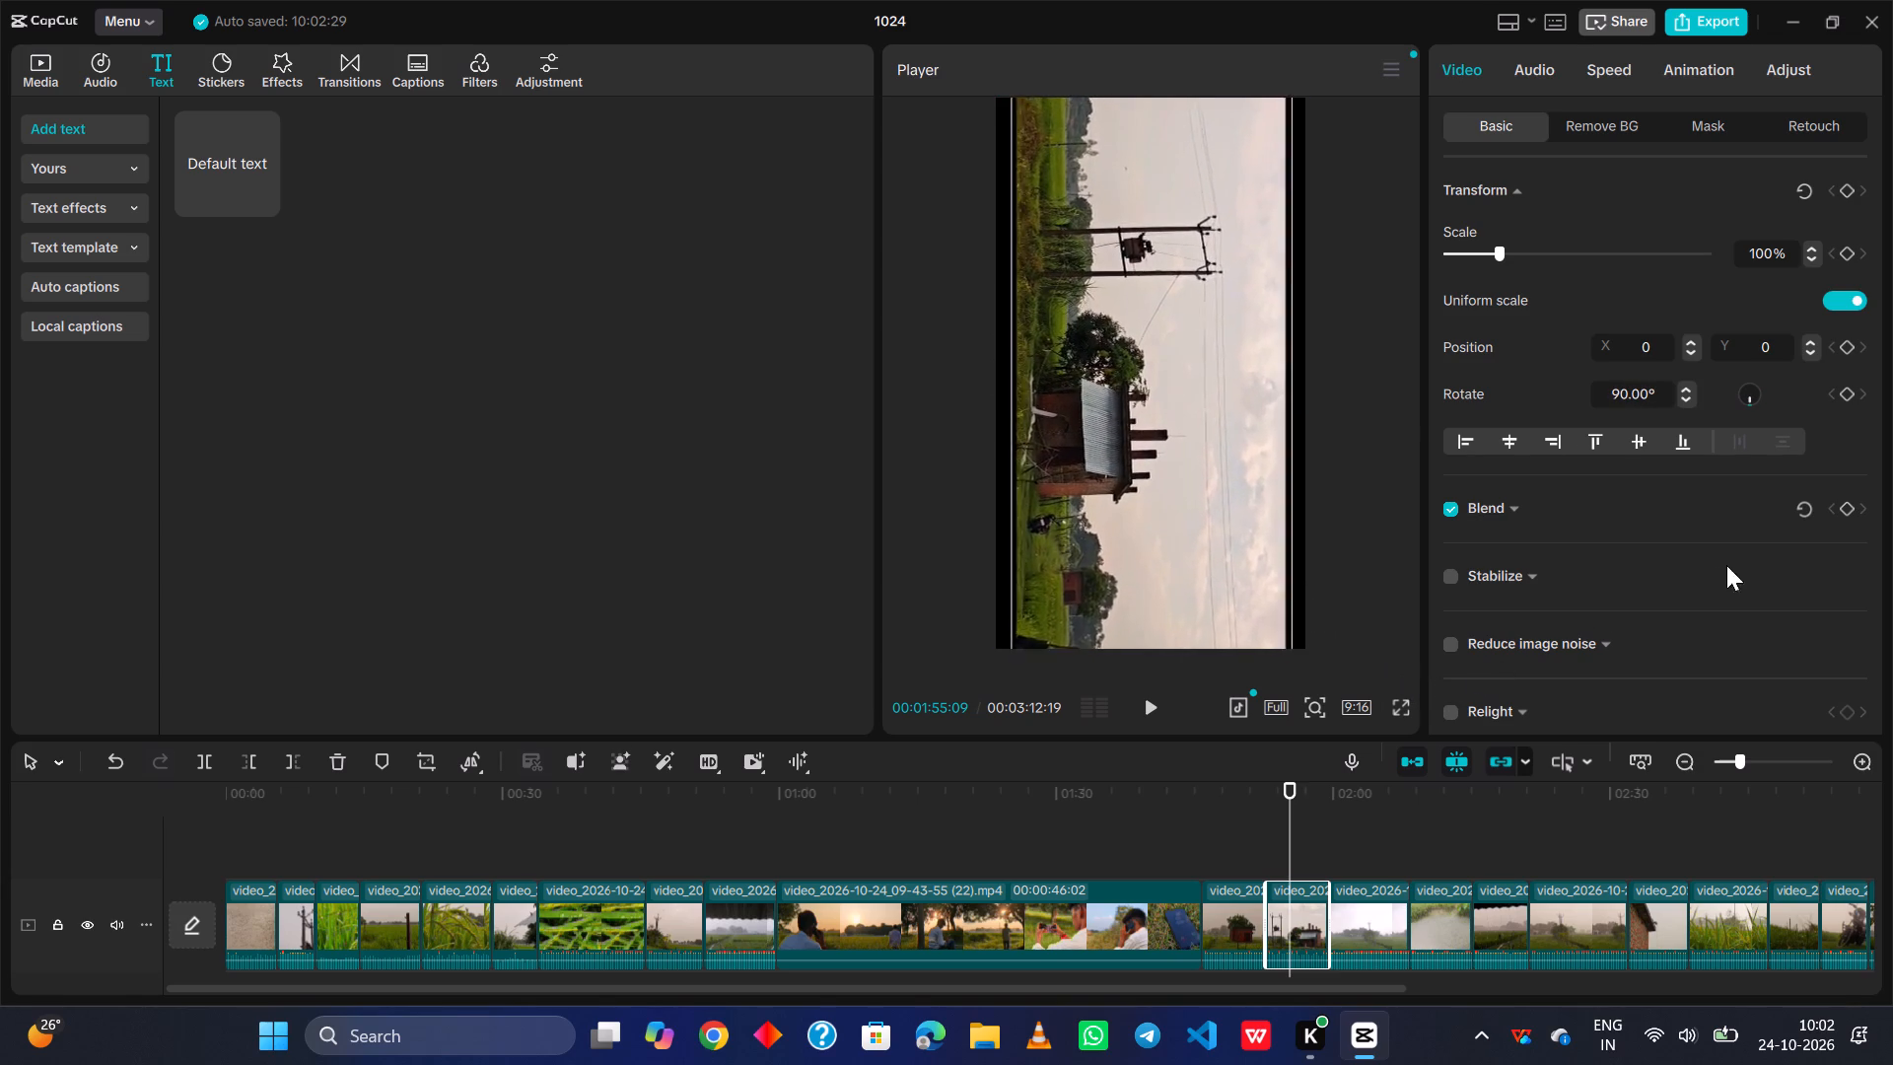
{"action": "left_click_drag", "start_coordinate": [1726, 565], "coordinate": [1762, 575]}
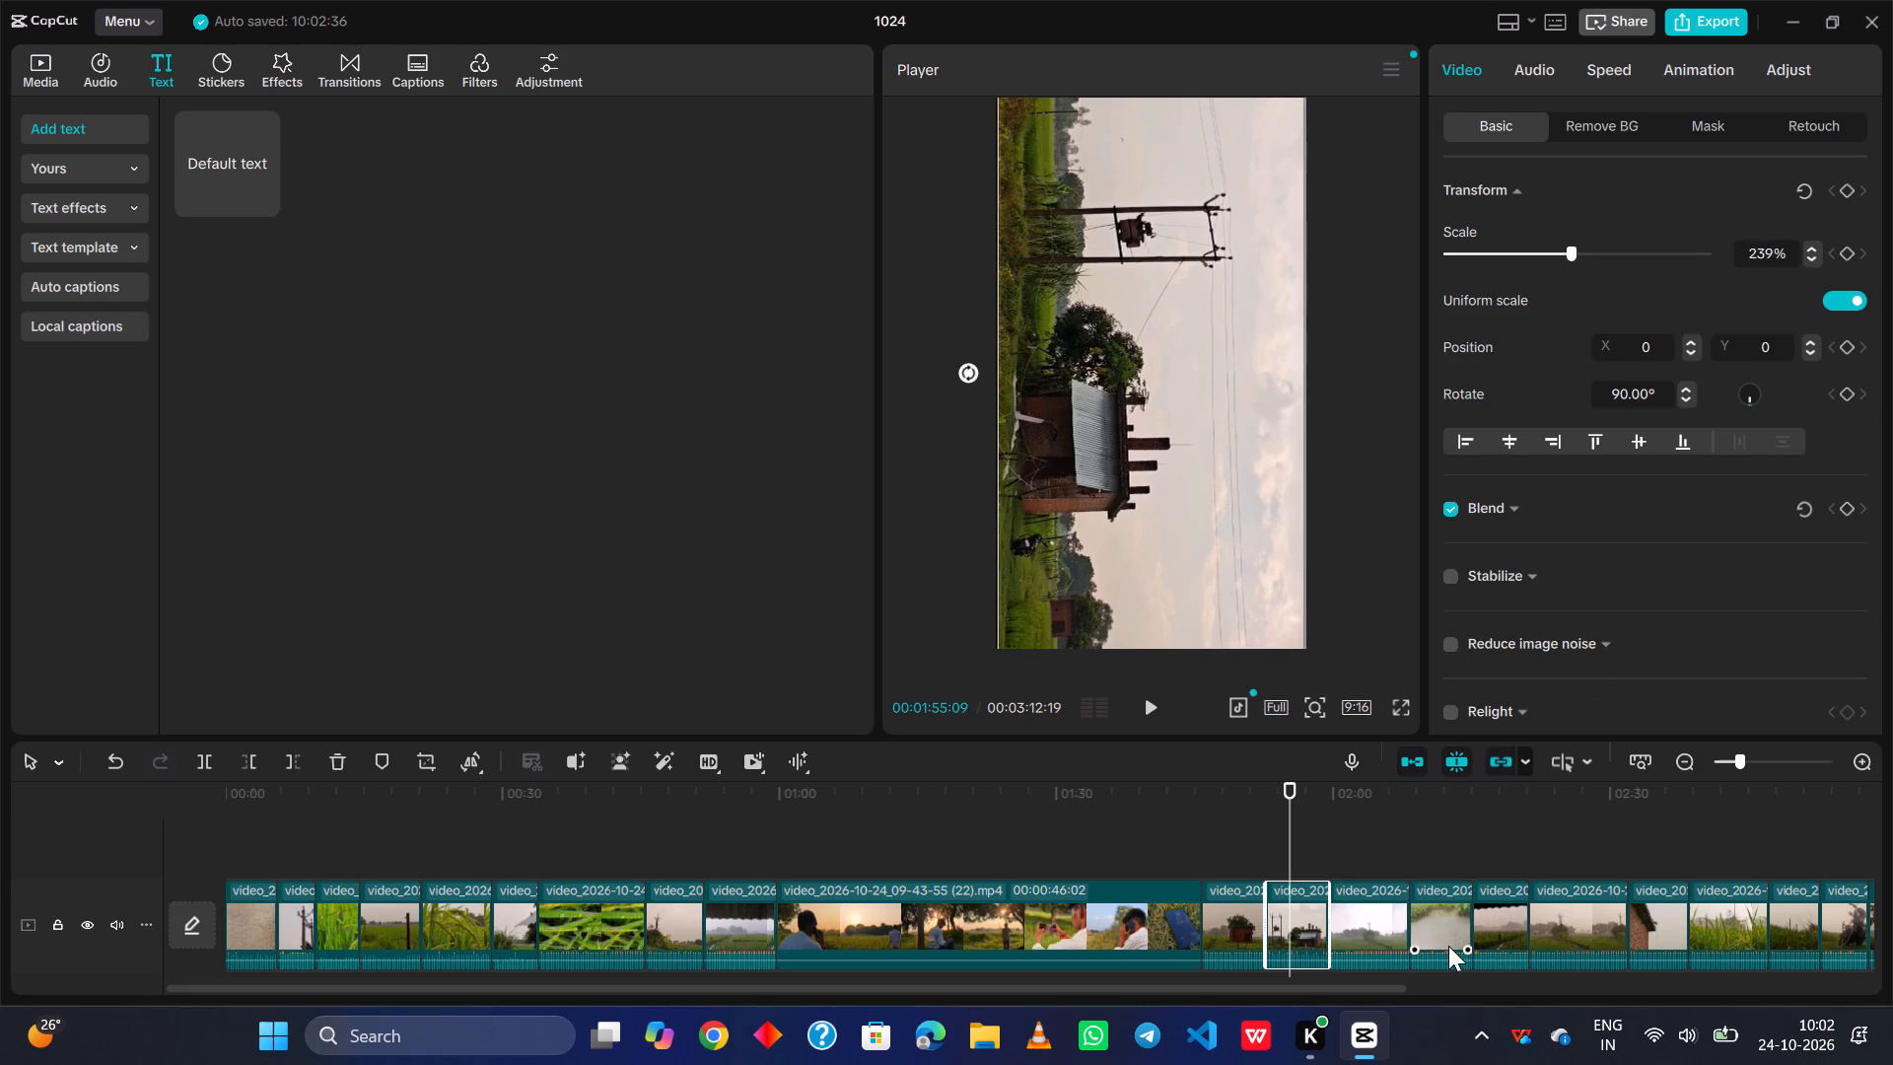
{"action": "left_click", "coordinate": [1226, 858]}
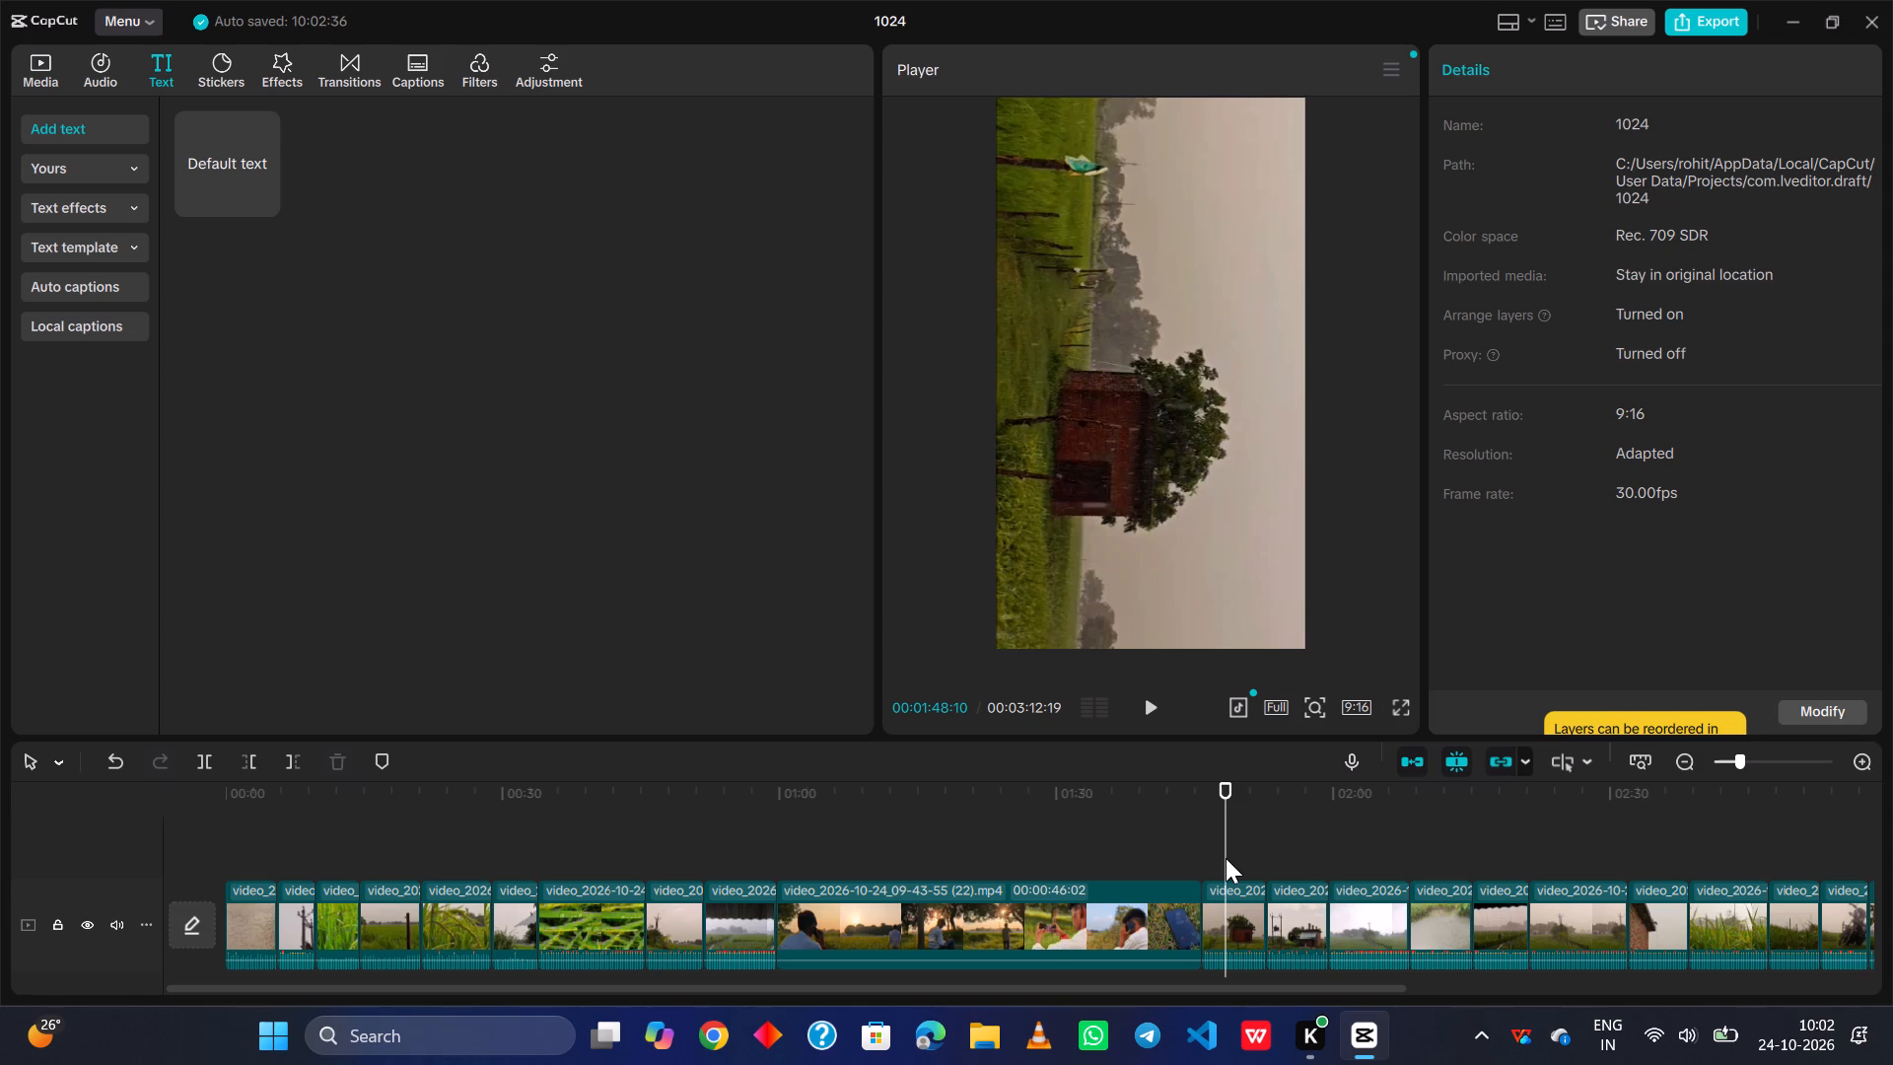
{"action": "left_click", "coordinate": [1226, 858]}
{"action": "key", "text": "space"}
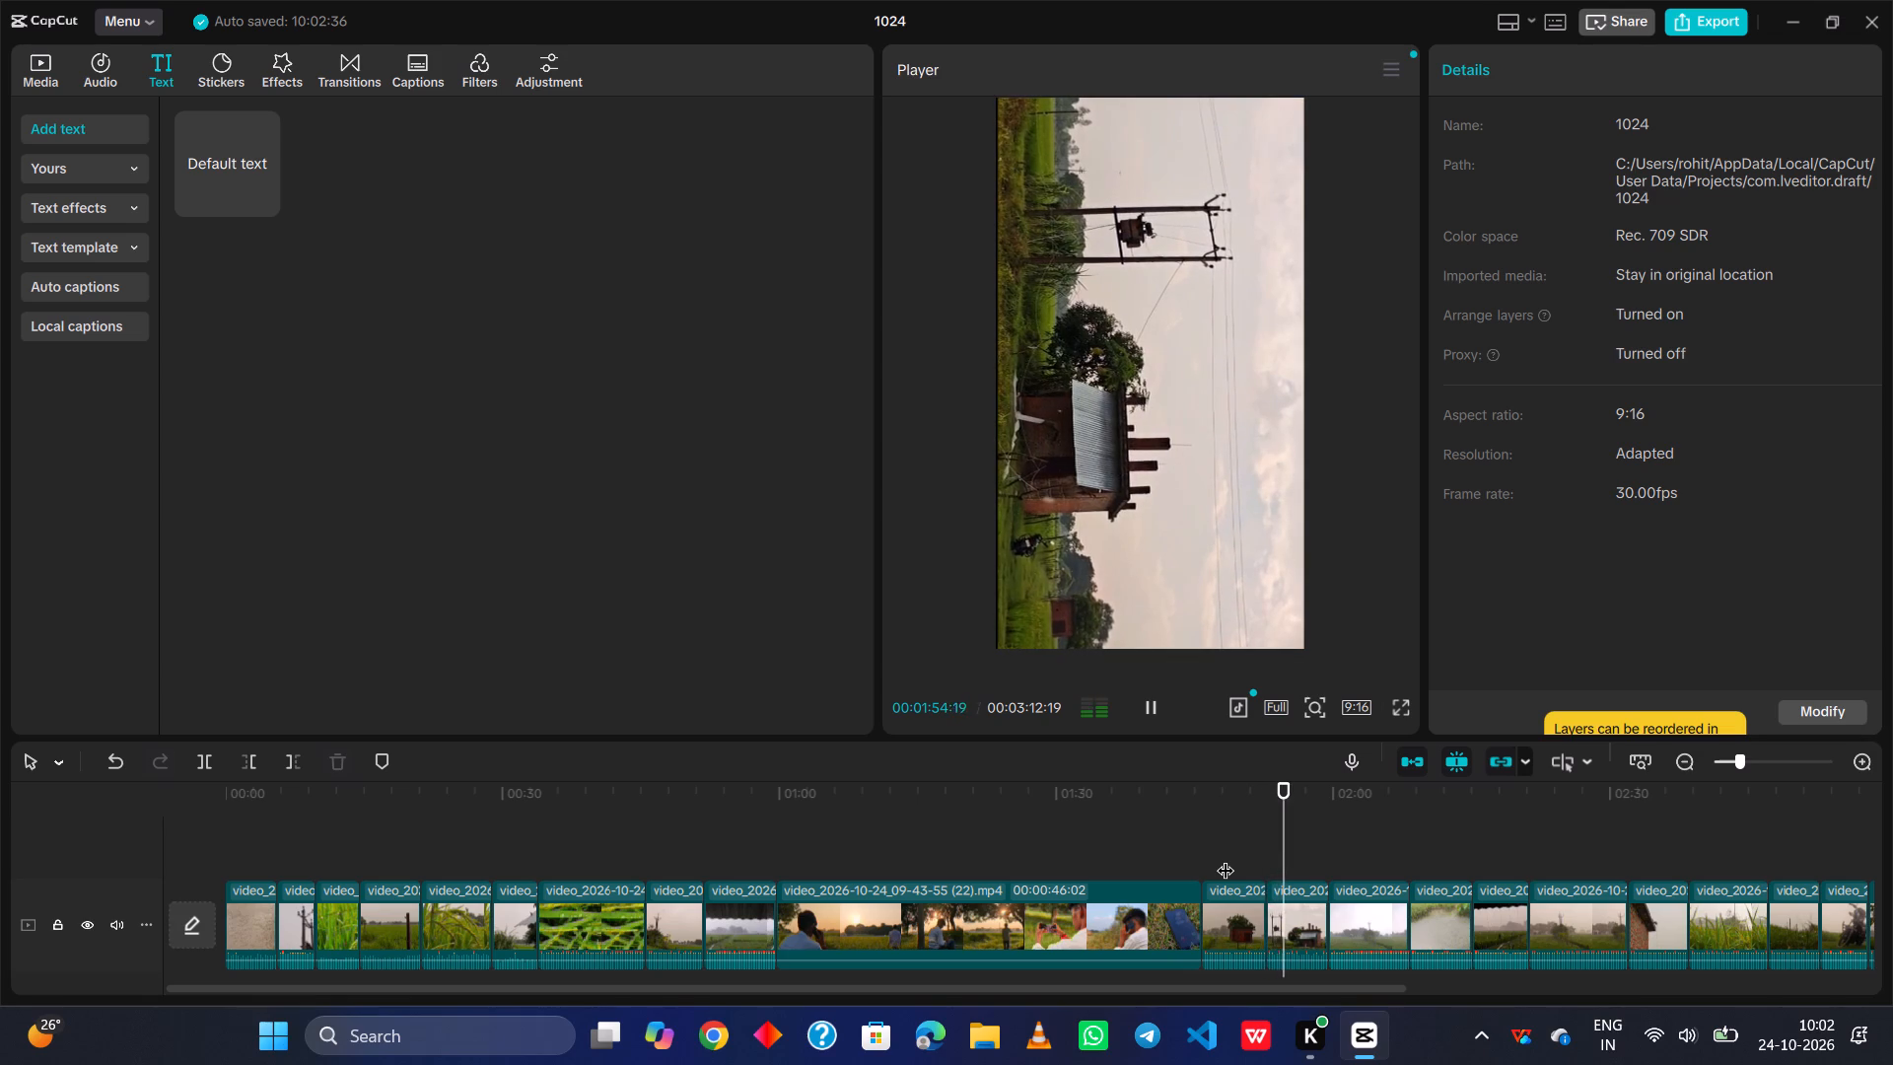
Rotate the thirteenth clip, the misty green field with a pole, to 90° and scale it to 178% to fill the frame.
{"action": "left_click", "coordinate": [1397, 811]}
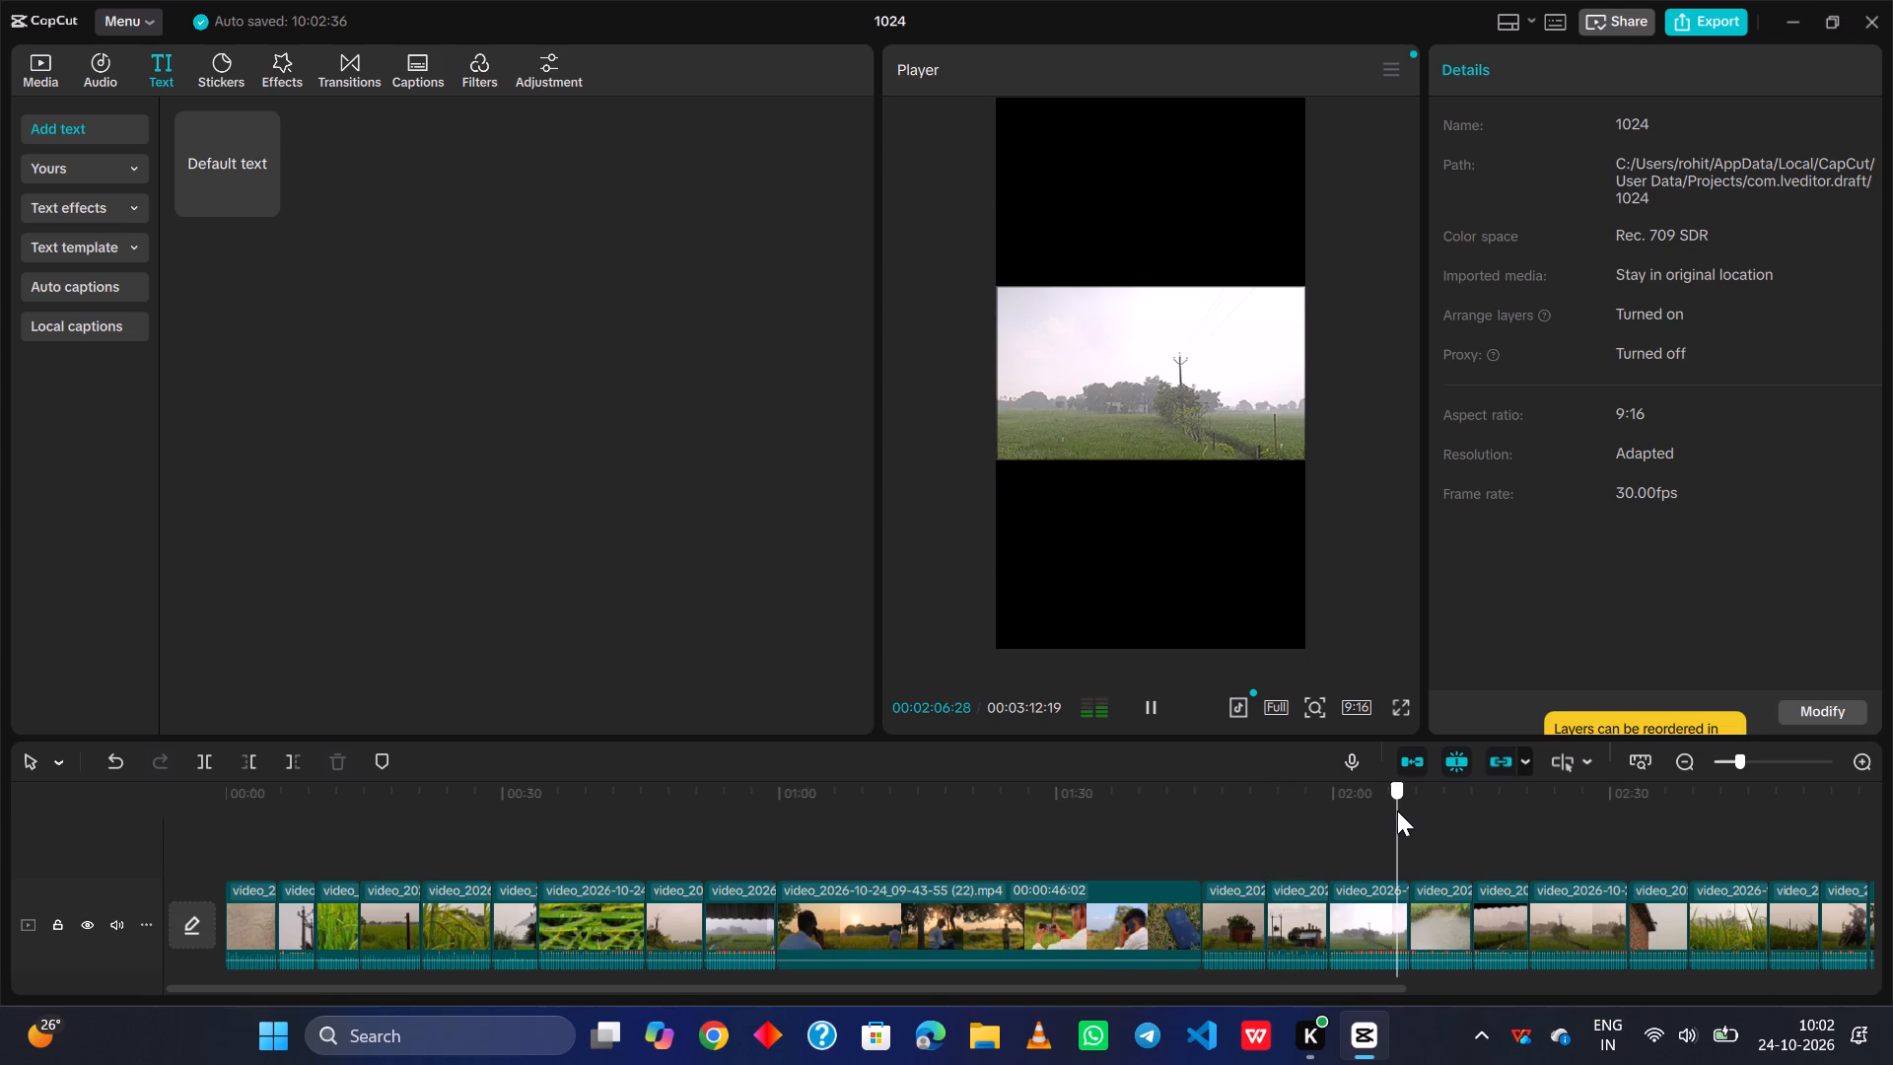
{"action": "key", "text": "space"}
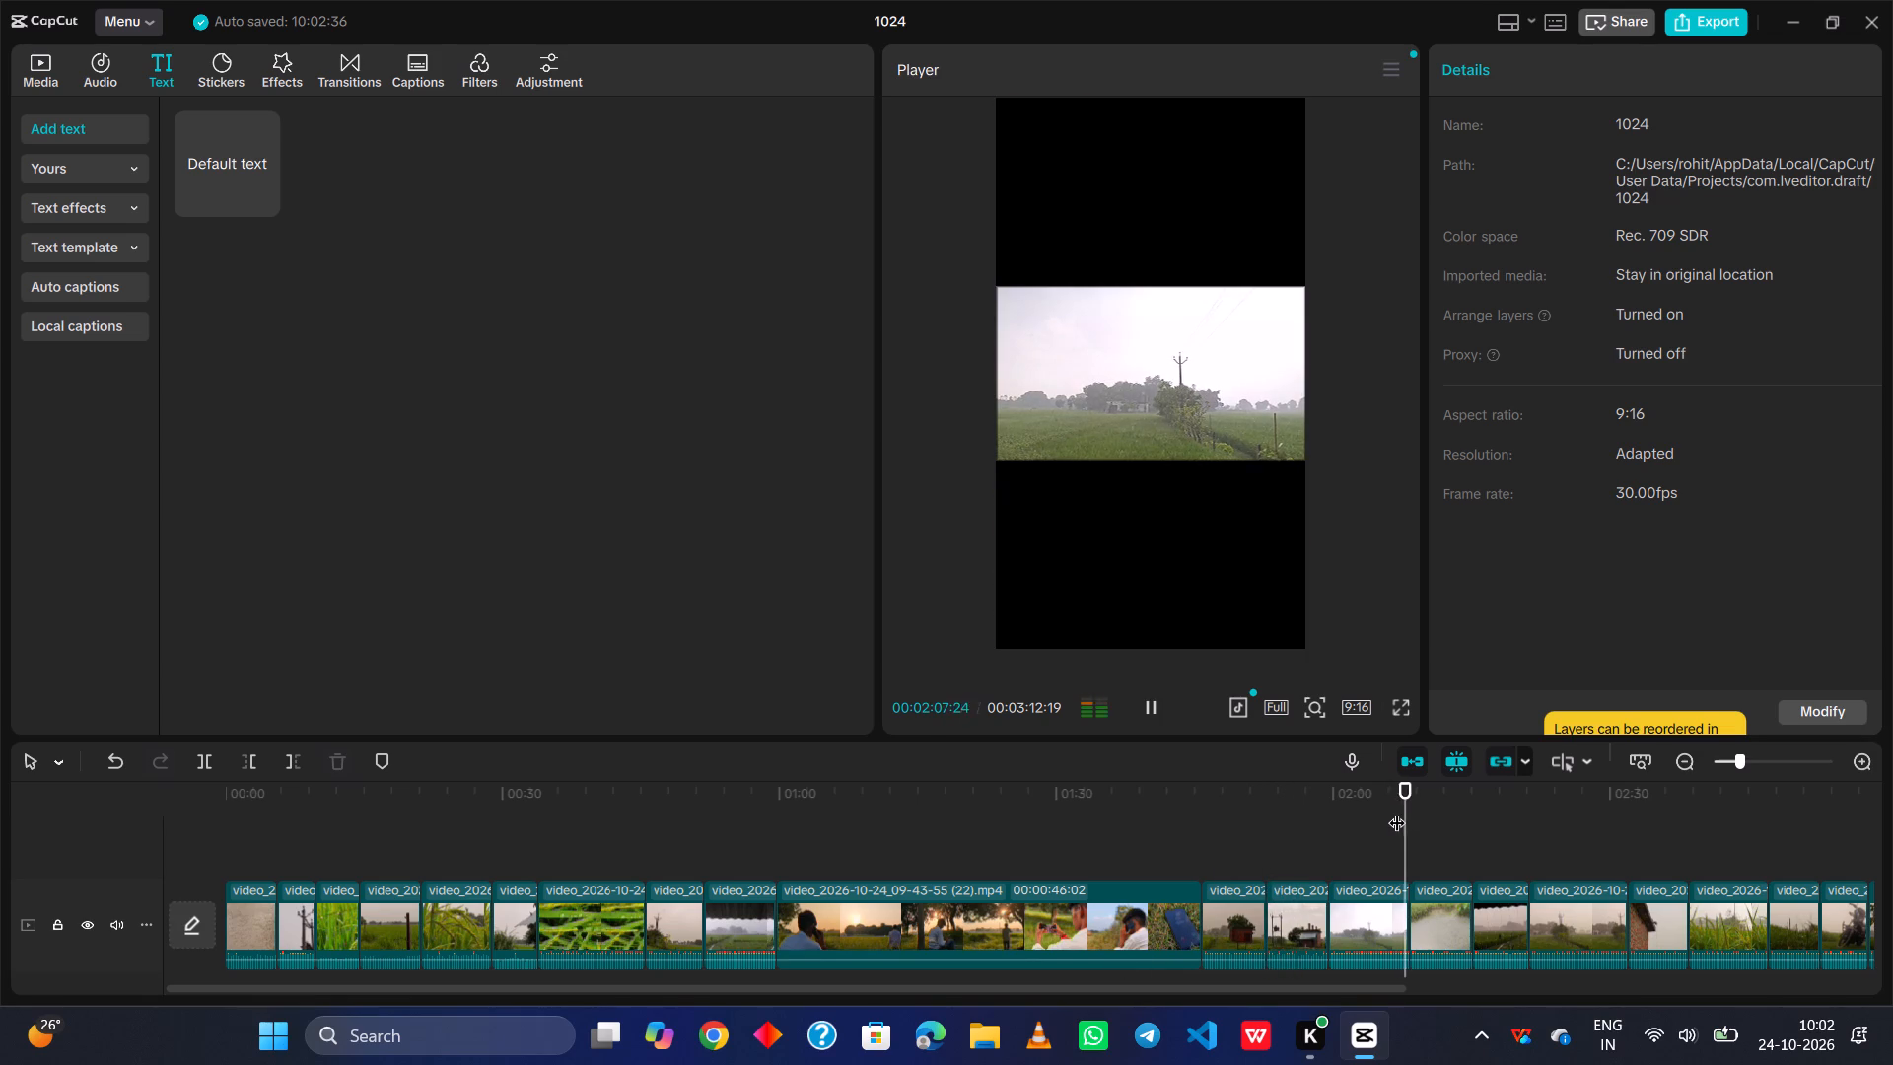
{"action": "key", "text": "space"}
{"action": "left_click", "coordinate": [1360, 849]}
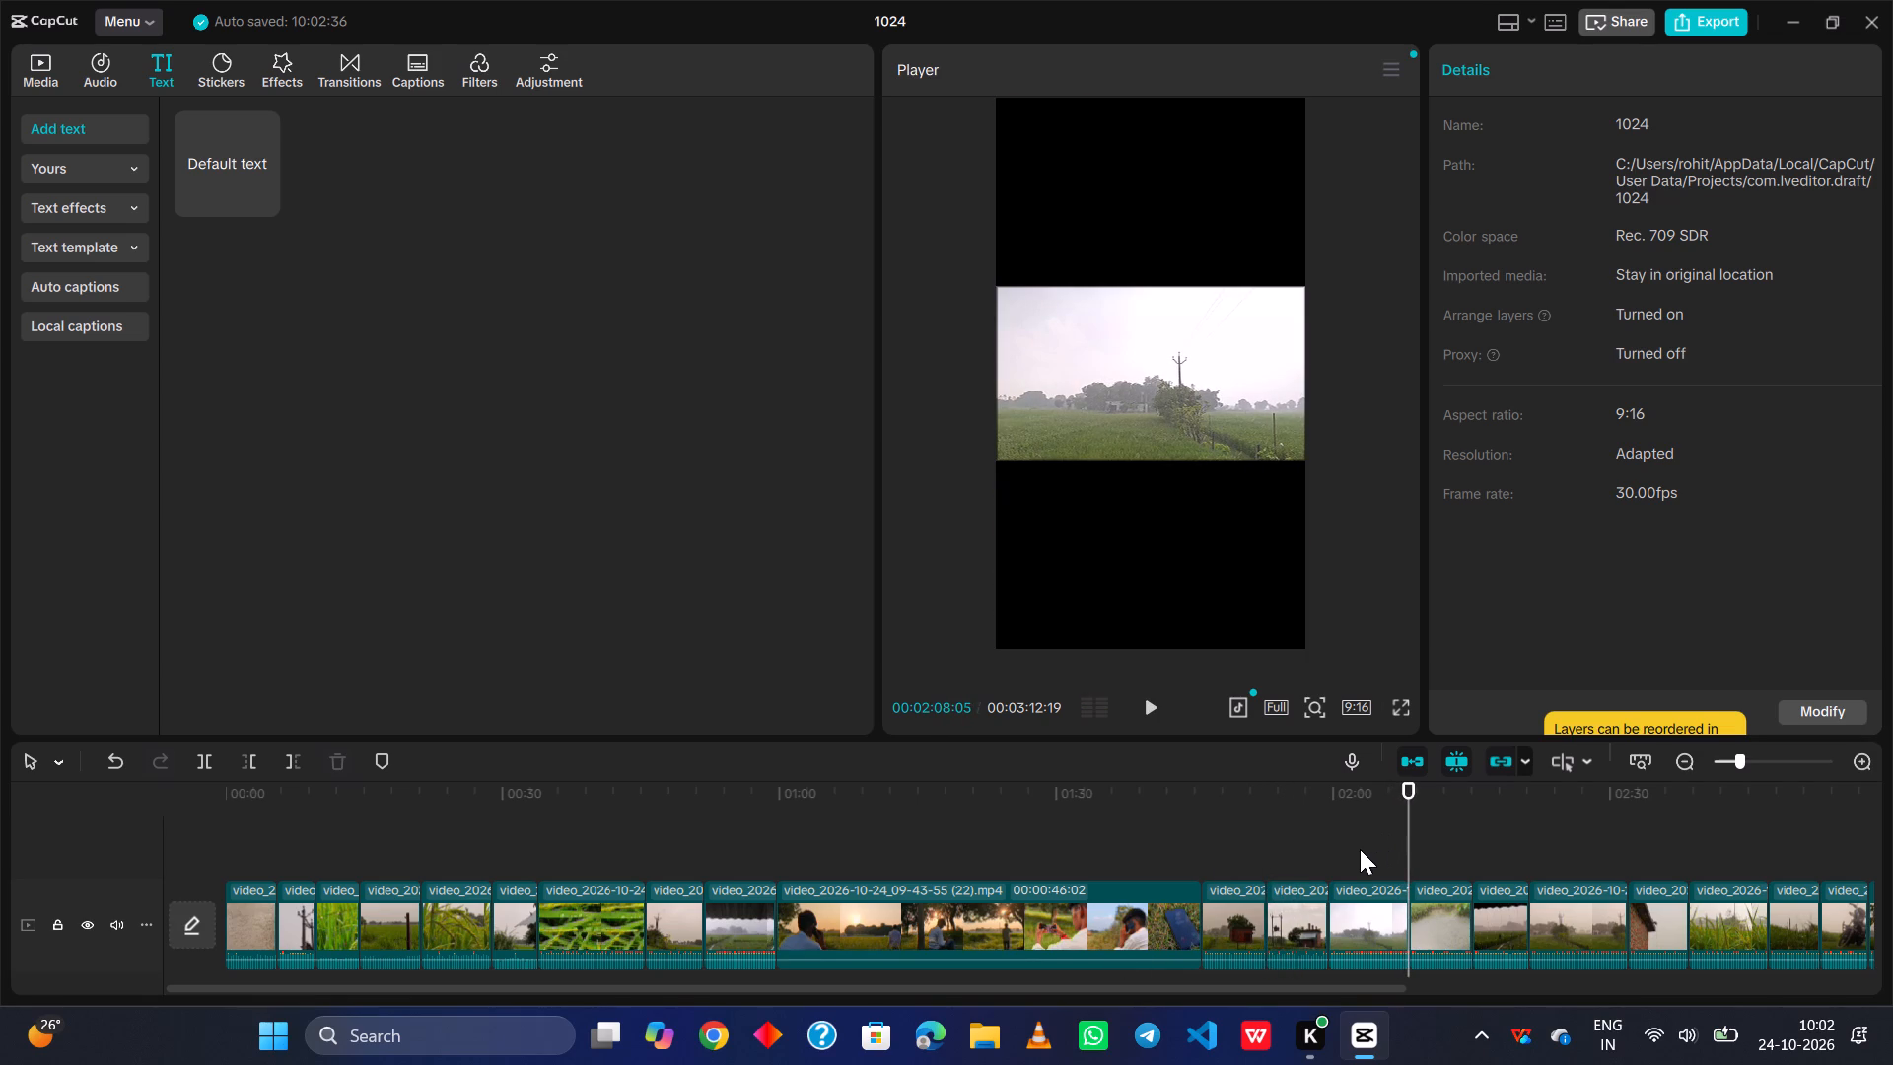
{"action": "left_click", "coordinate": [1175, 394]}
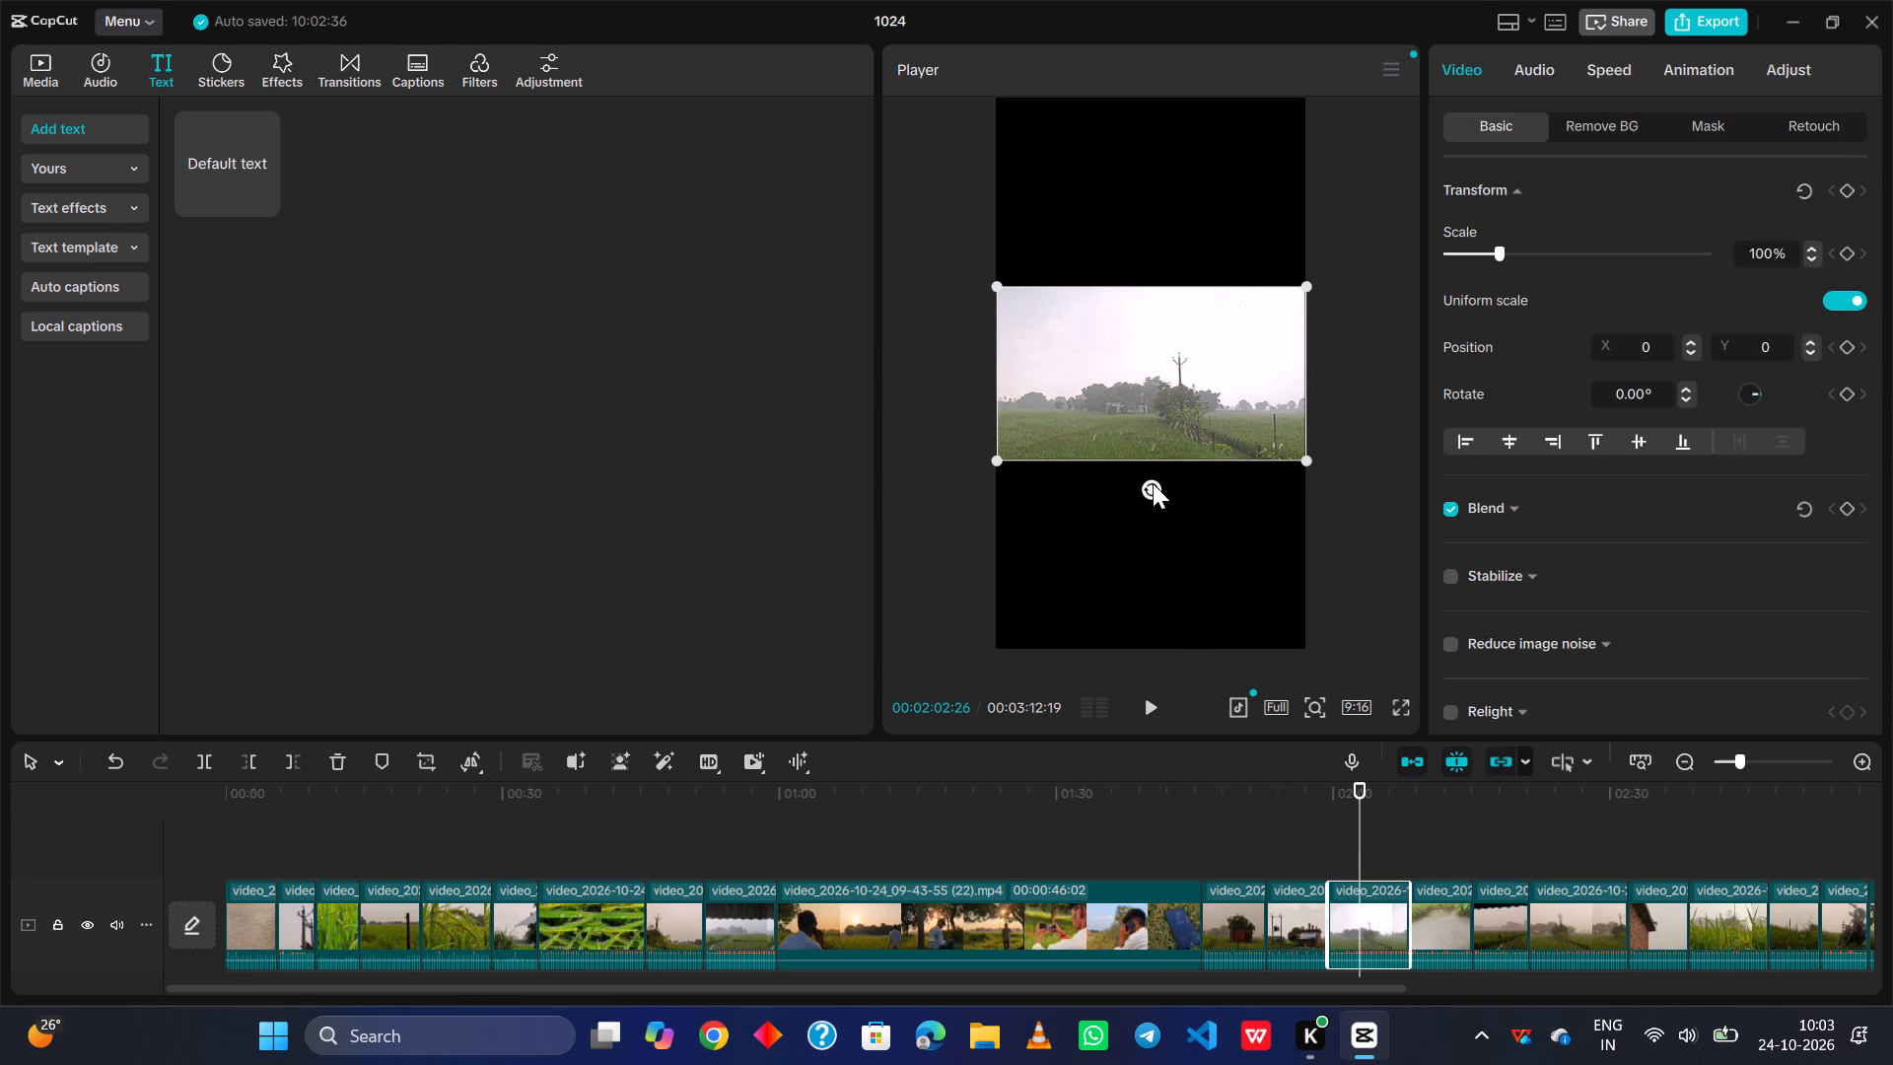
{"action": "left_click_drag", "start_coordinate": [1153, 483], "coordinate": [915, 394]}
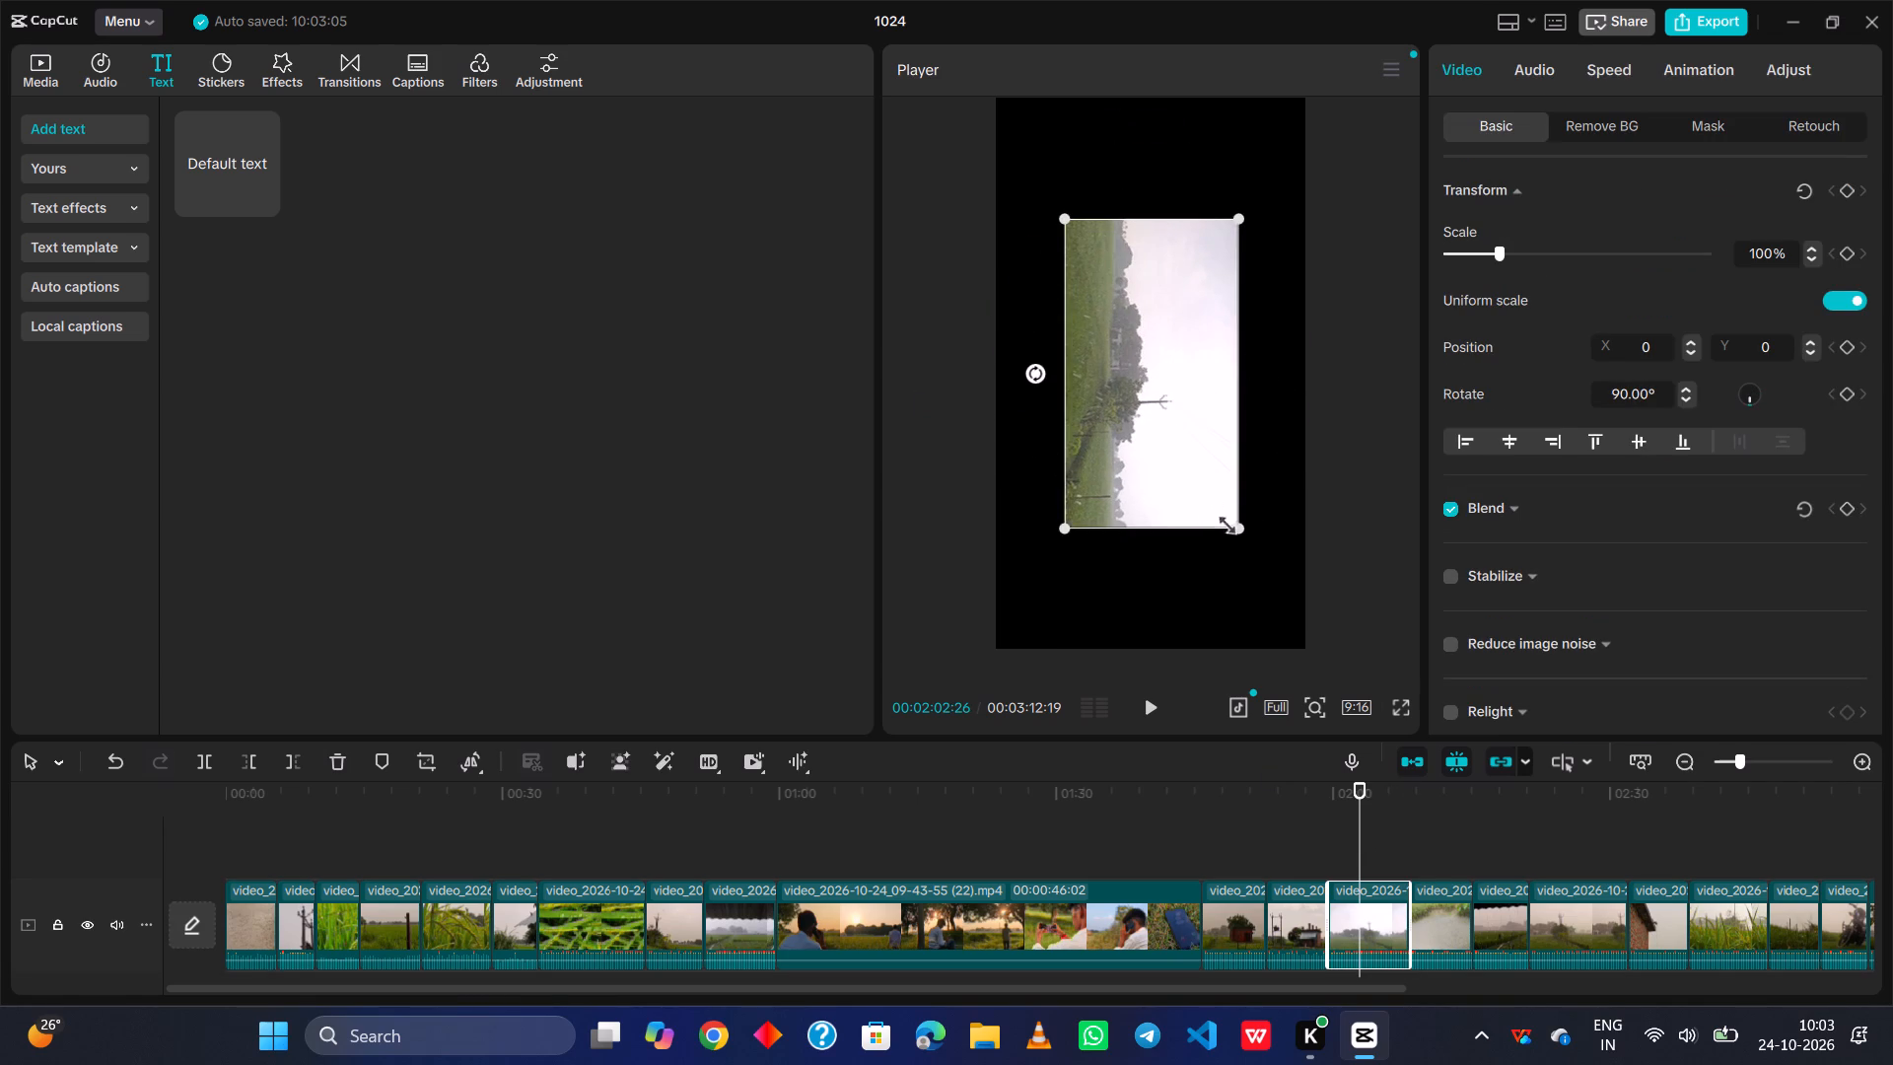
{"action": "left_click_drag", "start_coordinate": [1244, 532], "coordinate": [1393, 672]}
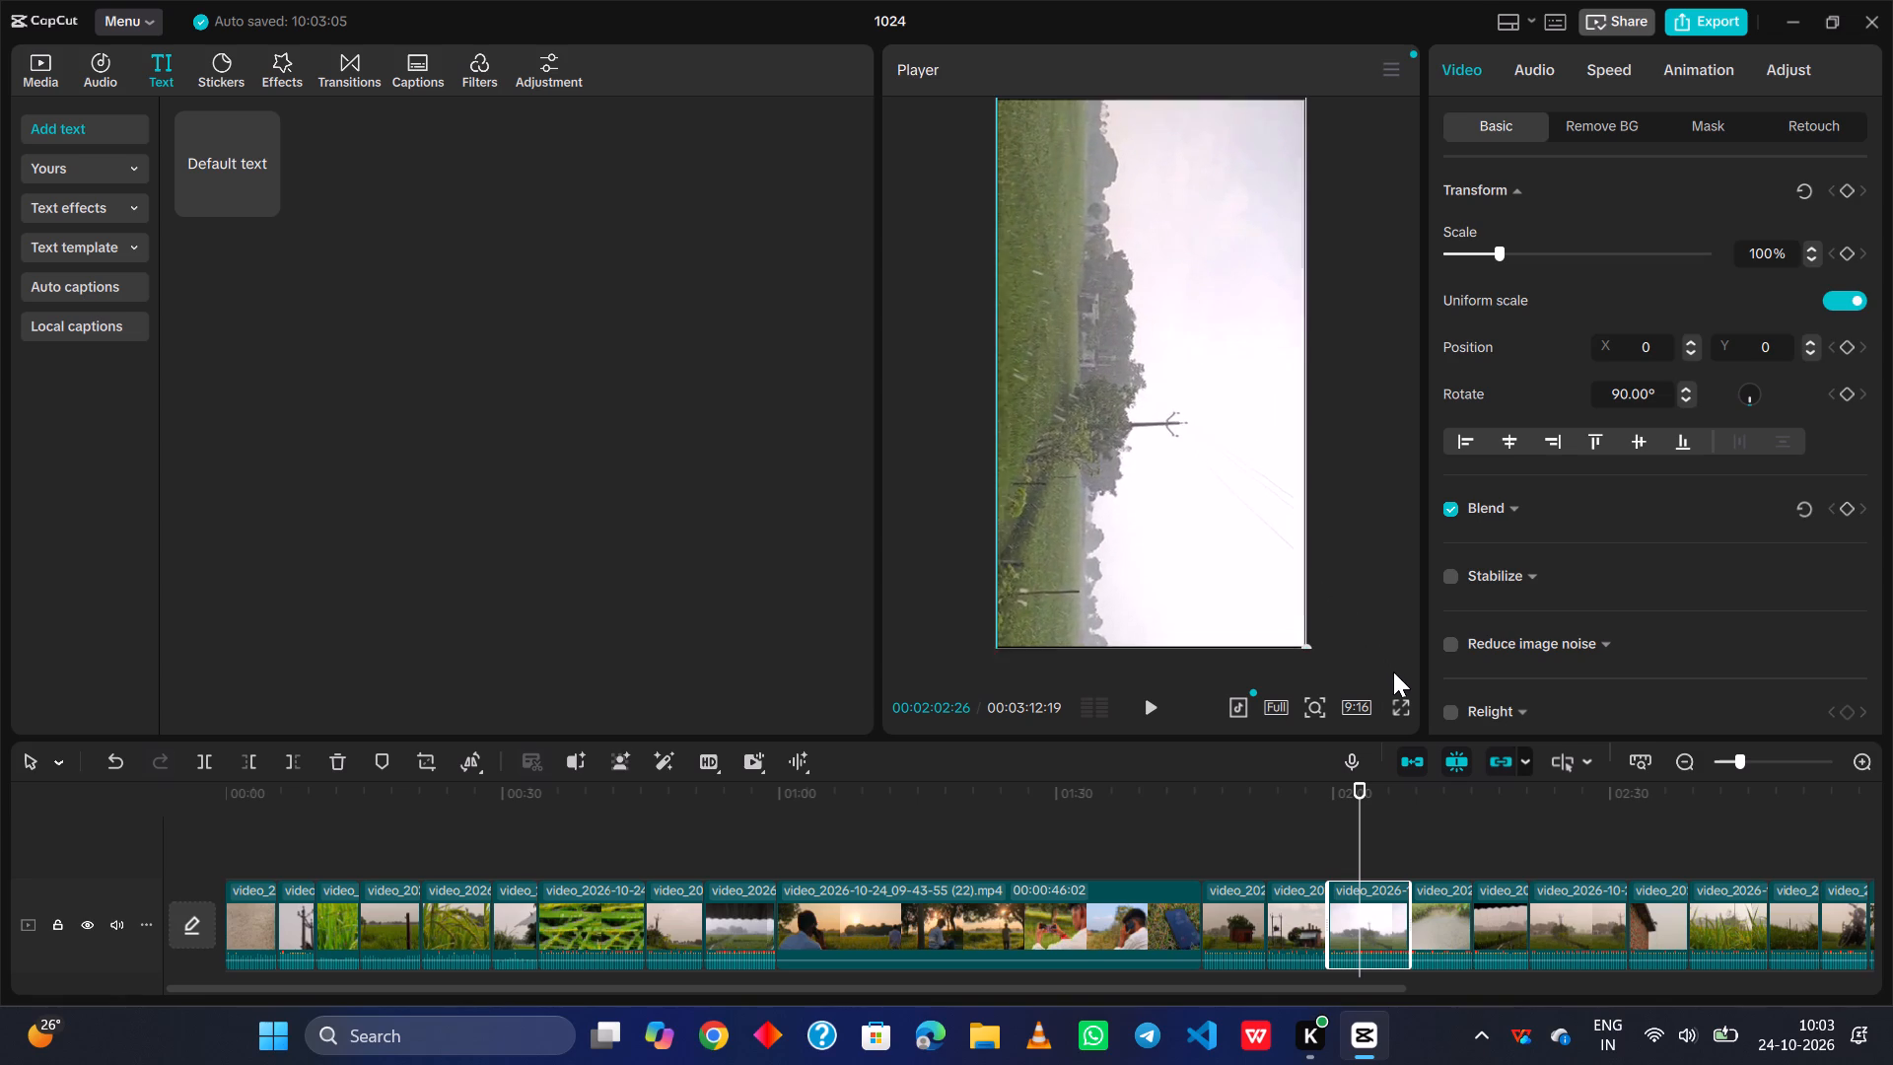
{"action": "left_click_drag", "start_coordinate": [1393, 672], "coordinate": [1396, 674]}
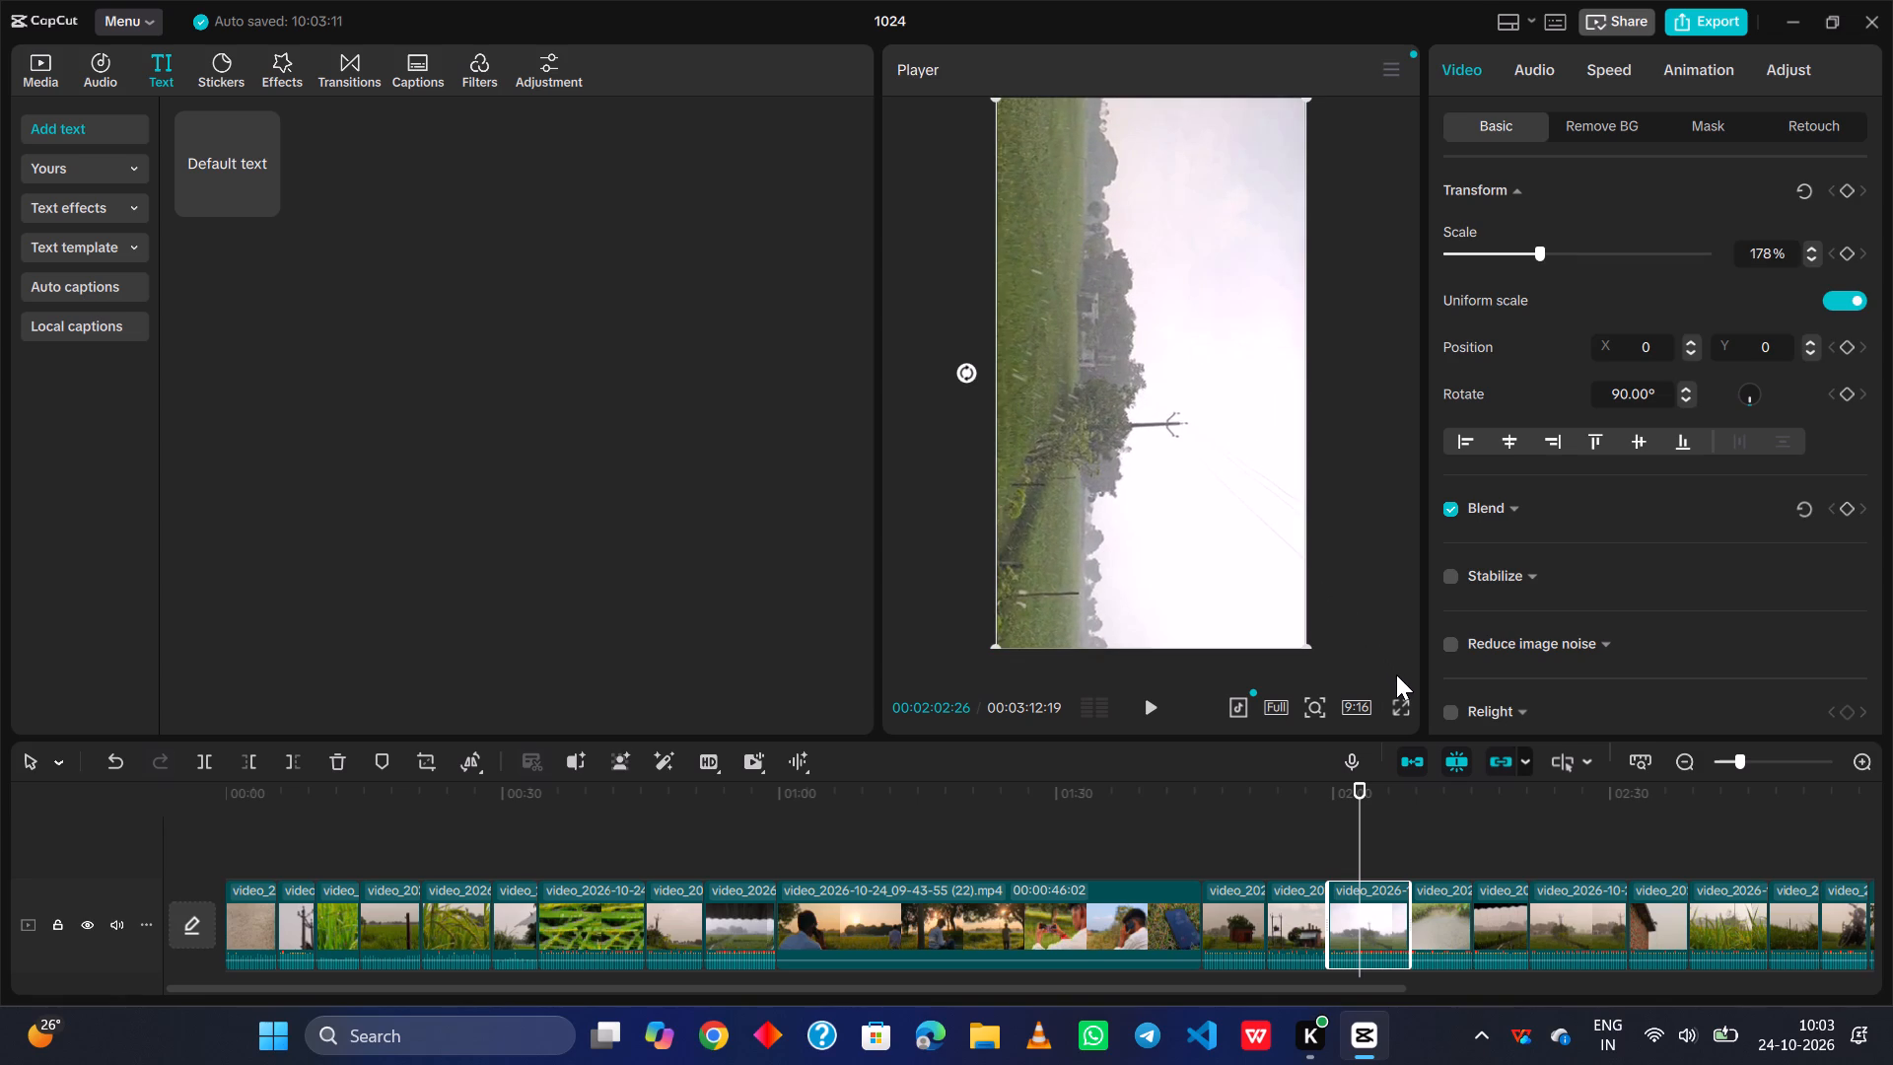
Rotate the fourteenth clip, the muddy puddle edged with grass, to 90° and scale it to 177% to fill the frame.
{"action": "key", "text": "space"}
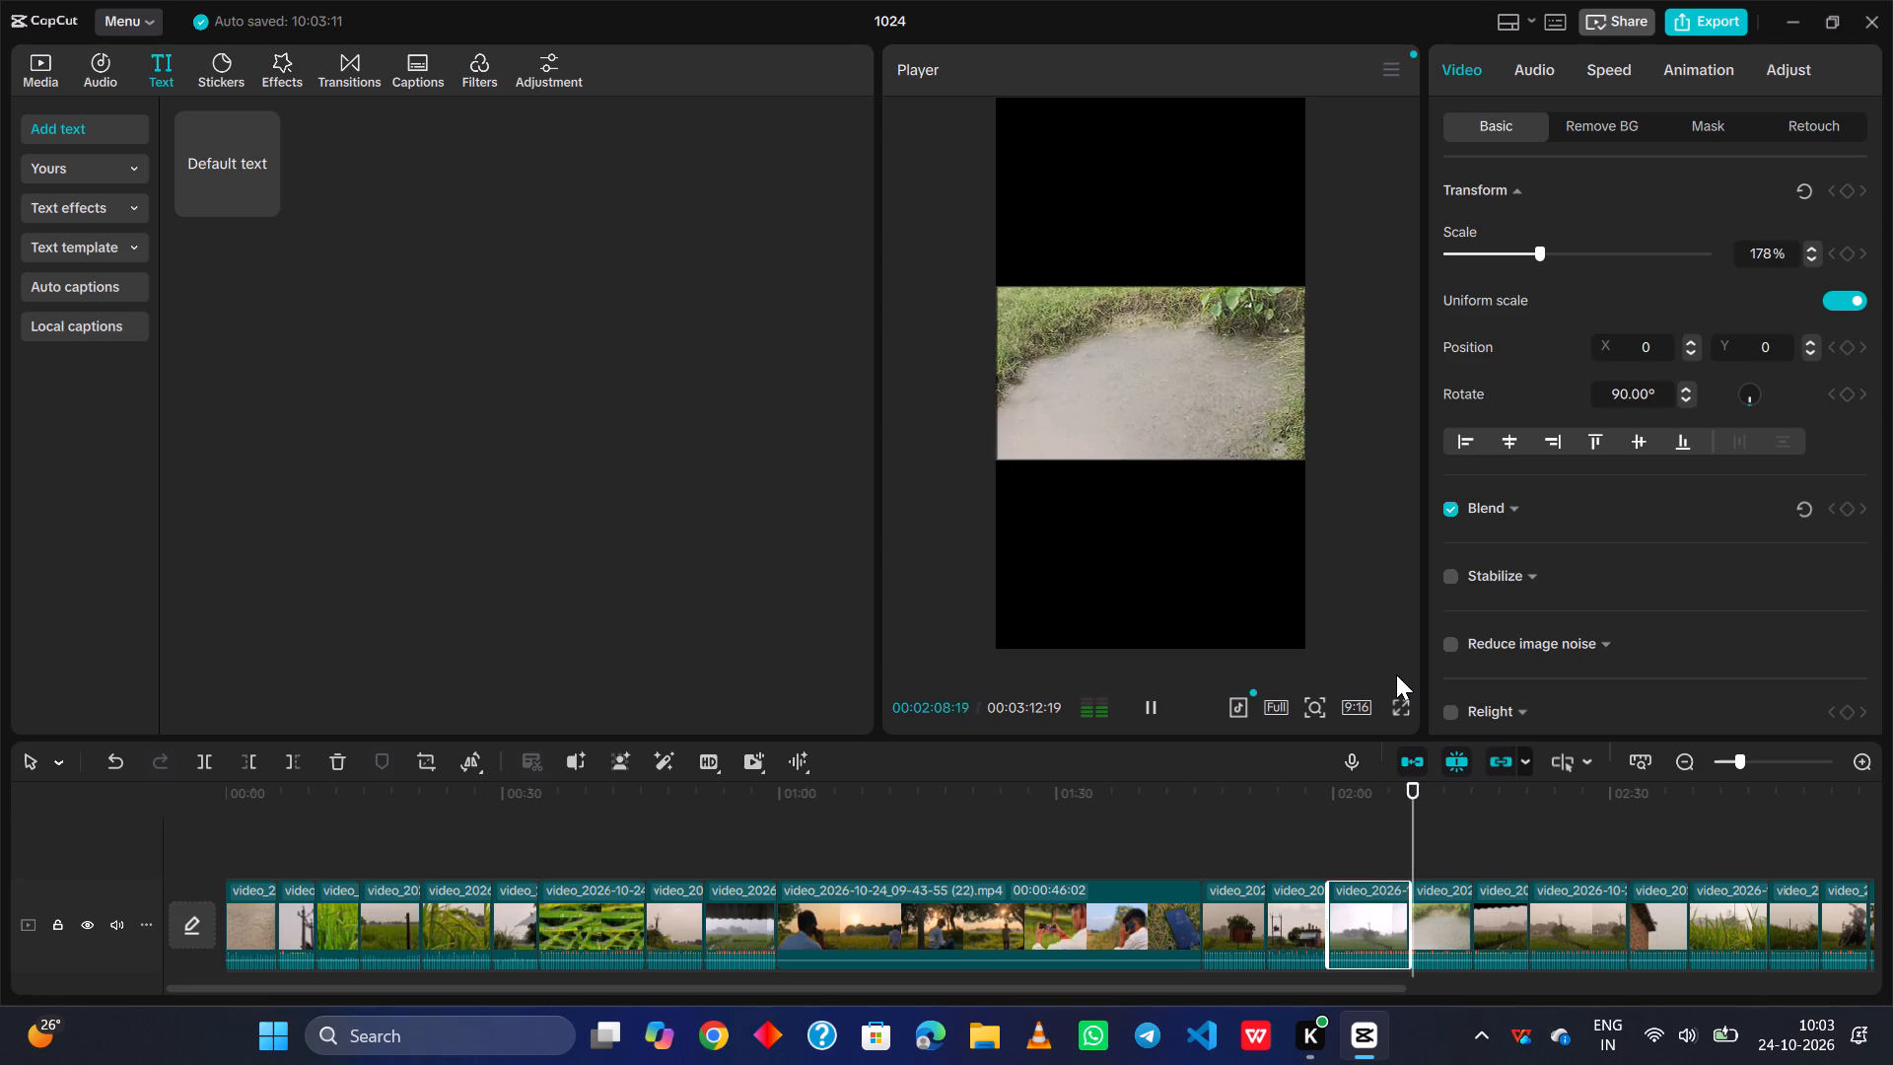
{"action": "key", "text": "space"}
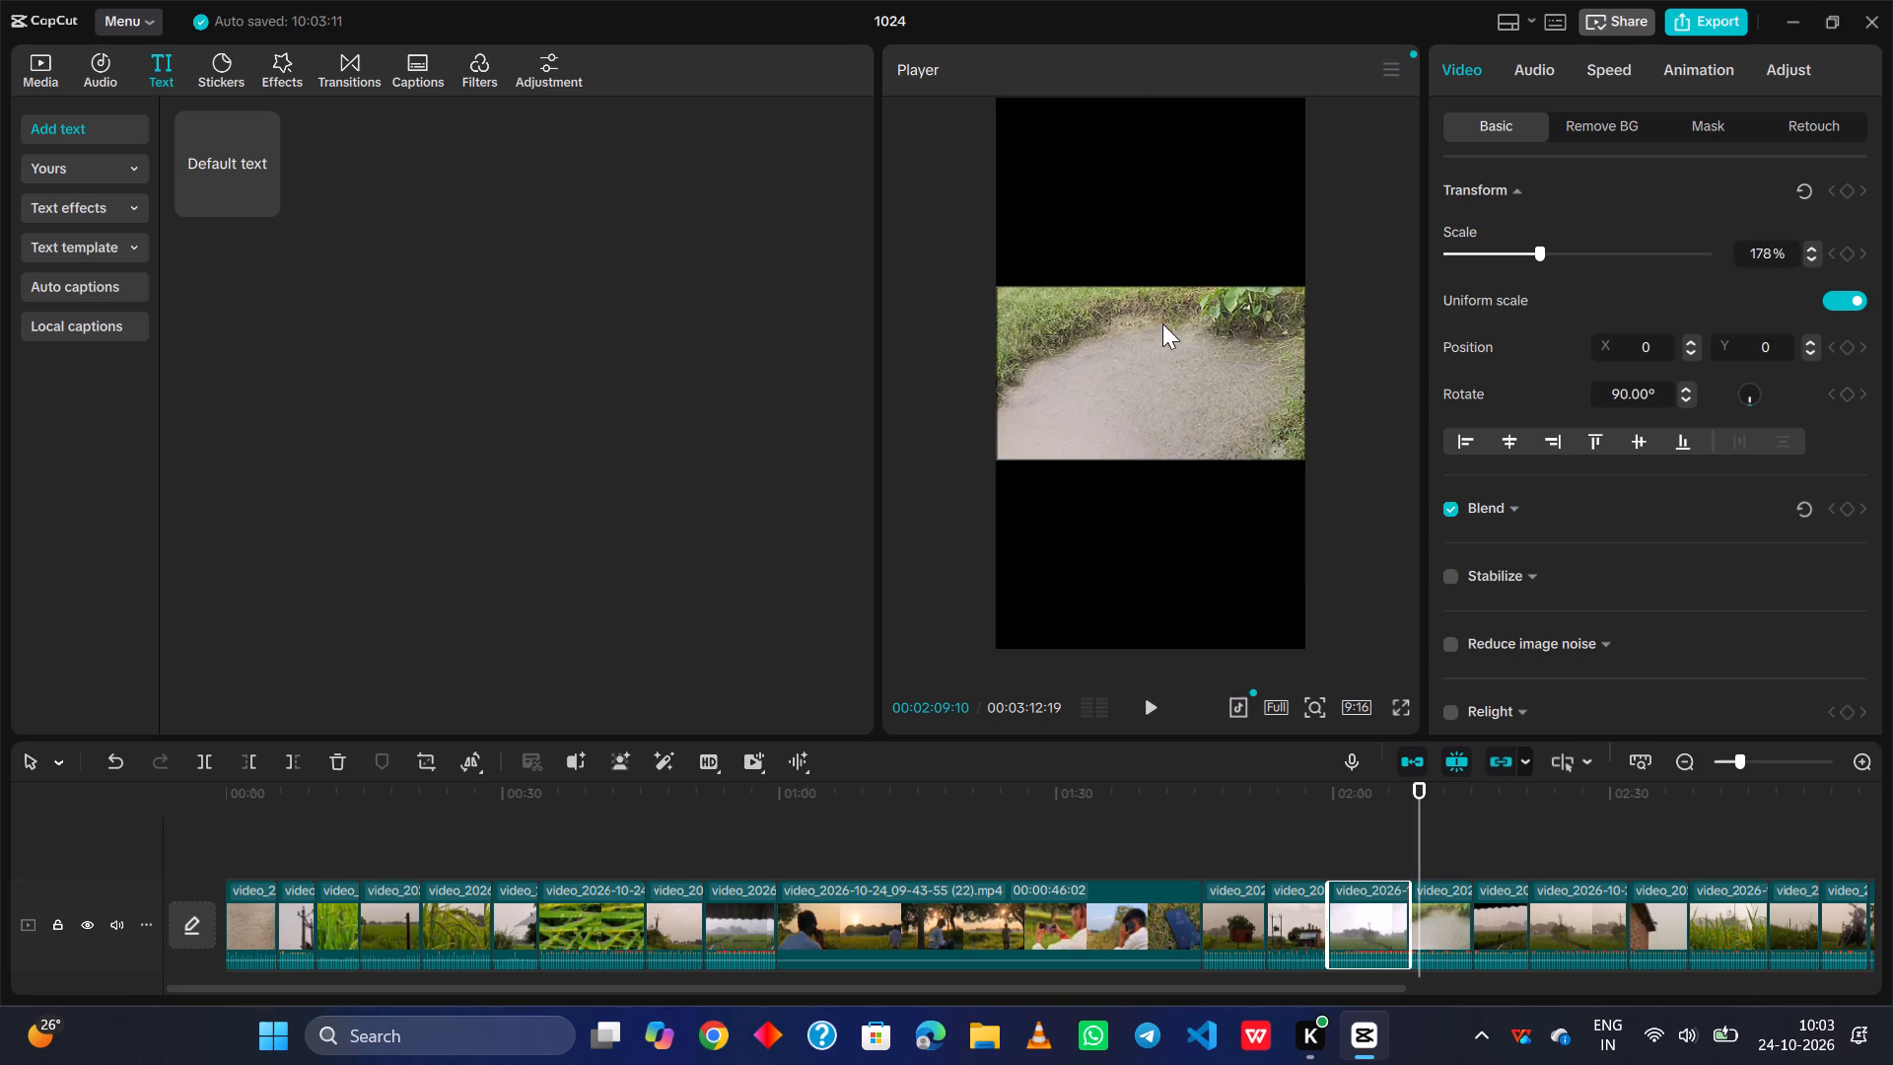
{"action": "left_click", "coordinate": [1159, 345]}
{"action": "left_click", "coordinate": [1143, 493]}
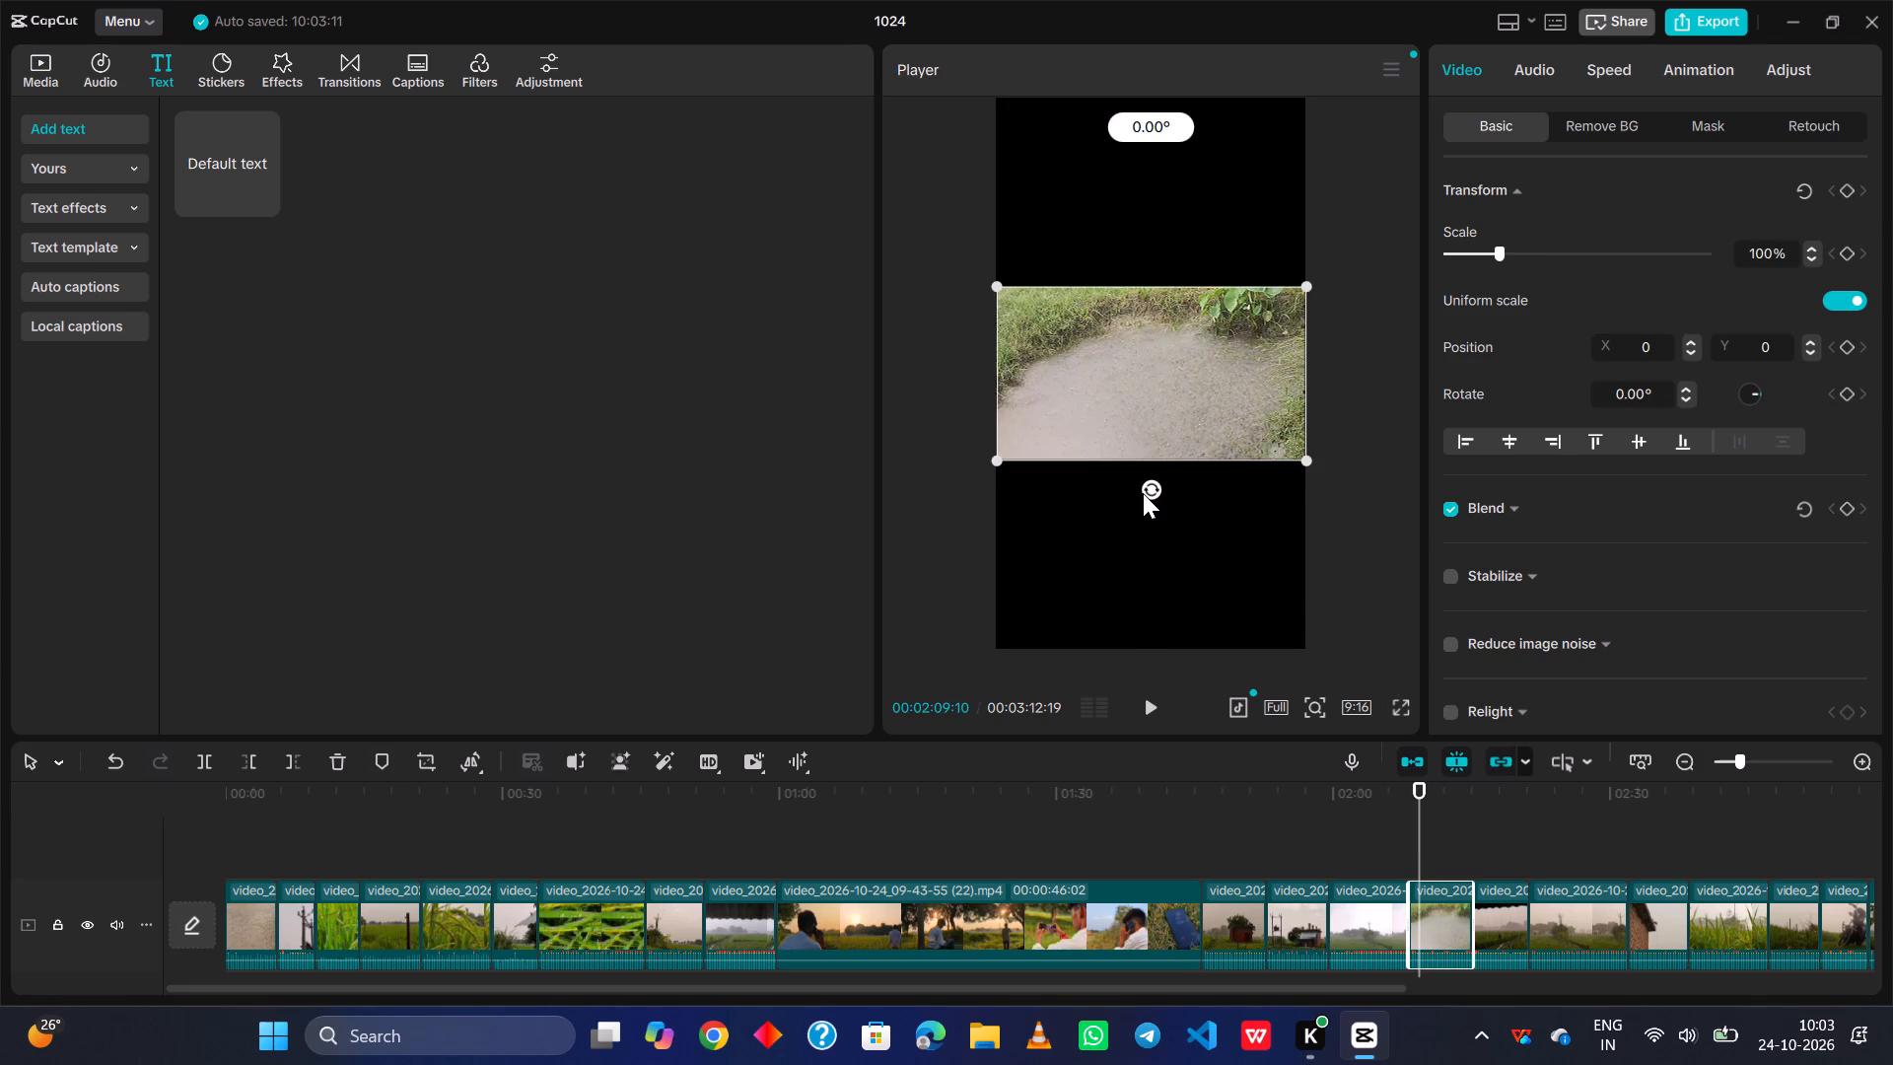
{"action": "left_click_drag", "start_coordinate": [1143, 493], "coordinate": [985, 340]}
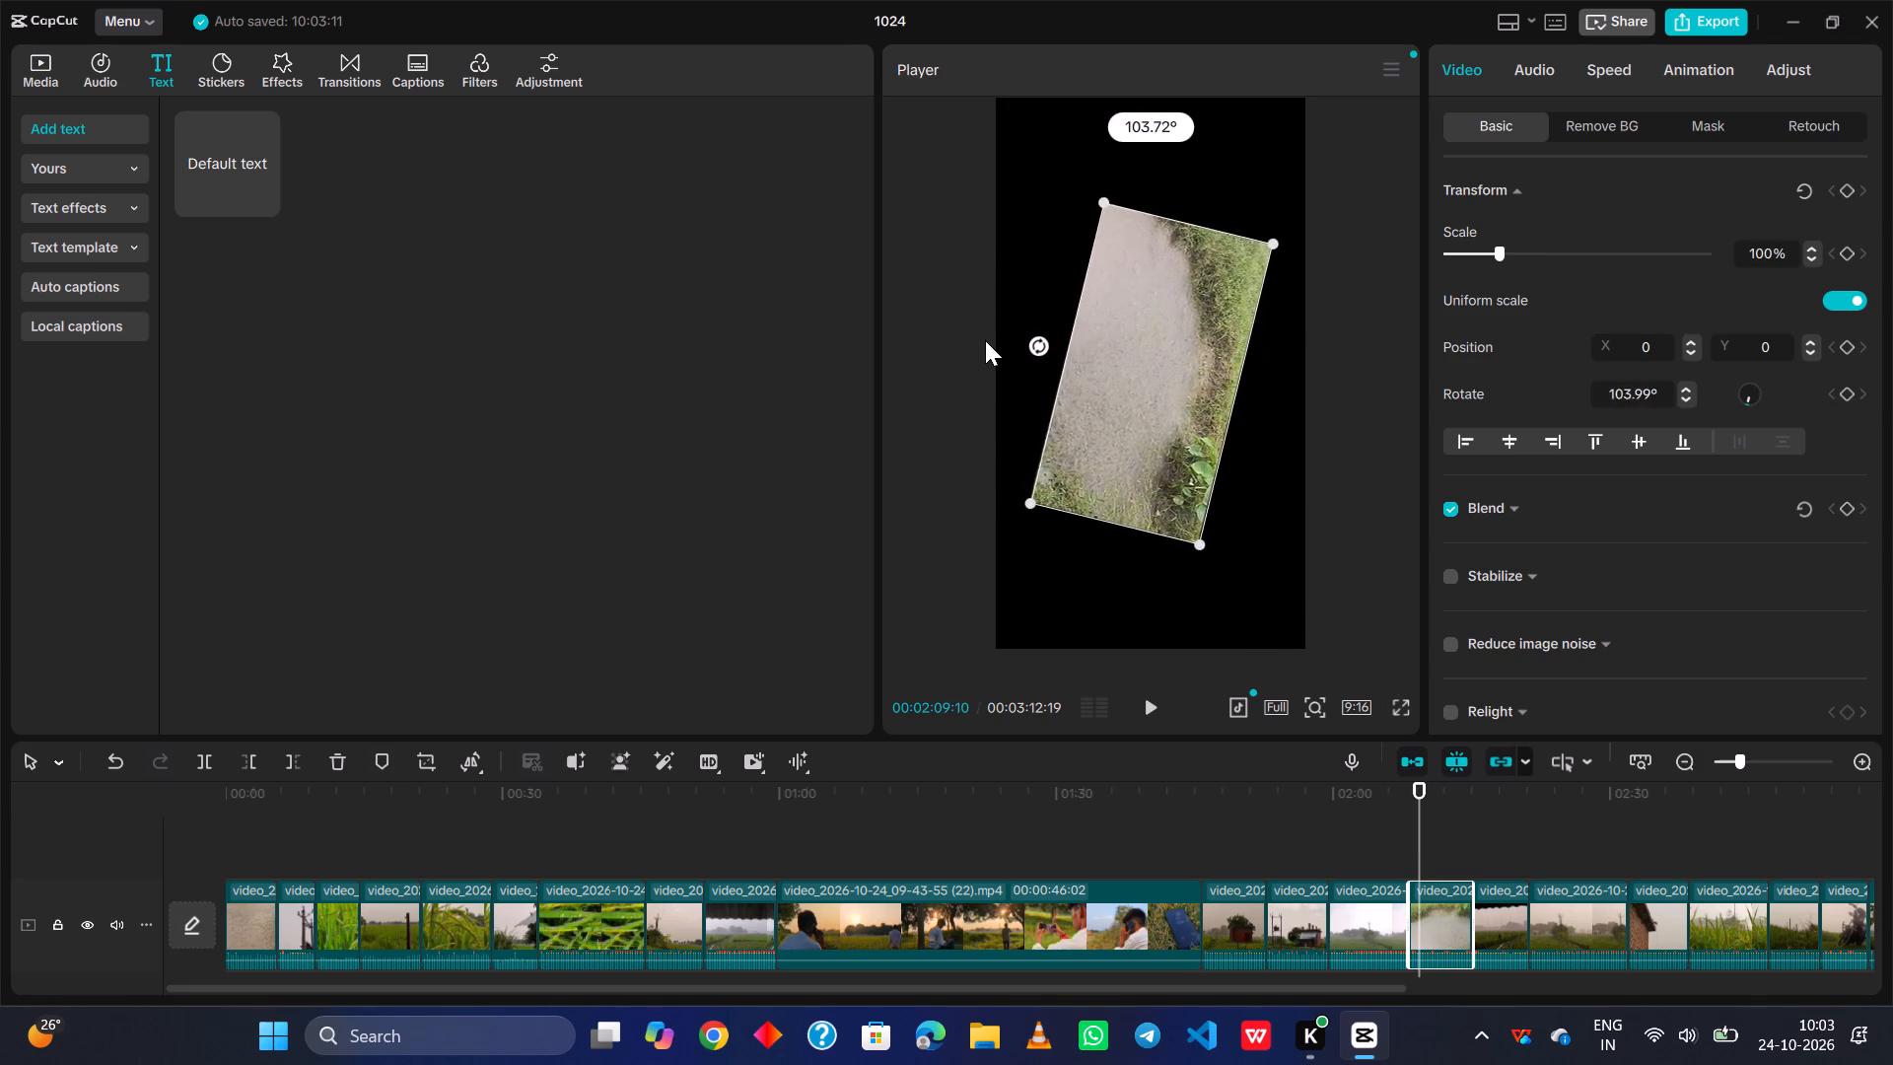
{"action": "left_click_drag", "start_coordinate": [985, 340], "coordinate": [1017, 374]}
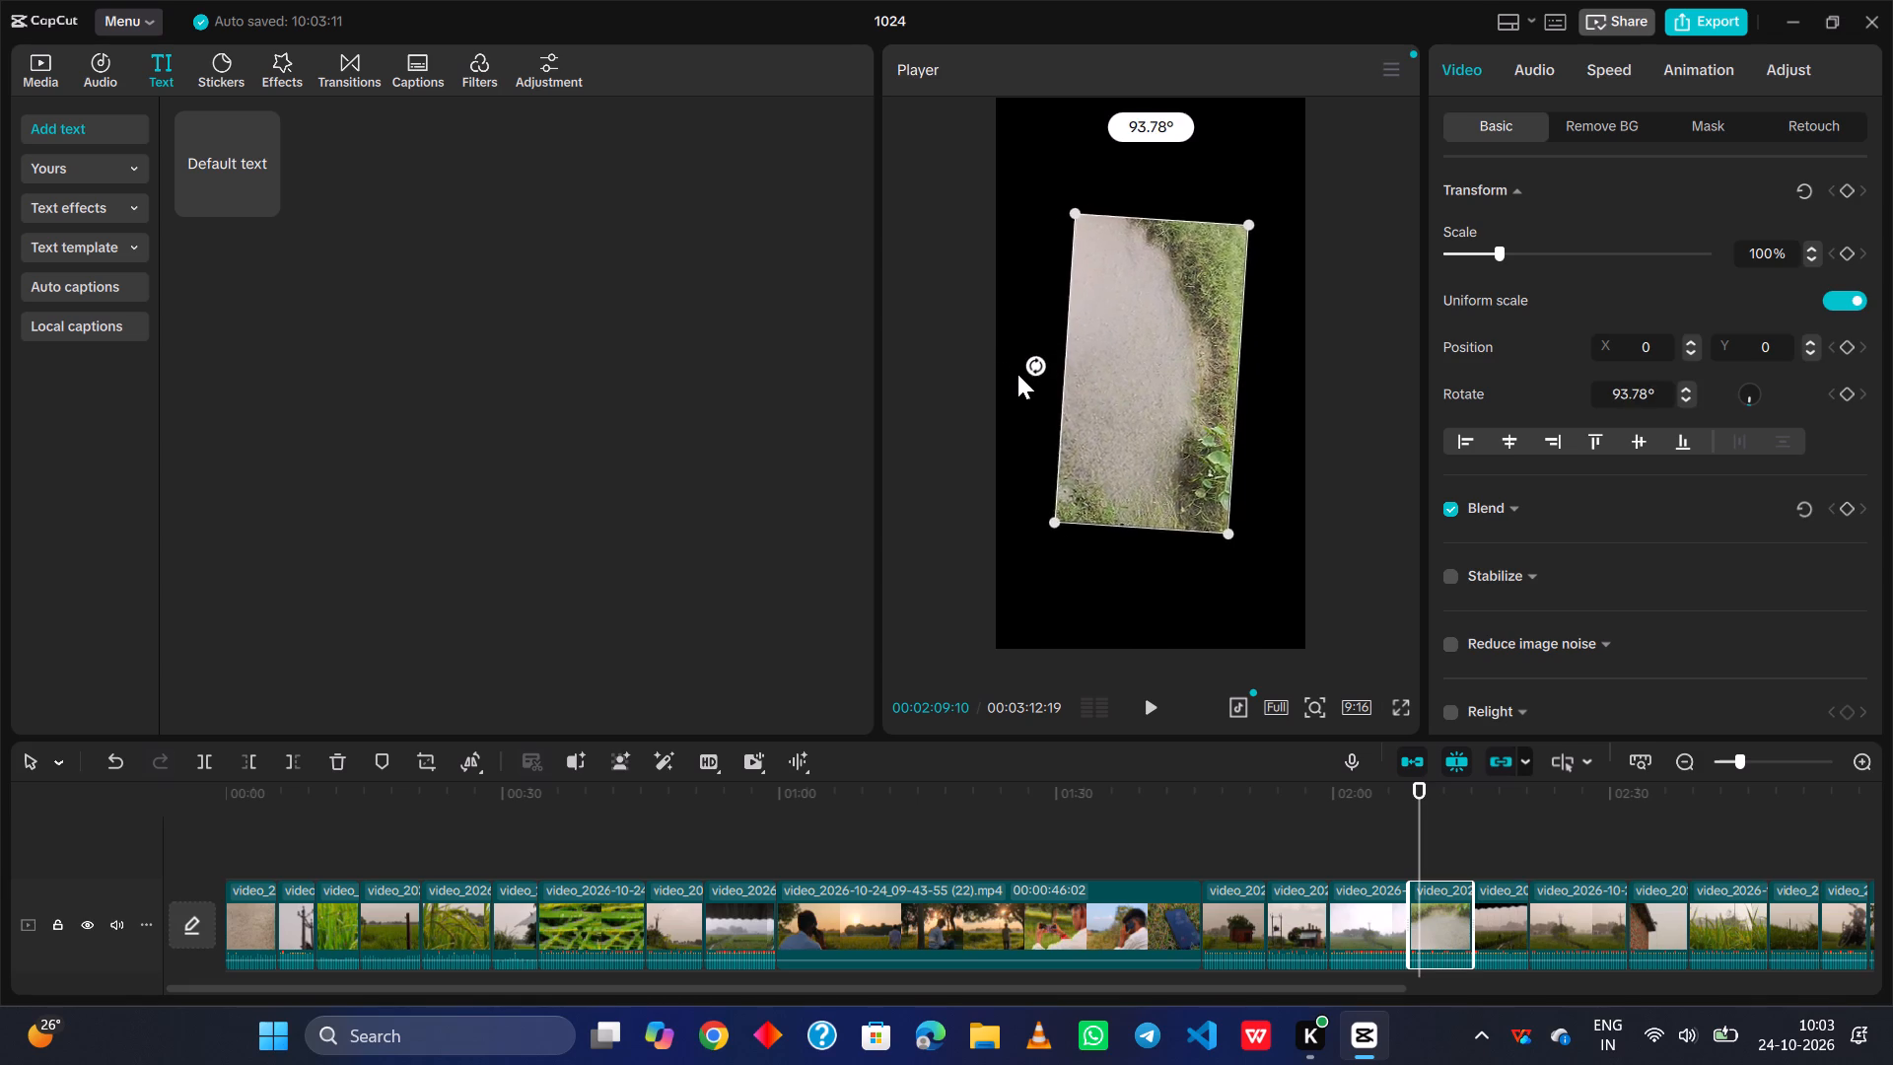
{"action": "left_click_drag", "start_coordinate": [1017, 374], "coordinate": [1018, 377]}
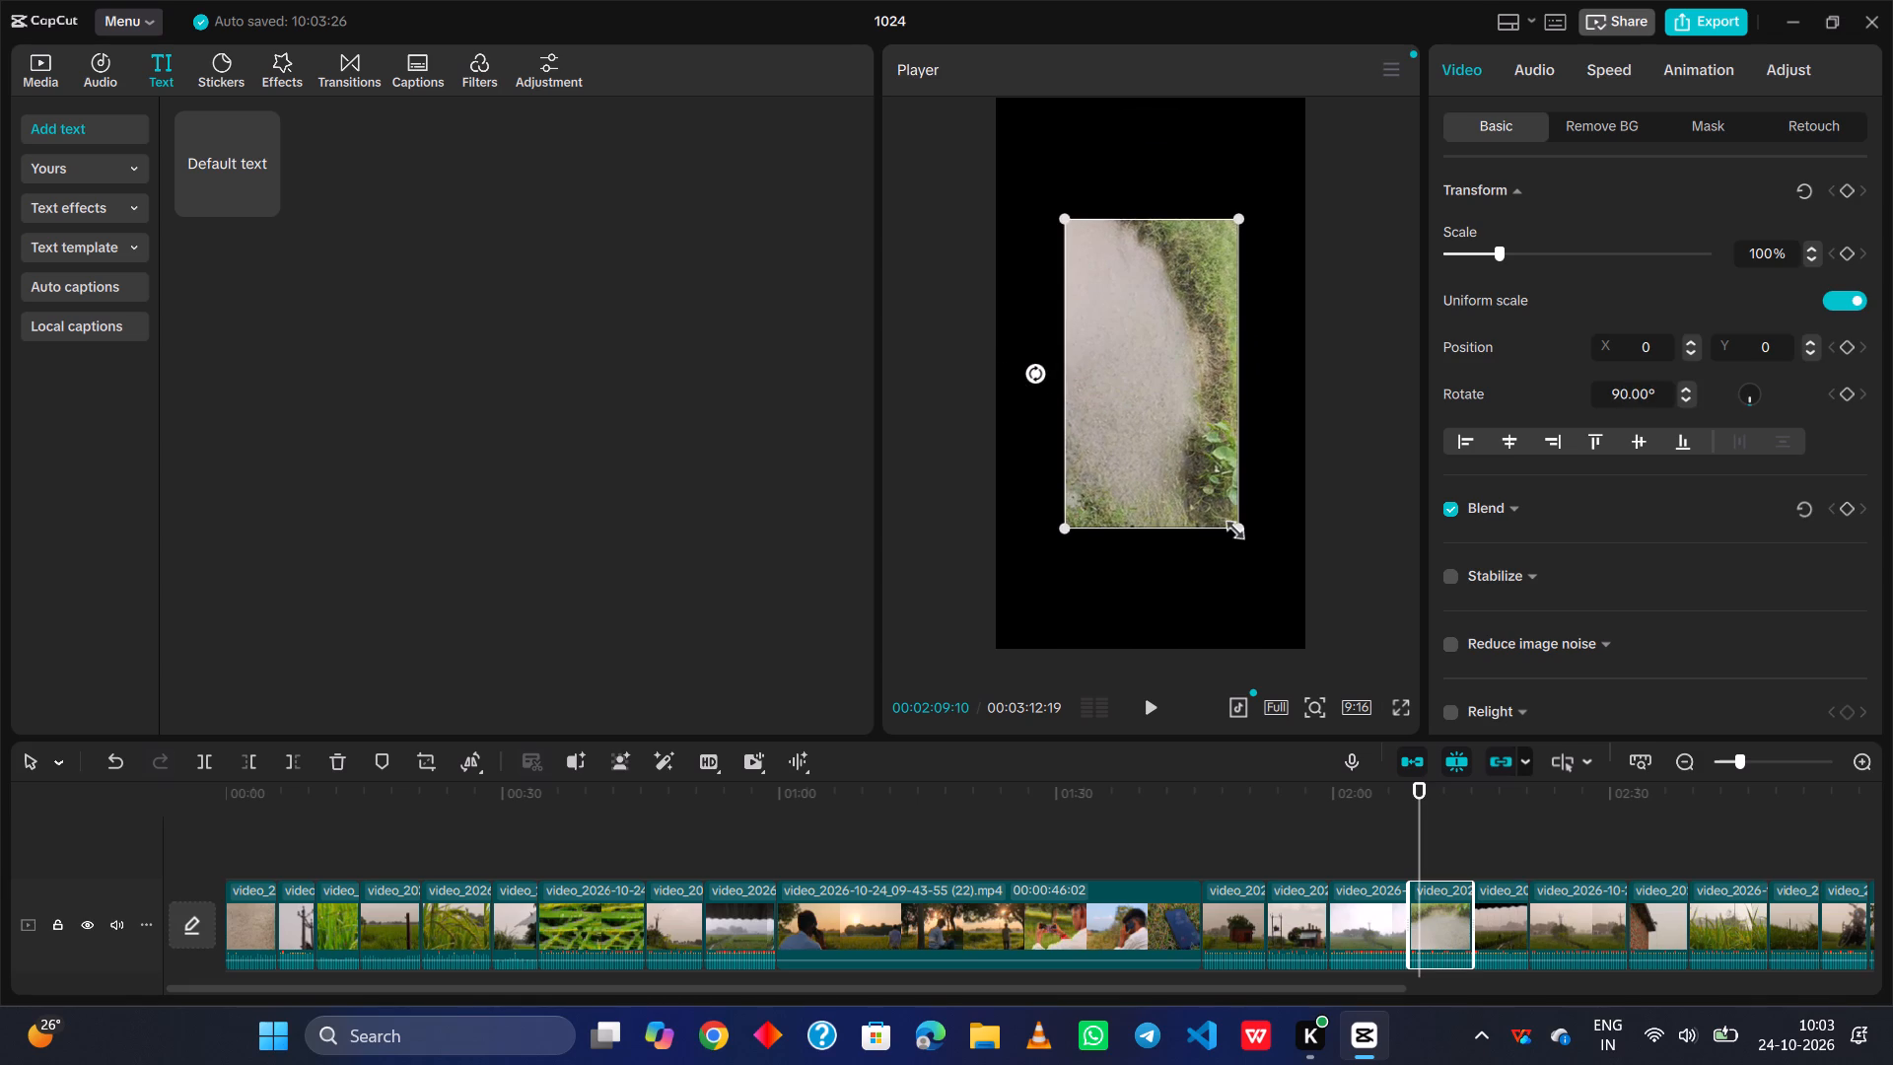
{"action": "left_click_drag", "start_coordinate": [1239, 526], "coordinate": [1361, 668]}
{"action": "key", "text": "space"}
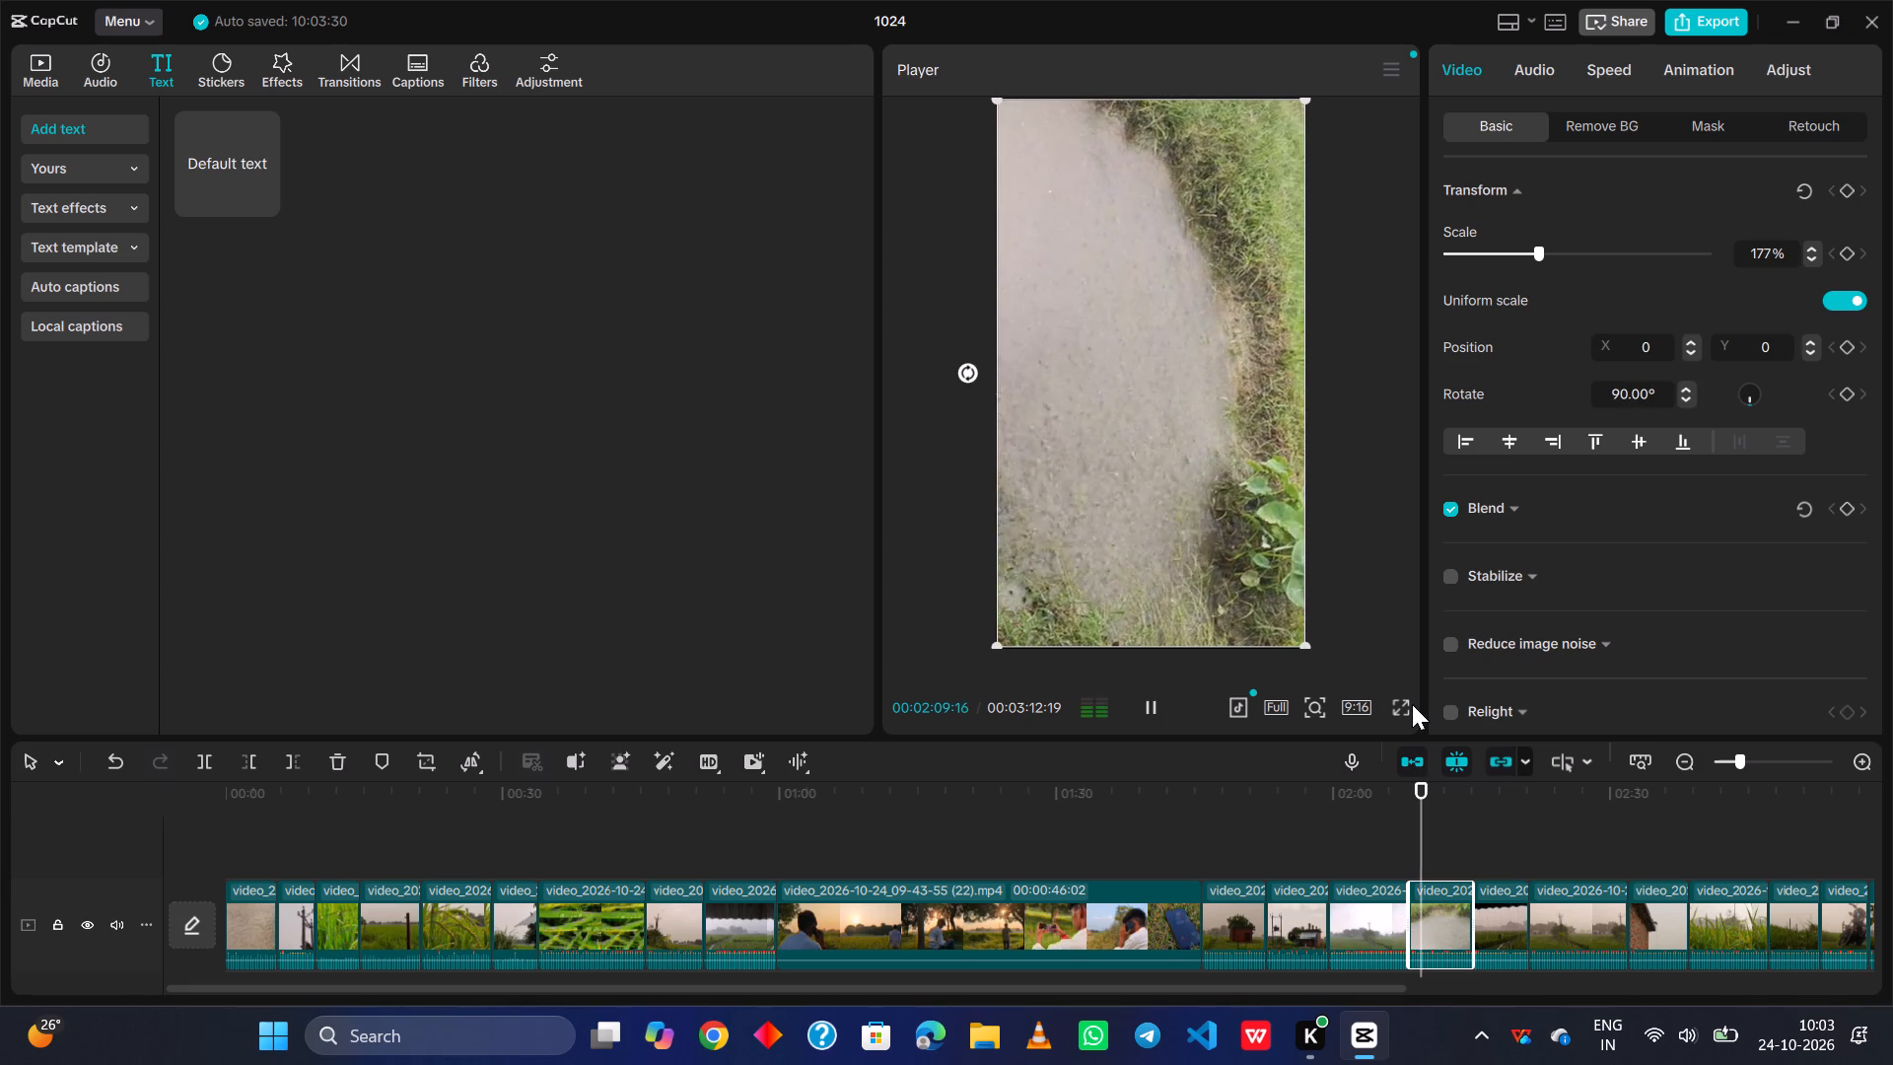
Rotate the fifteenth clip, the field seen under the rippled roof edge, to 90°, scale it to 241%, and play it back to check.
{"action": "left_click", "coordinate": [1503, 840]}
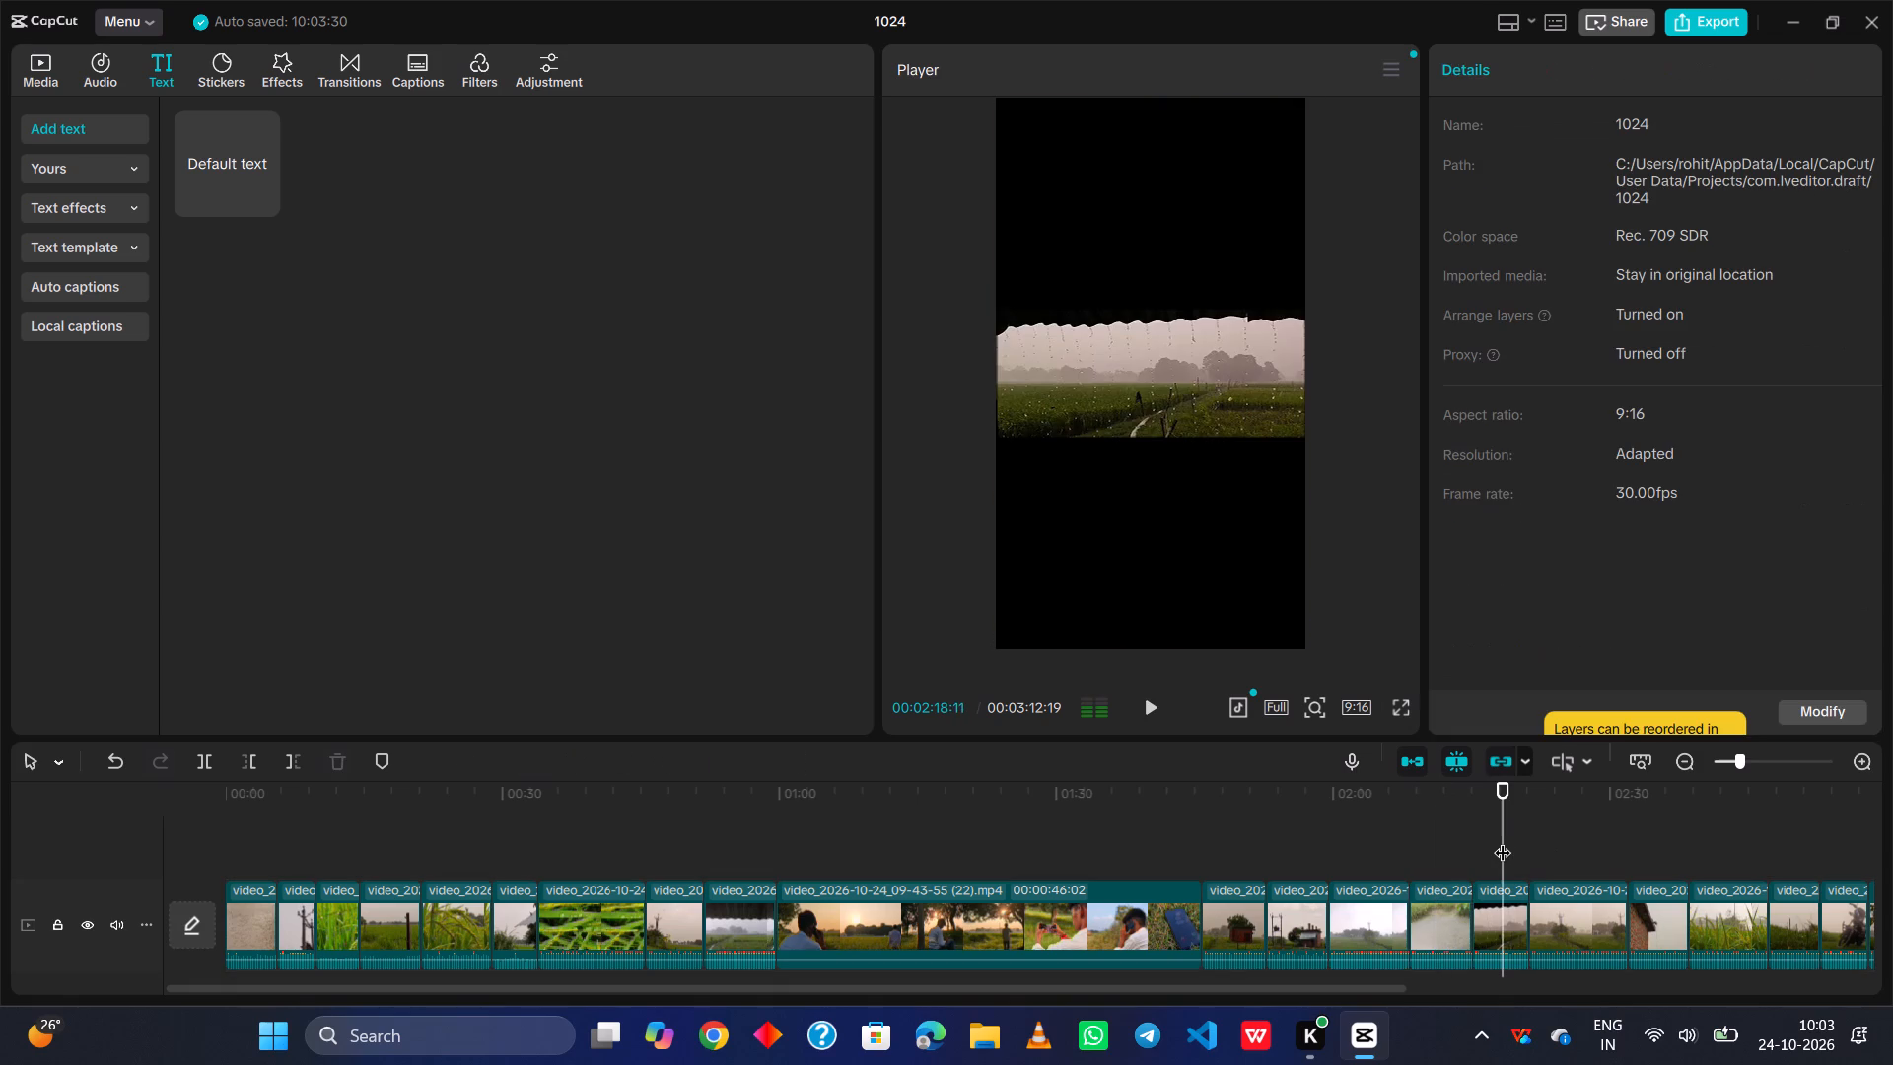
{"action": "key", "text": "space"}
{"action": "key", "text": "space"}
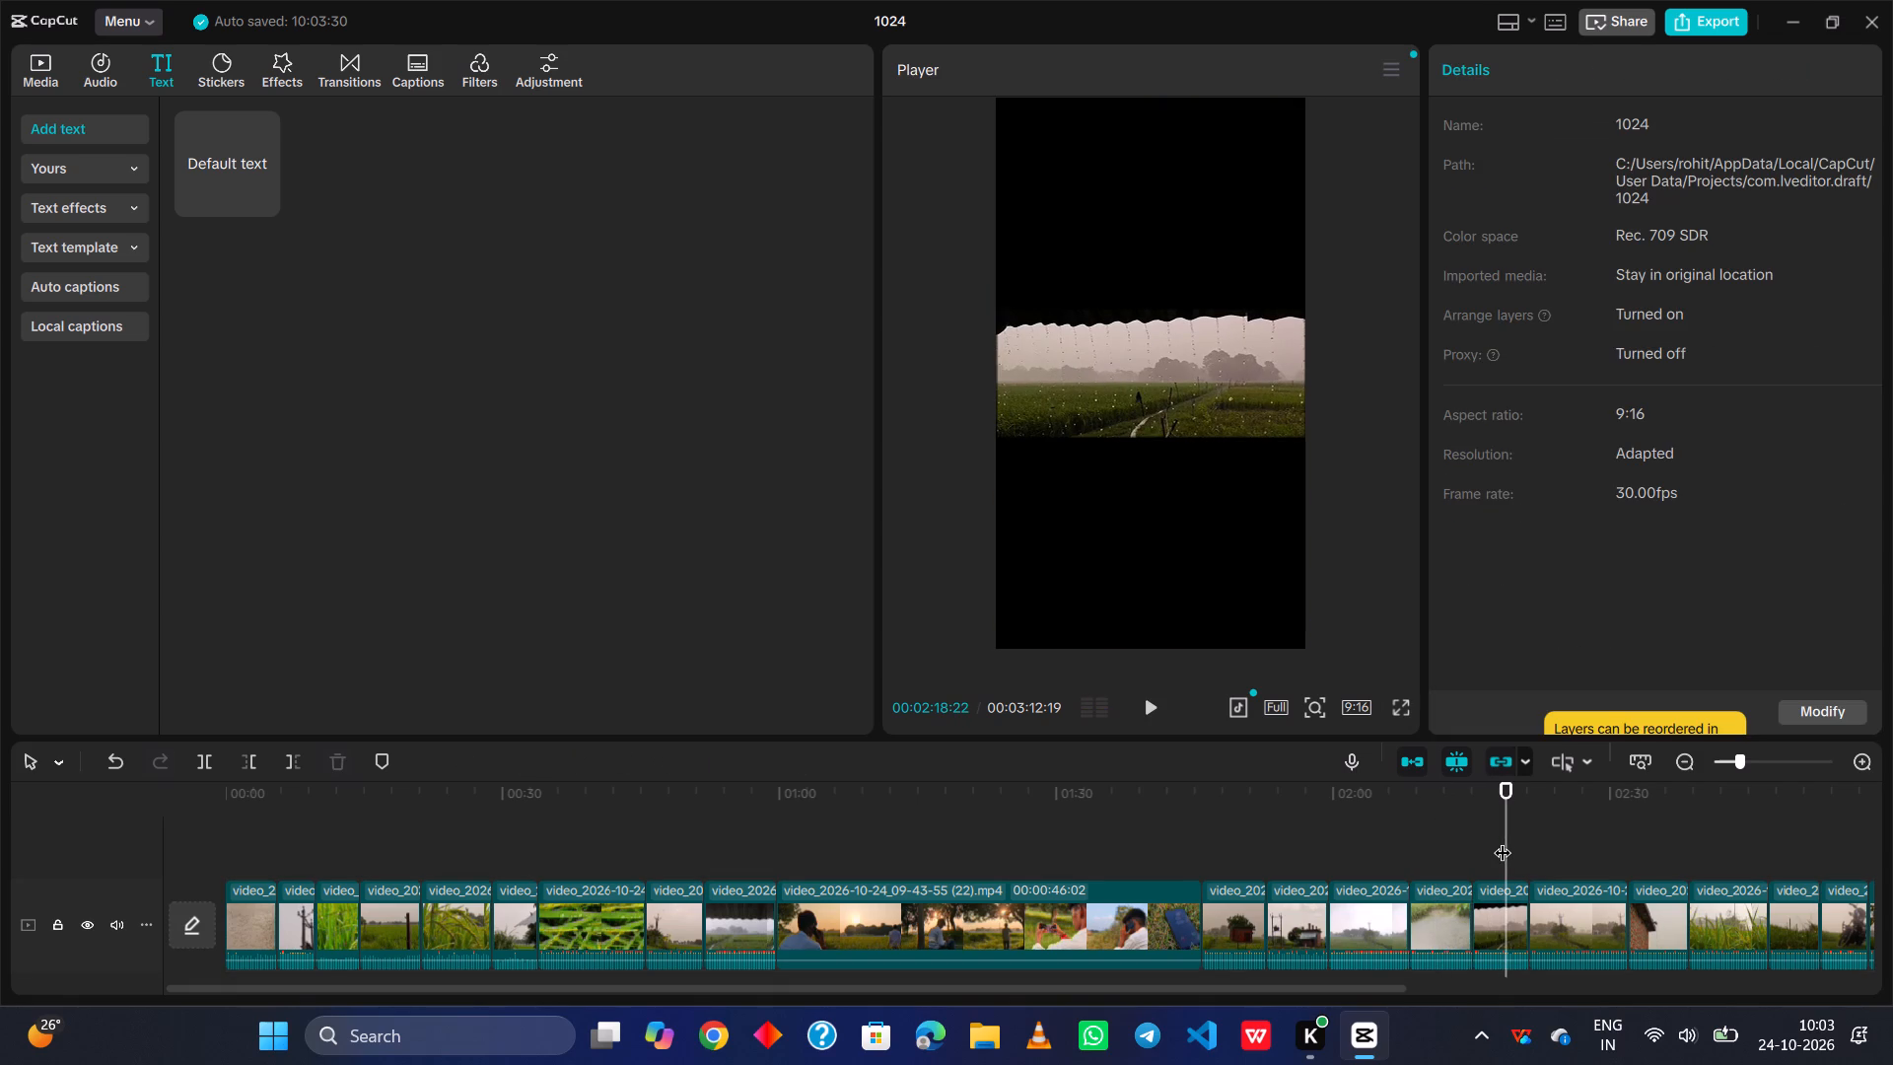
{"action": "left_click", "coordinate": [1124, 315]}
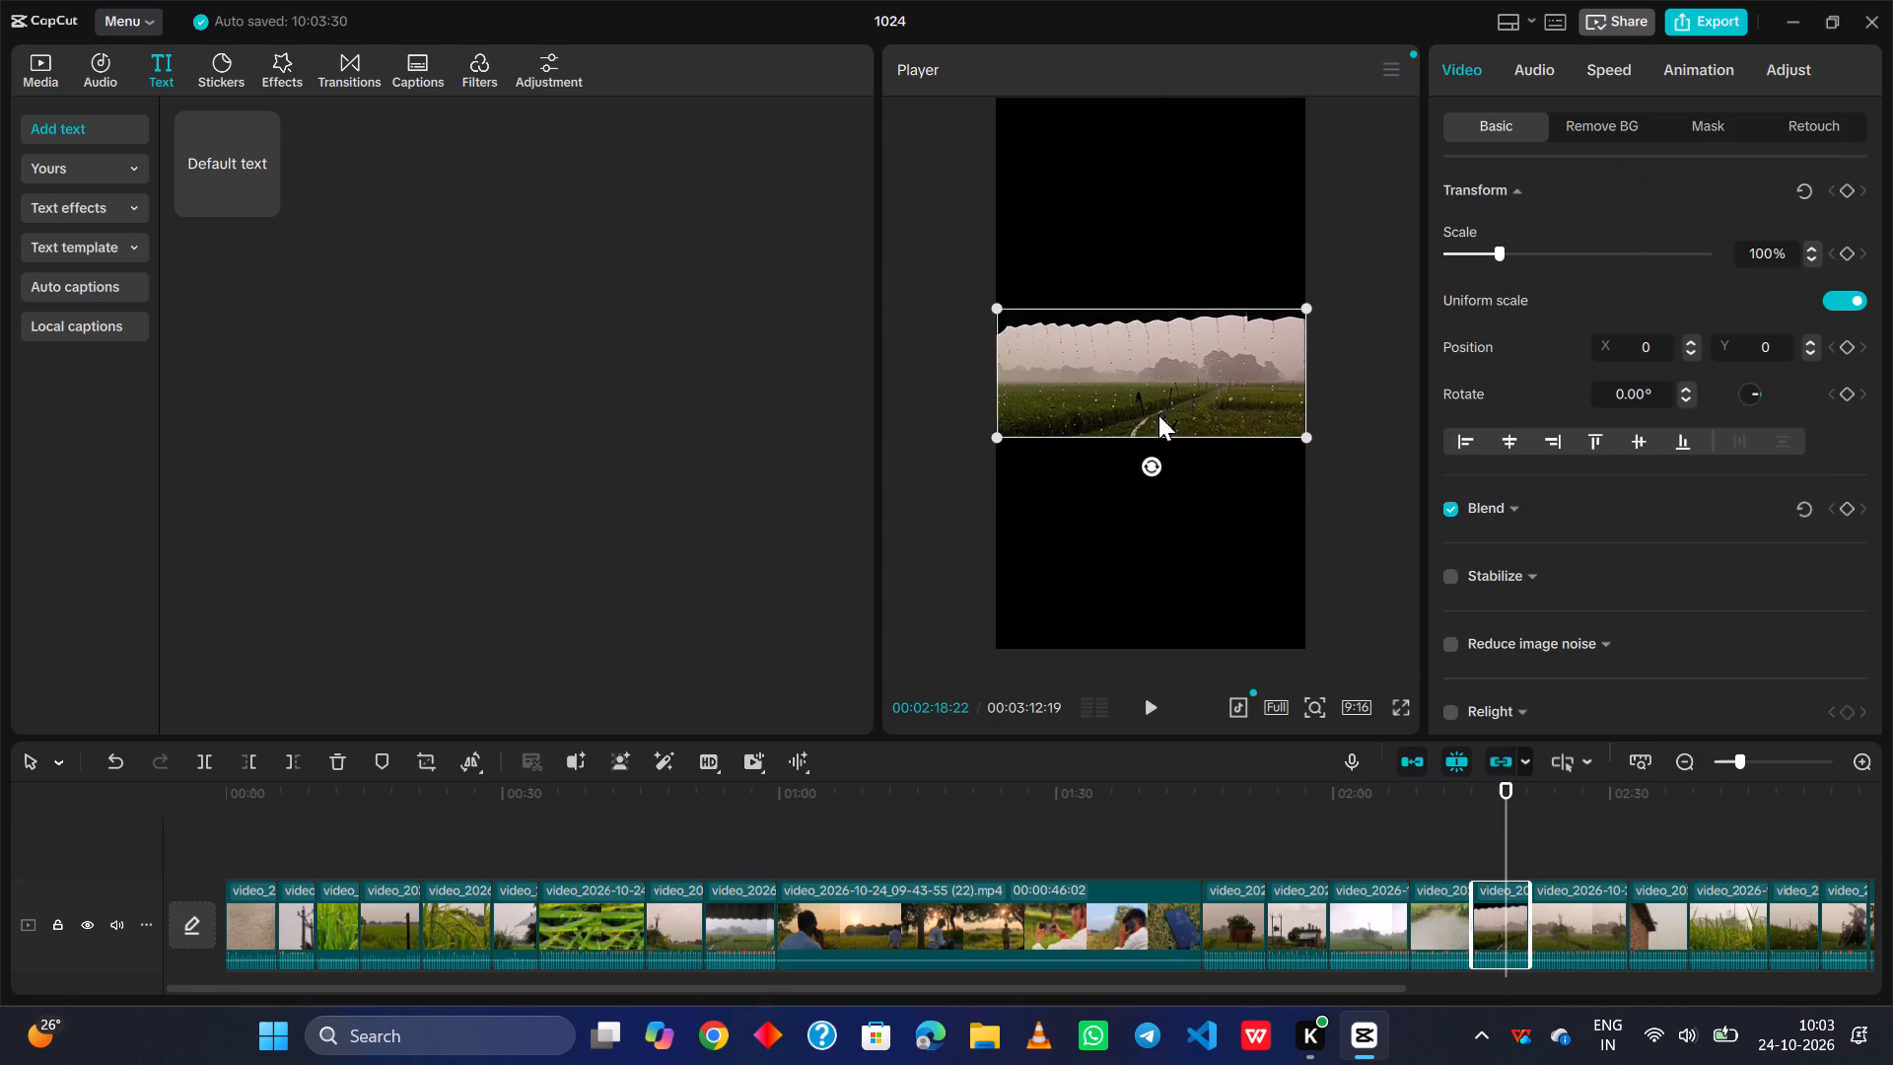
{"action": "left_click_drag", "start_coordinate": [1152, 463], "coordinate": [956, 372]}
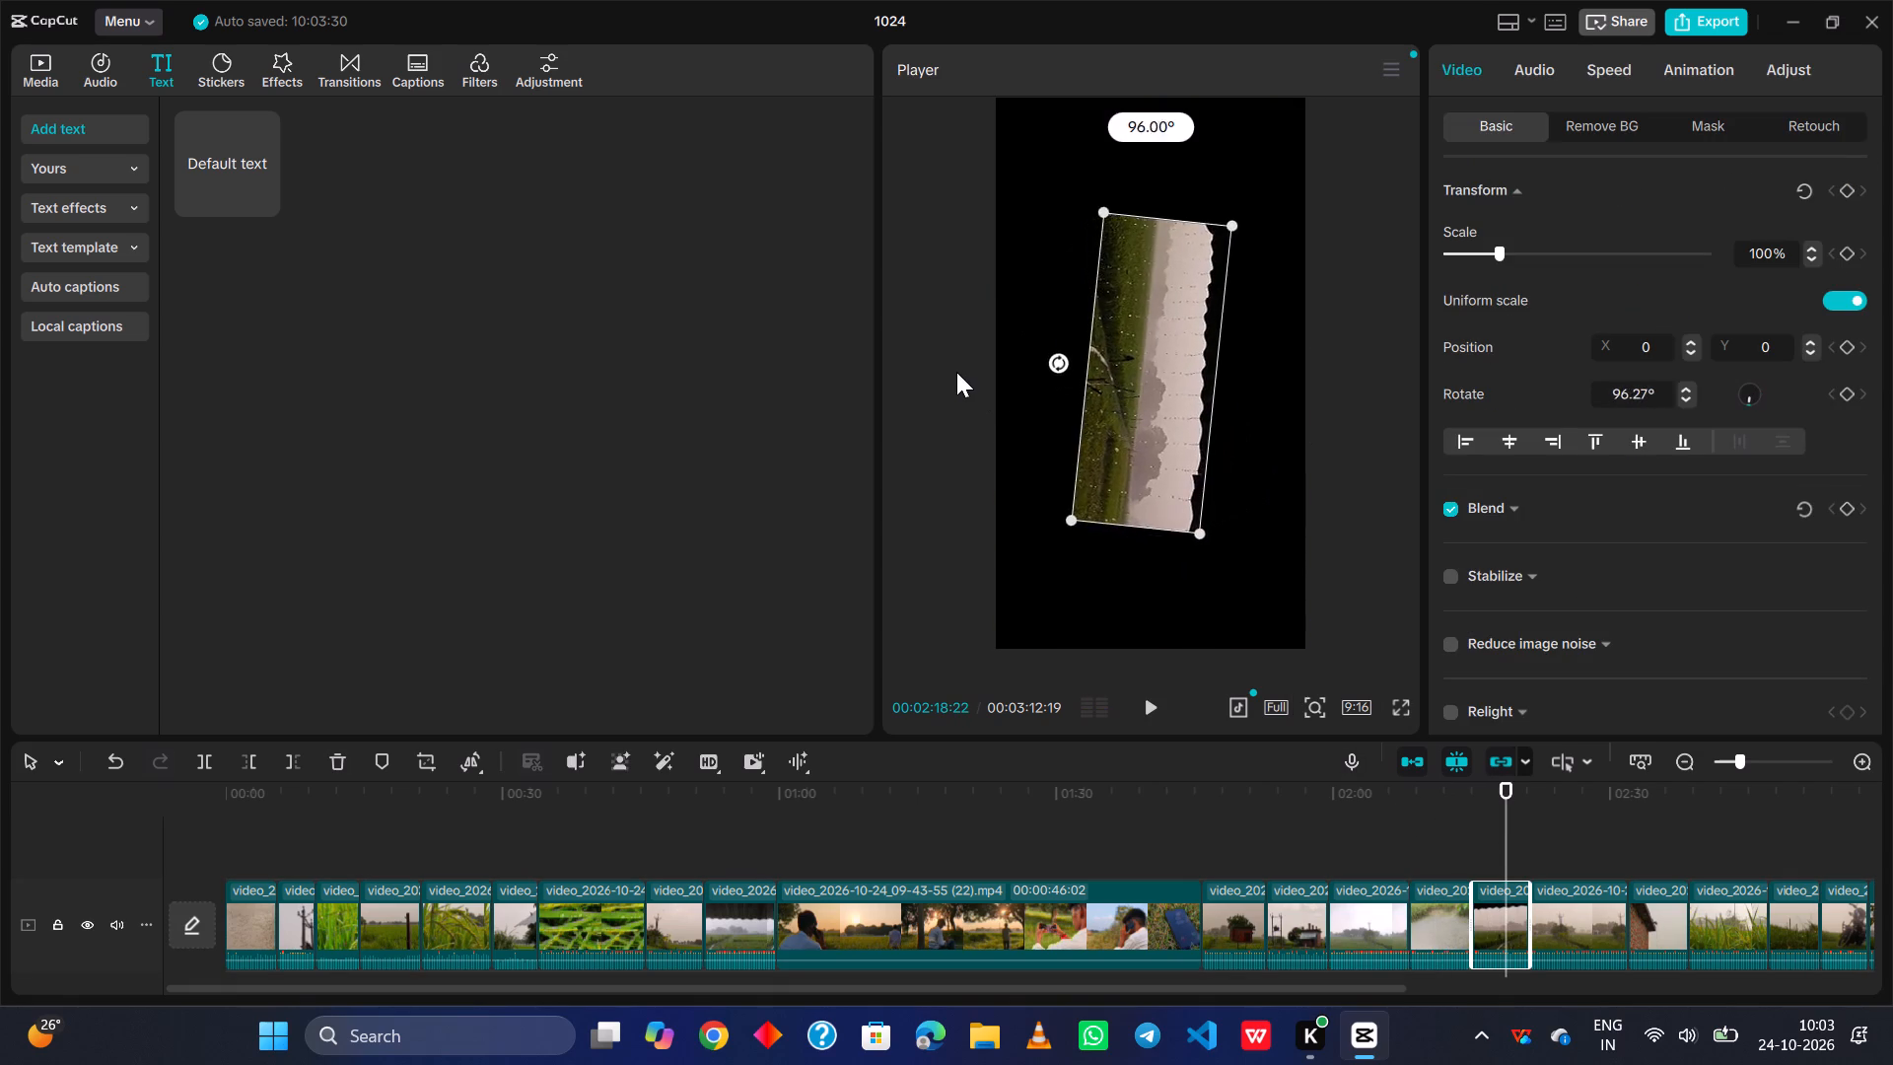
{"action": "left_click_drag", "start_coordinate": [956, 372], "coordinate": [966, 389]}
{"action": "left_click_drag", "start_coordinate": [1217, 525], "coordinate": [1254, 544]}
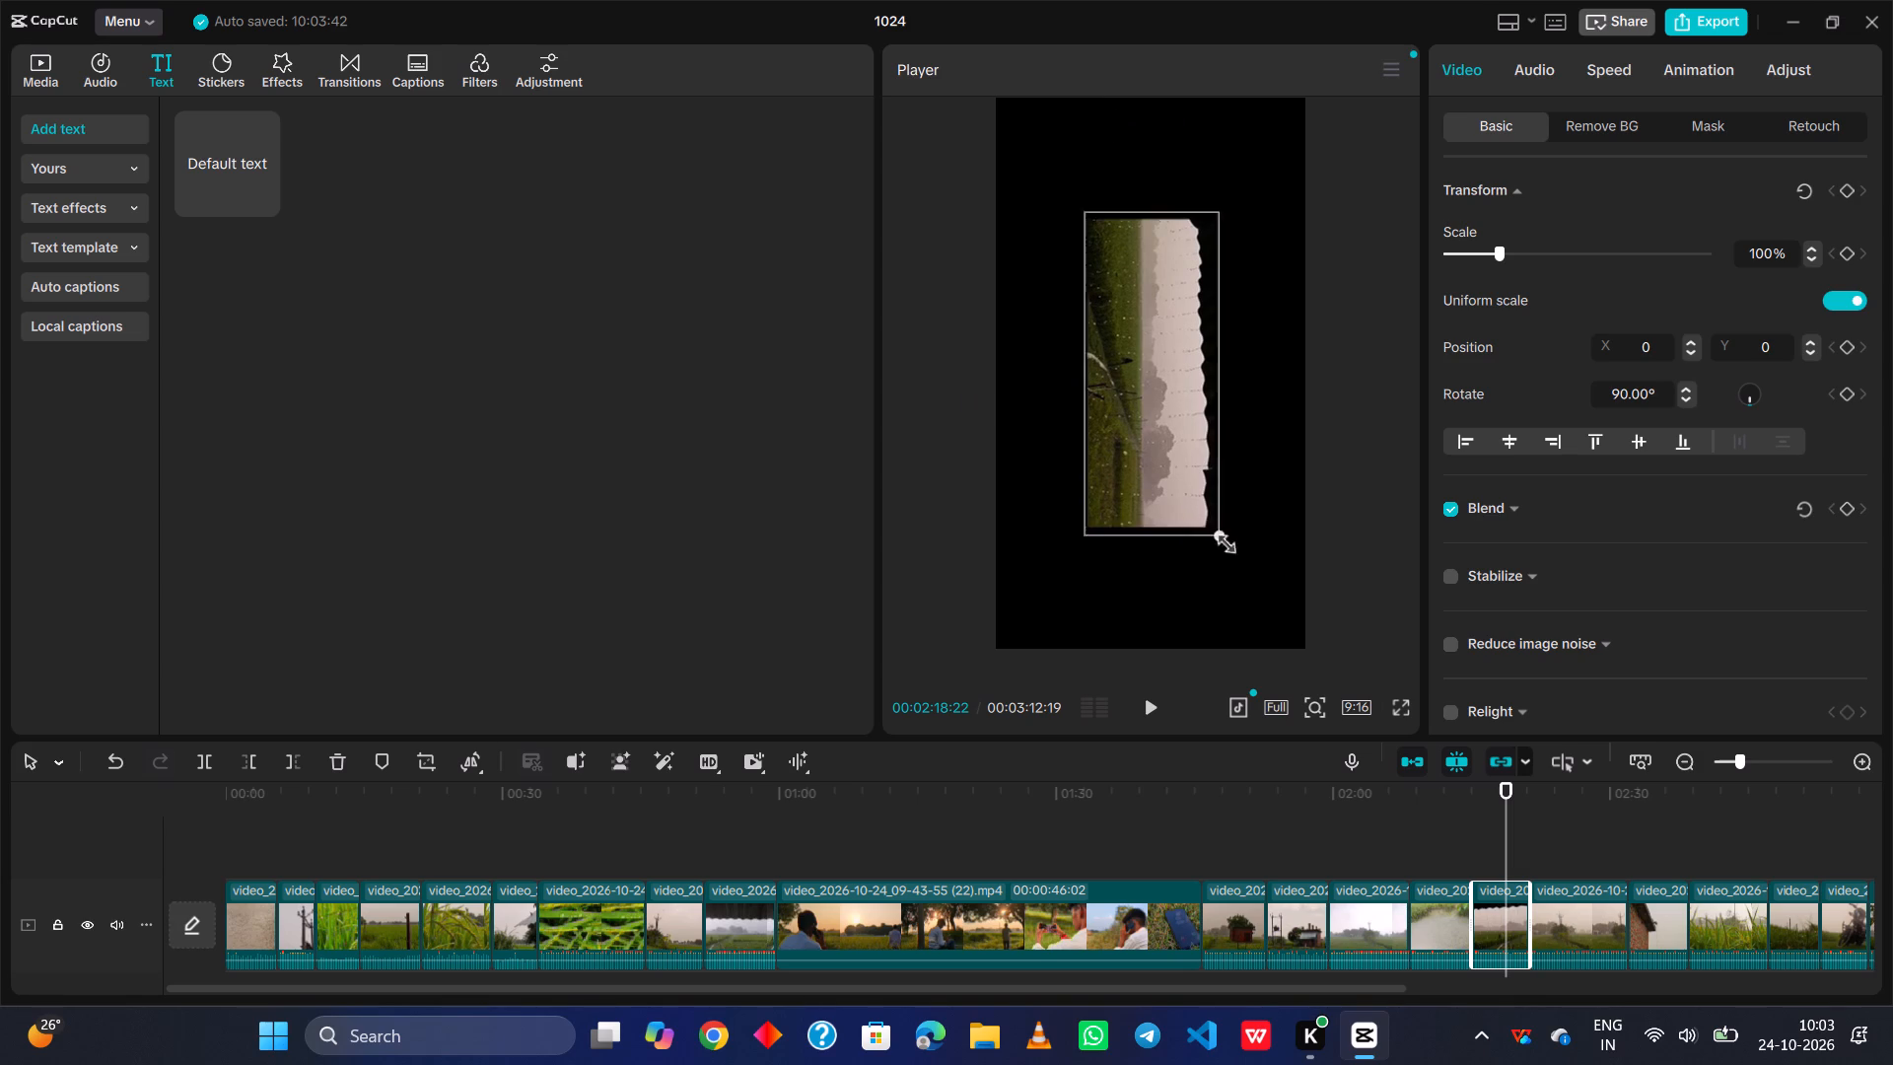
{"action": "left_click_drag", "start_coordinate": [1254, 544], "coordinate": [1403, 858]}
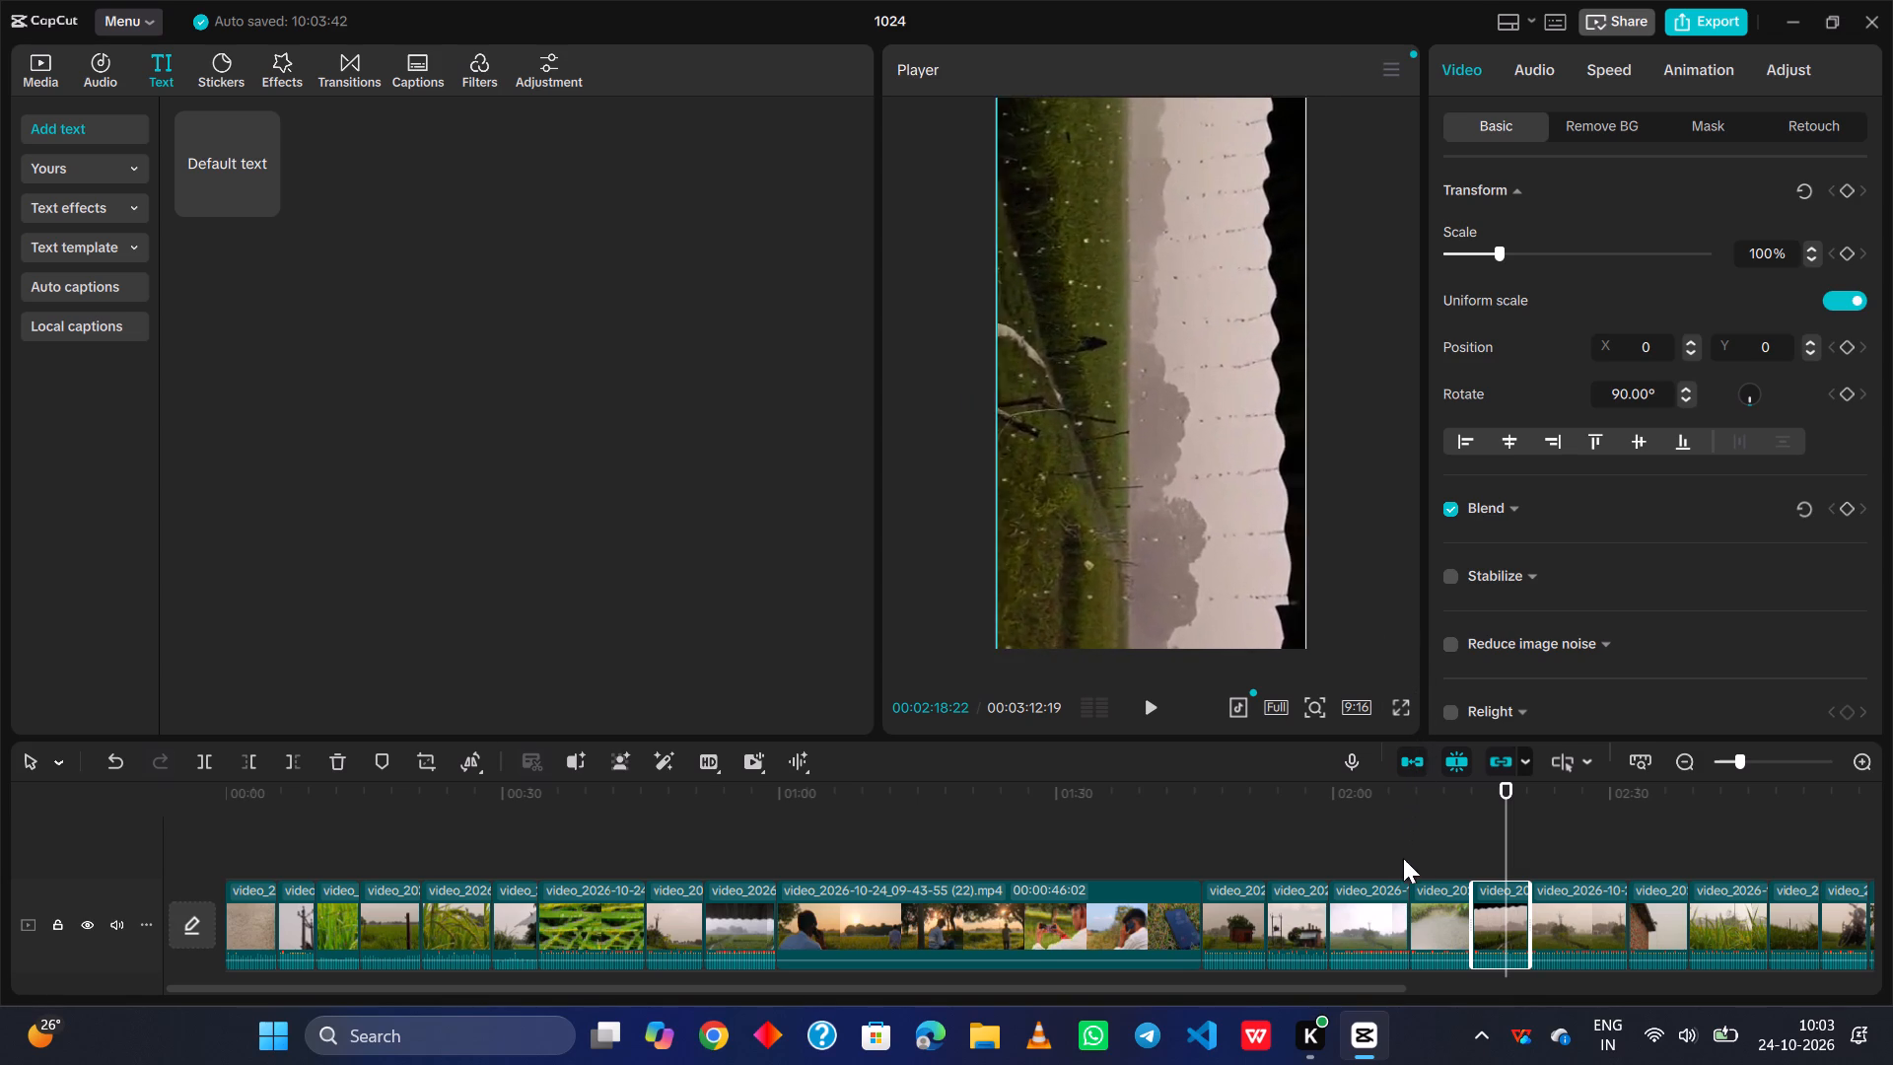
{"action": "left_click_drag", "start_coordinate": [1403, 858], "coordinate": [1360, 913]}
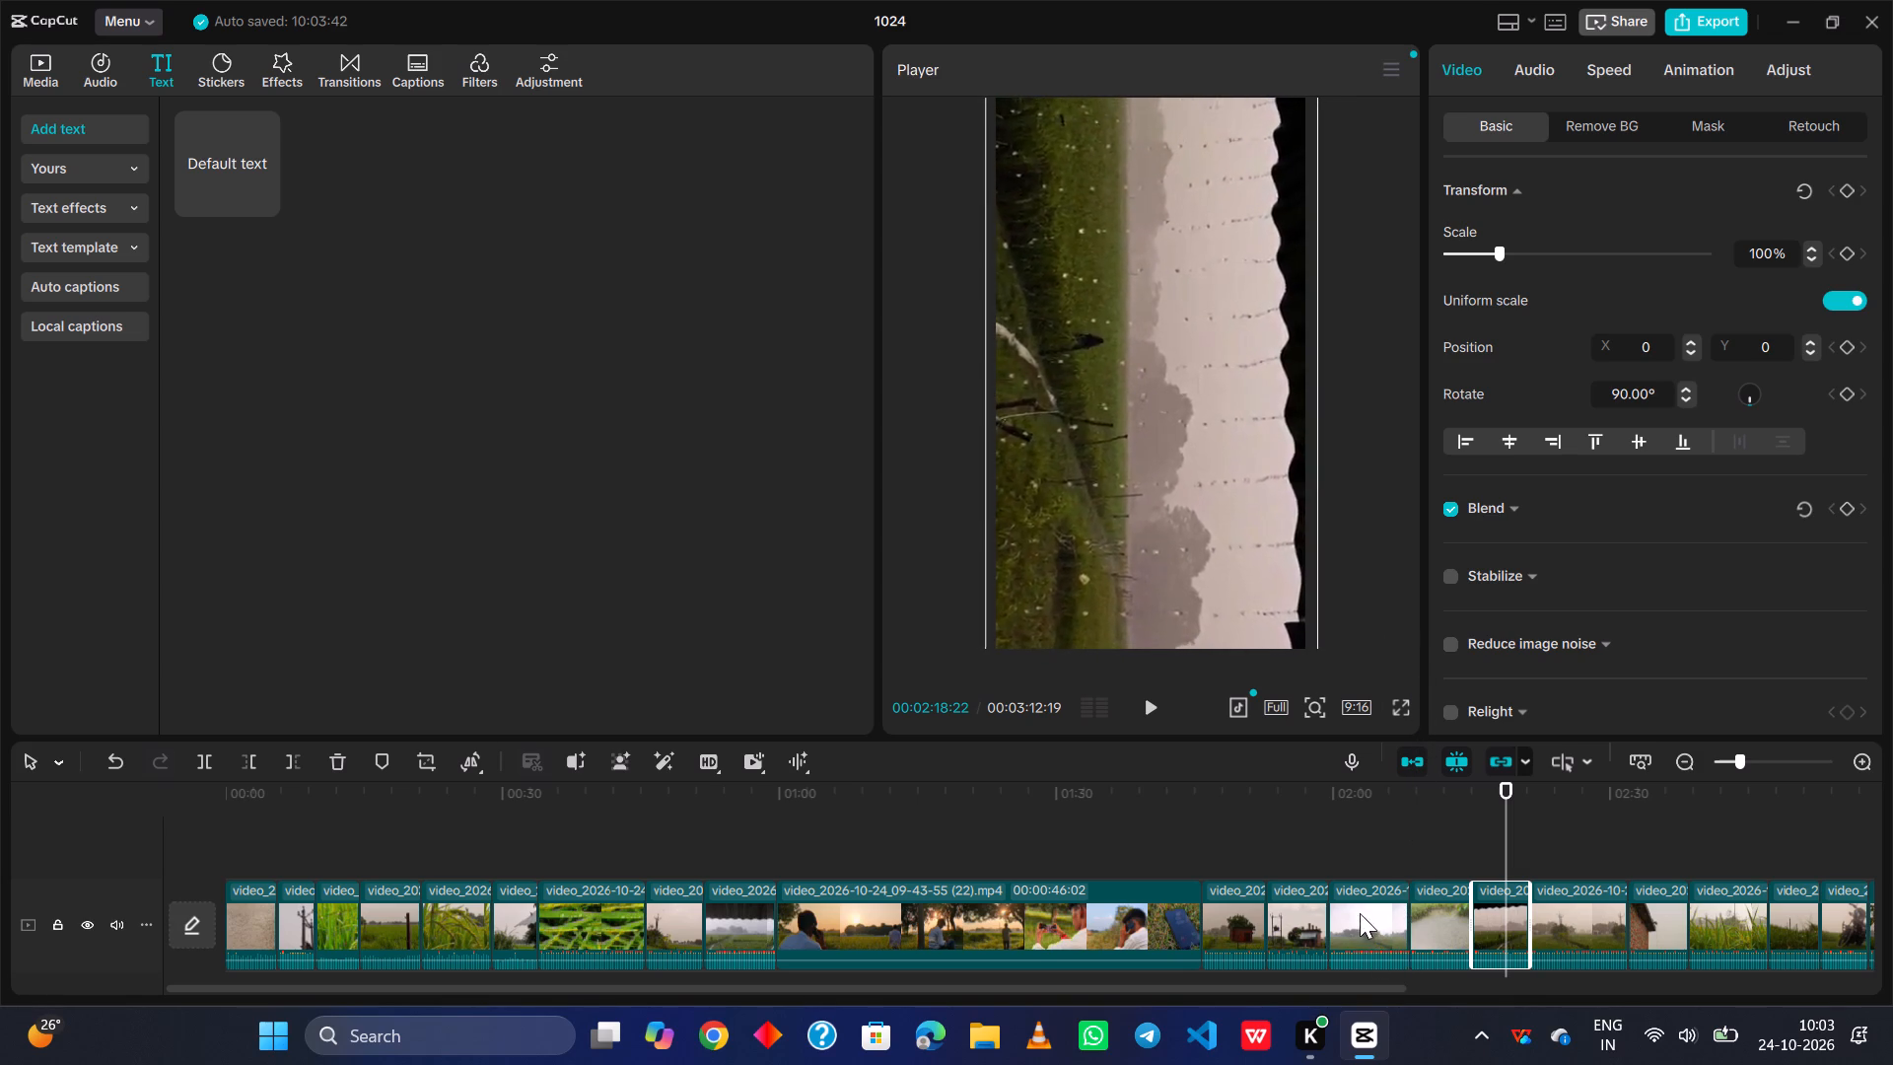
{"action": "left_click_drag", "start_coordinate": [1360, 913], "coordinate": [1347, 890]}
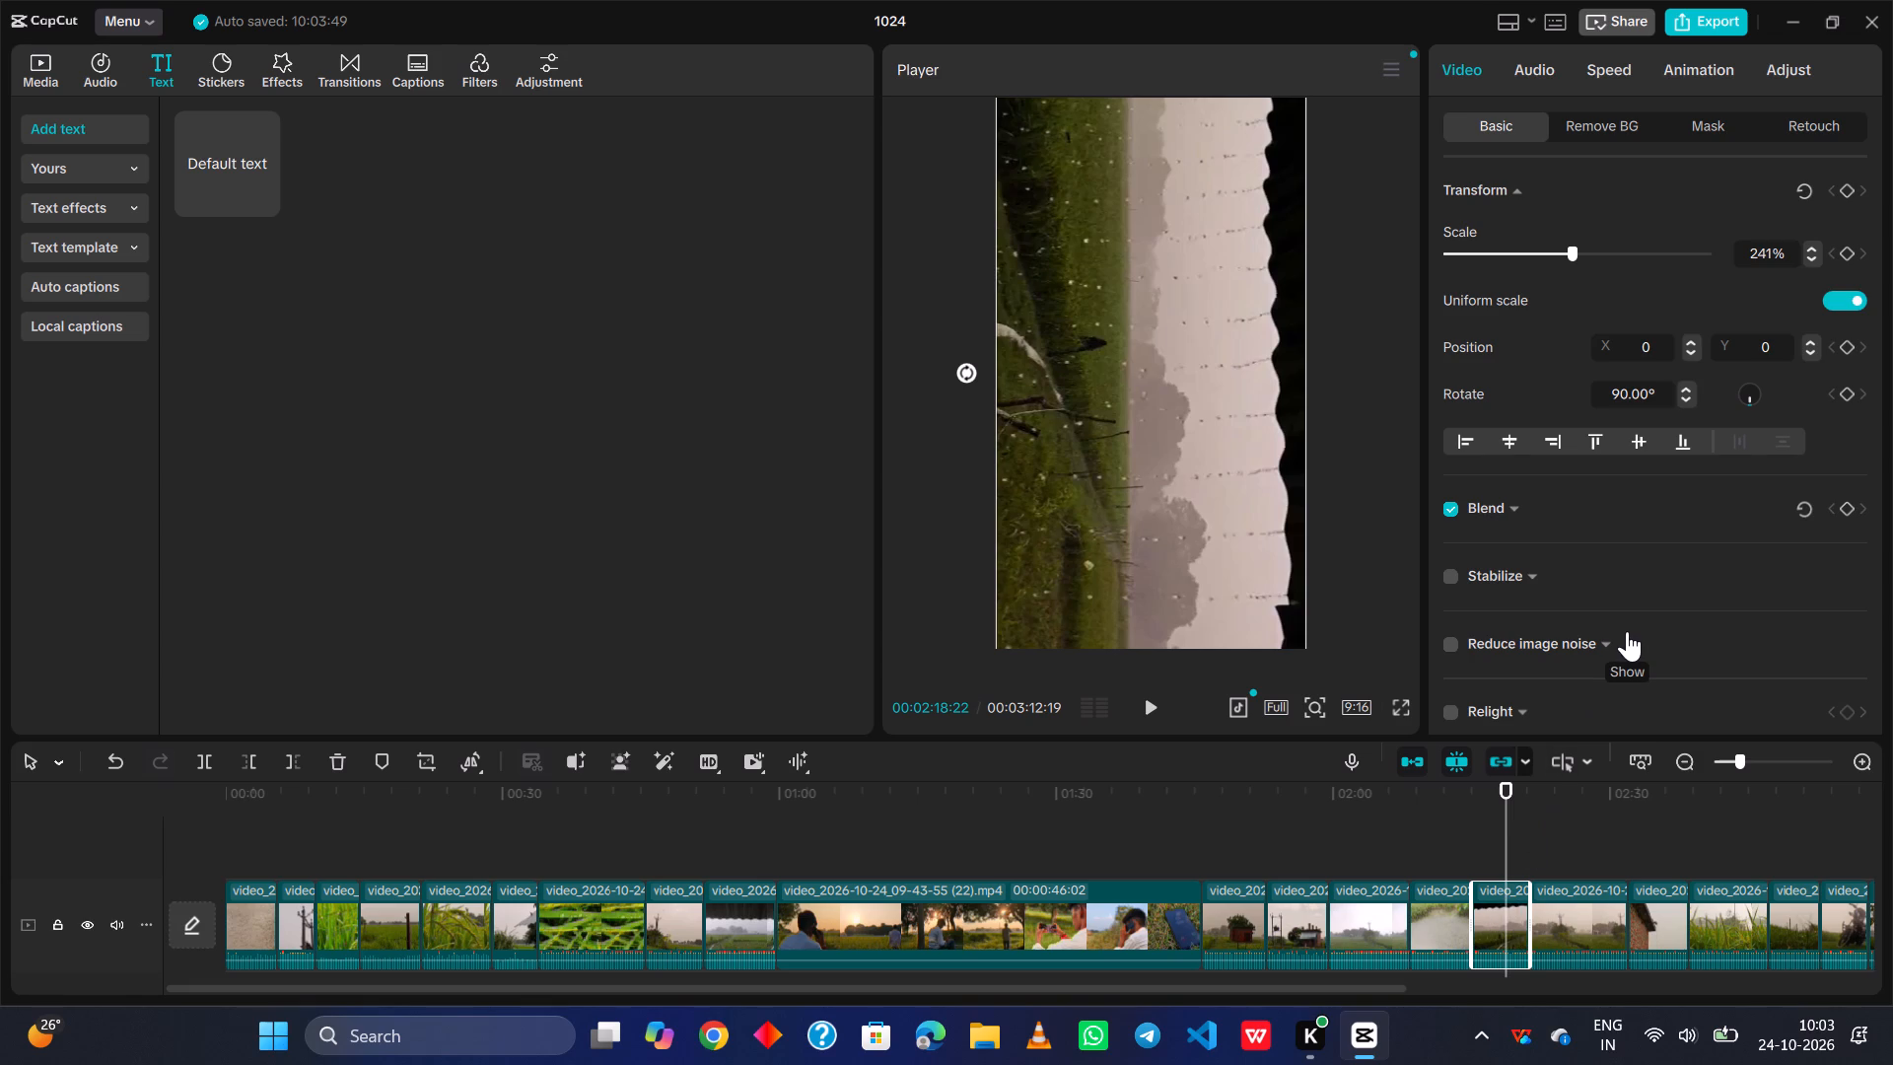
{"action": "key", "text": "space"}
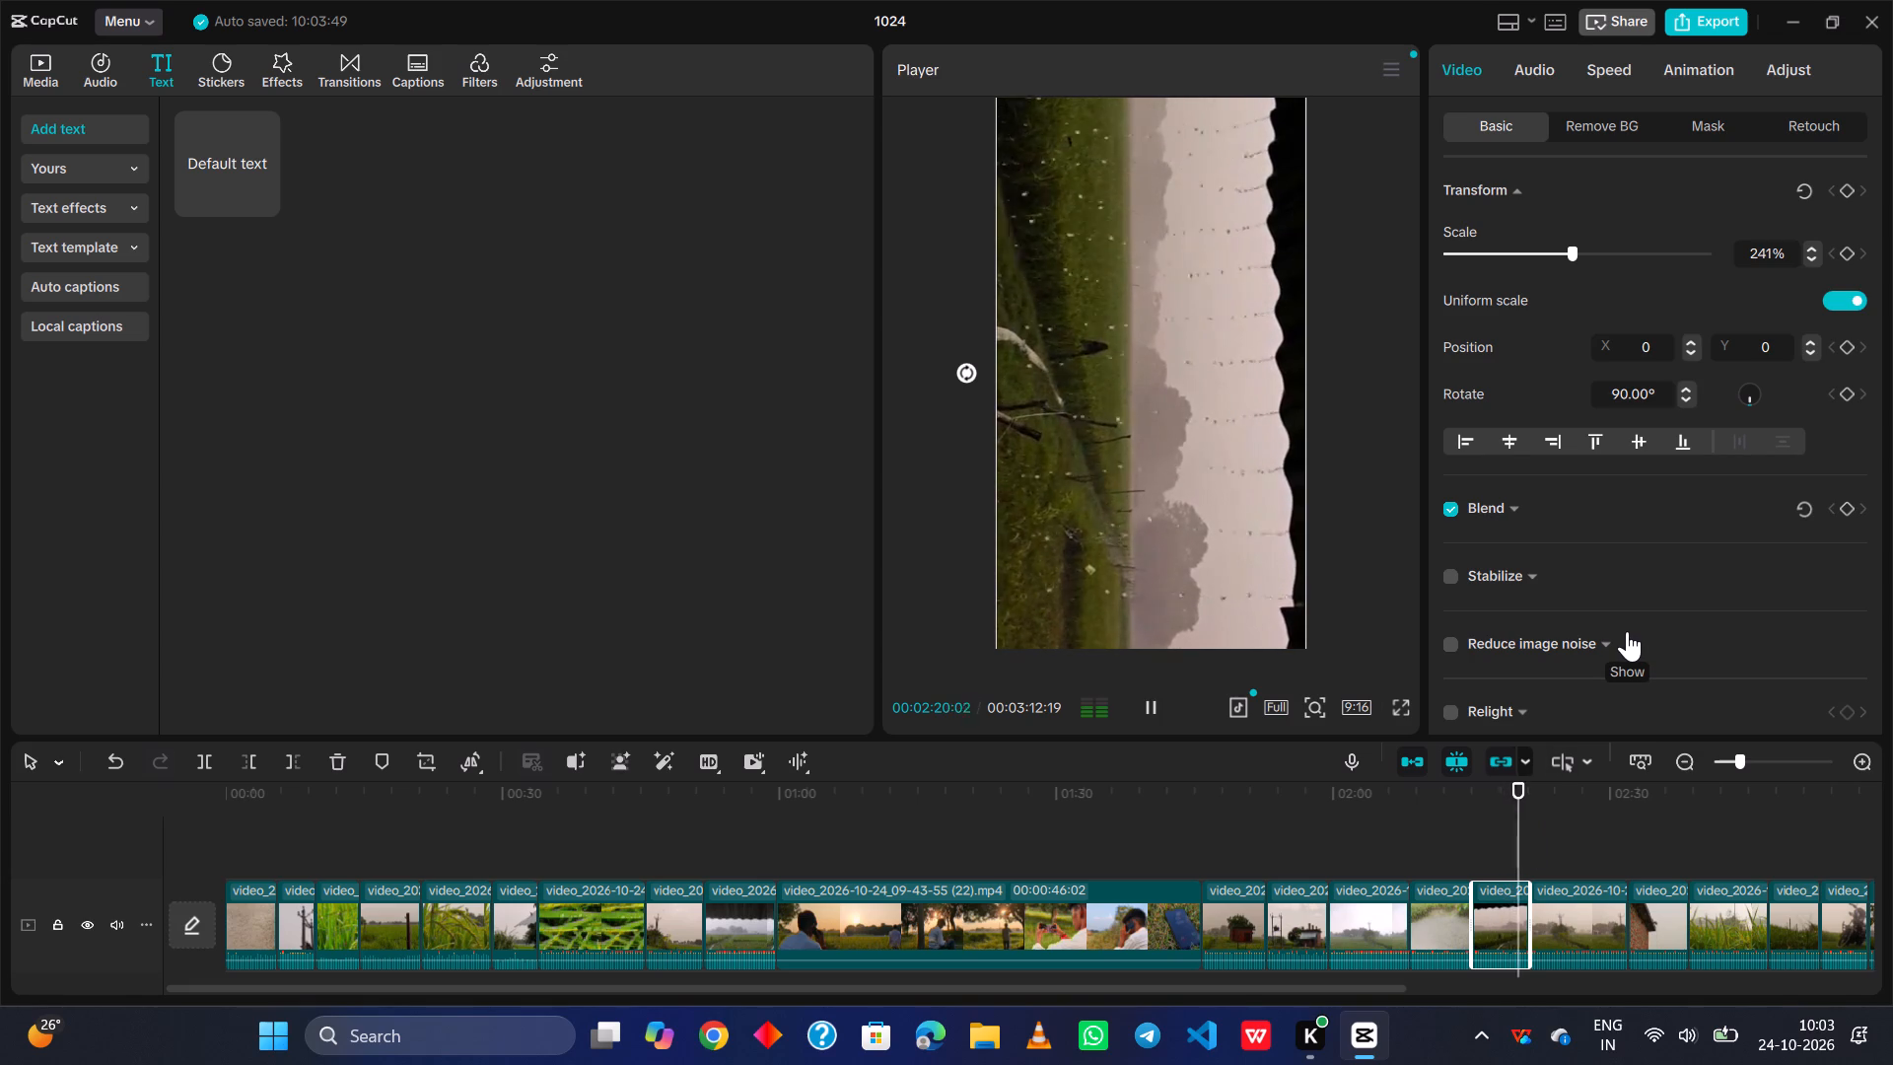
{"action": "key", "text": "space"}
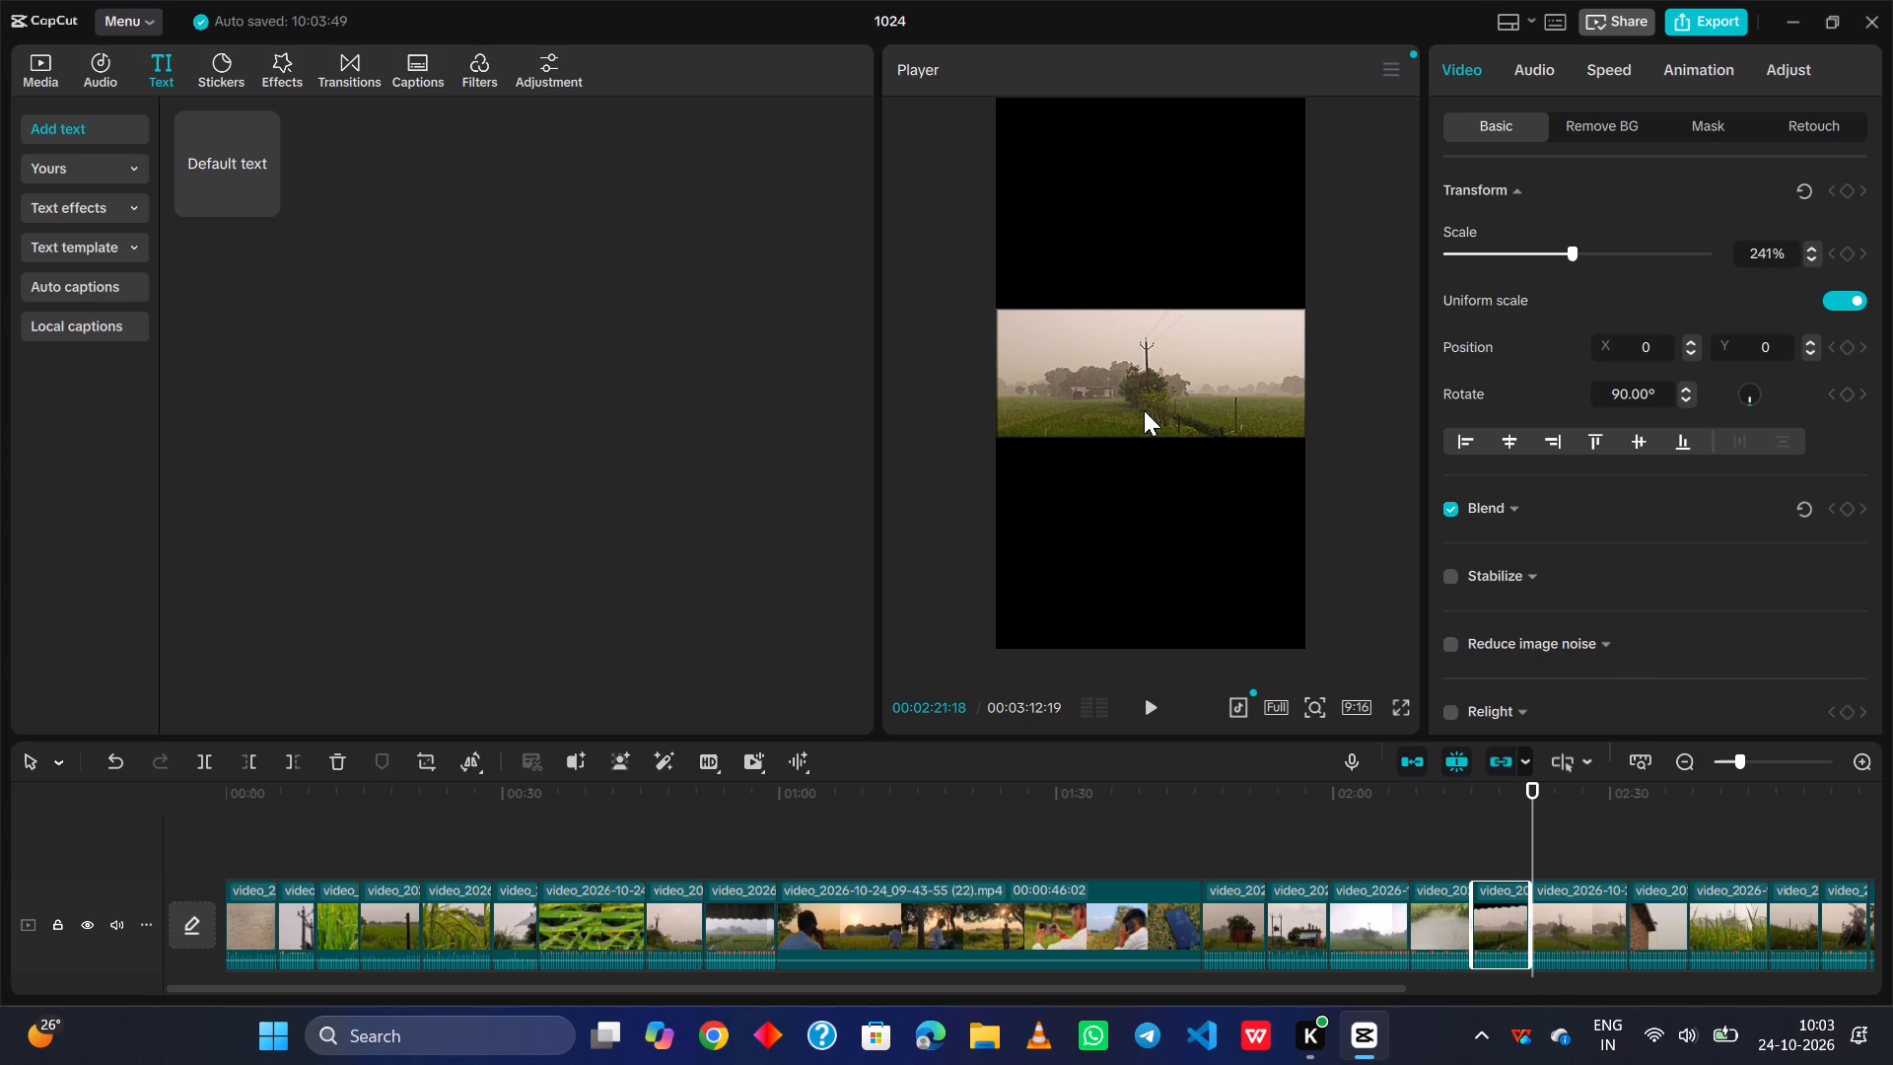
Rotate the sixteenth clip, the utility pole and bush in a field, to 90°, scale it to 241%, and play it back to check.
{"action": "left_click", "coordinate": [1122, 345]}
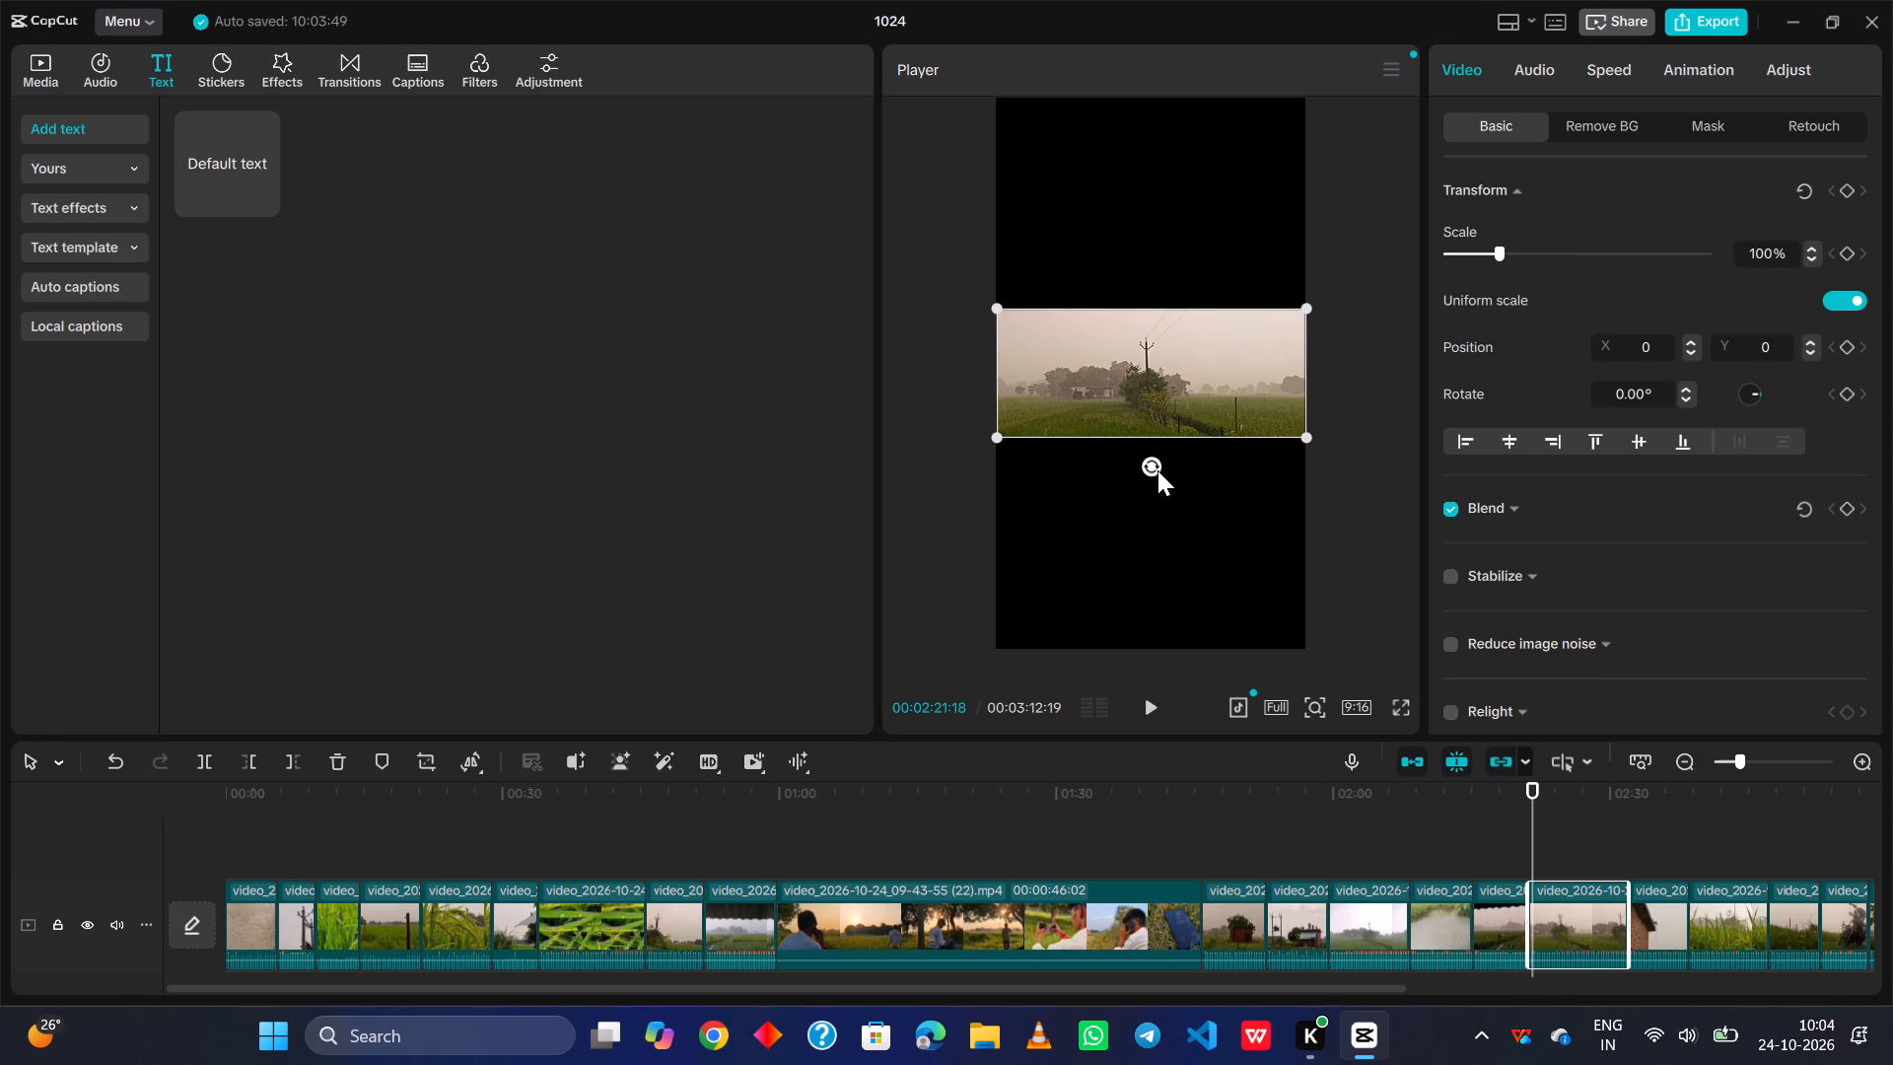
{"action": "left_click_drag", "start_coordinate": [1154, 465], "coordinate": [997, 397]}
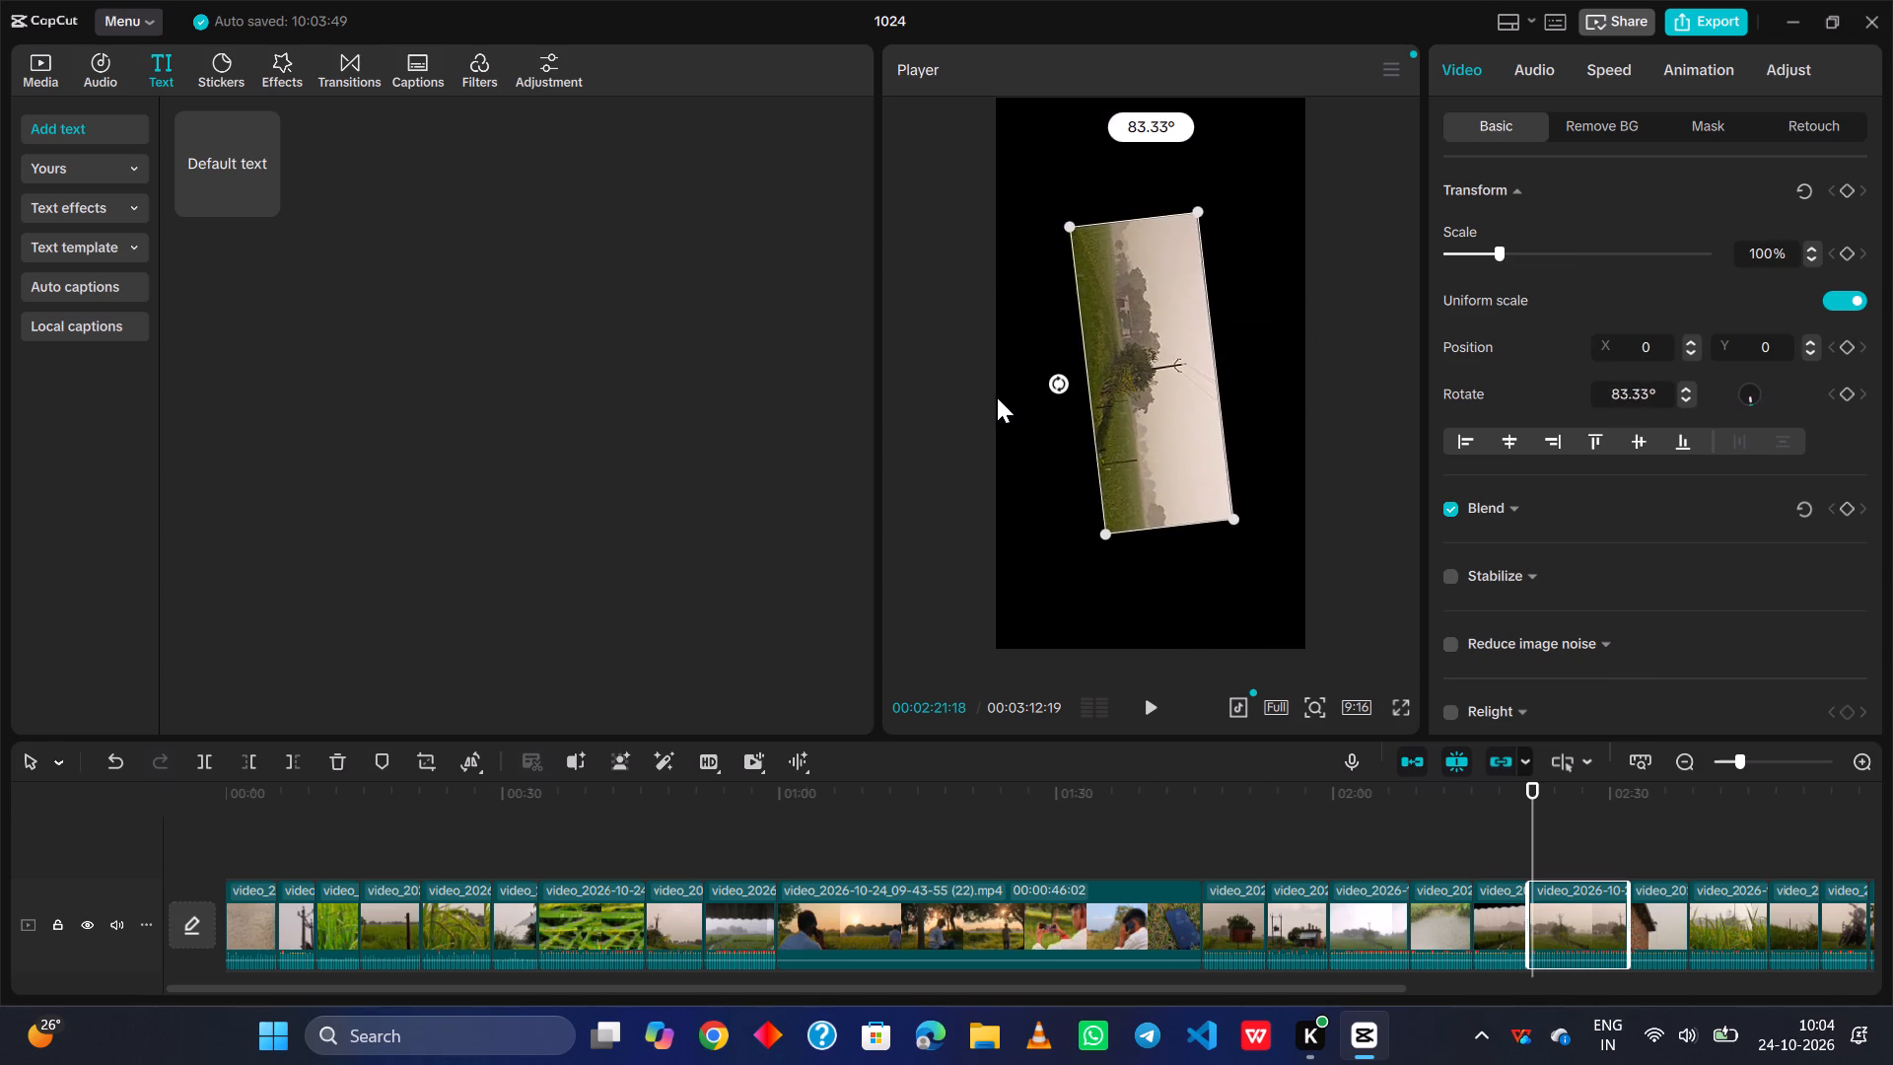
{"action": "left_click_drag", "start_coordinate": [997, 397], "coordinate": [988, 387]}
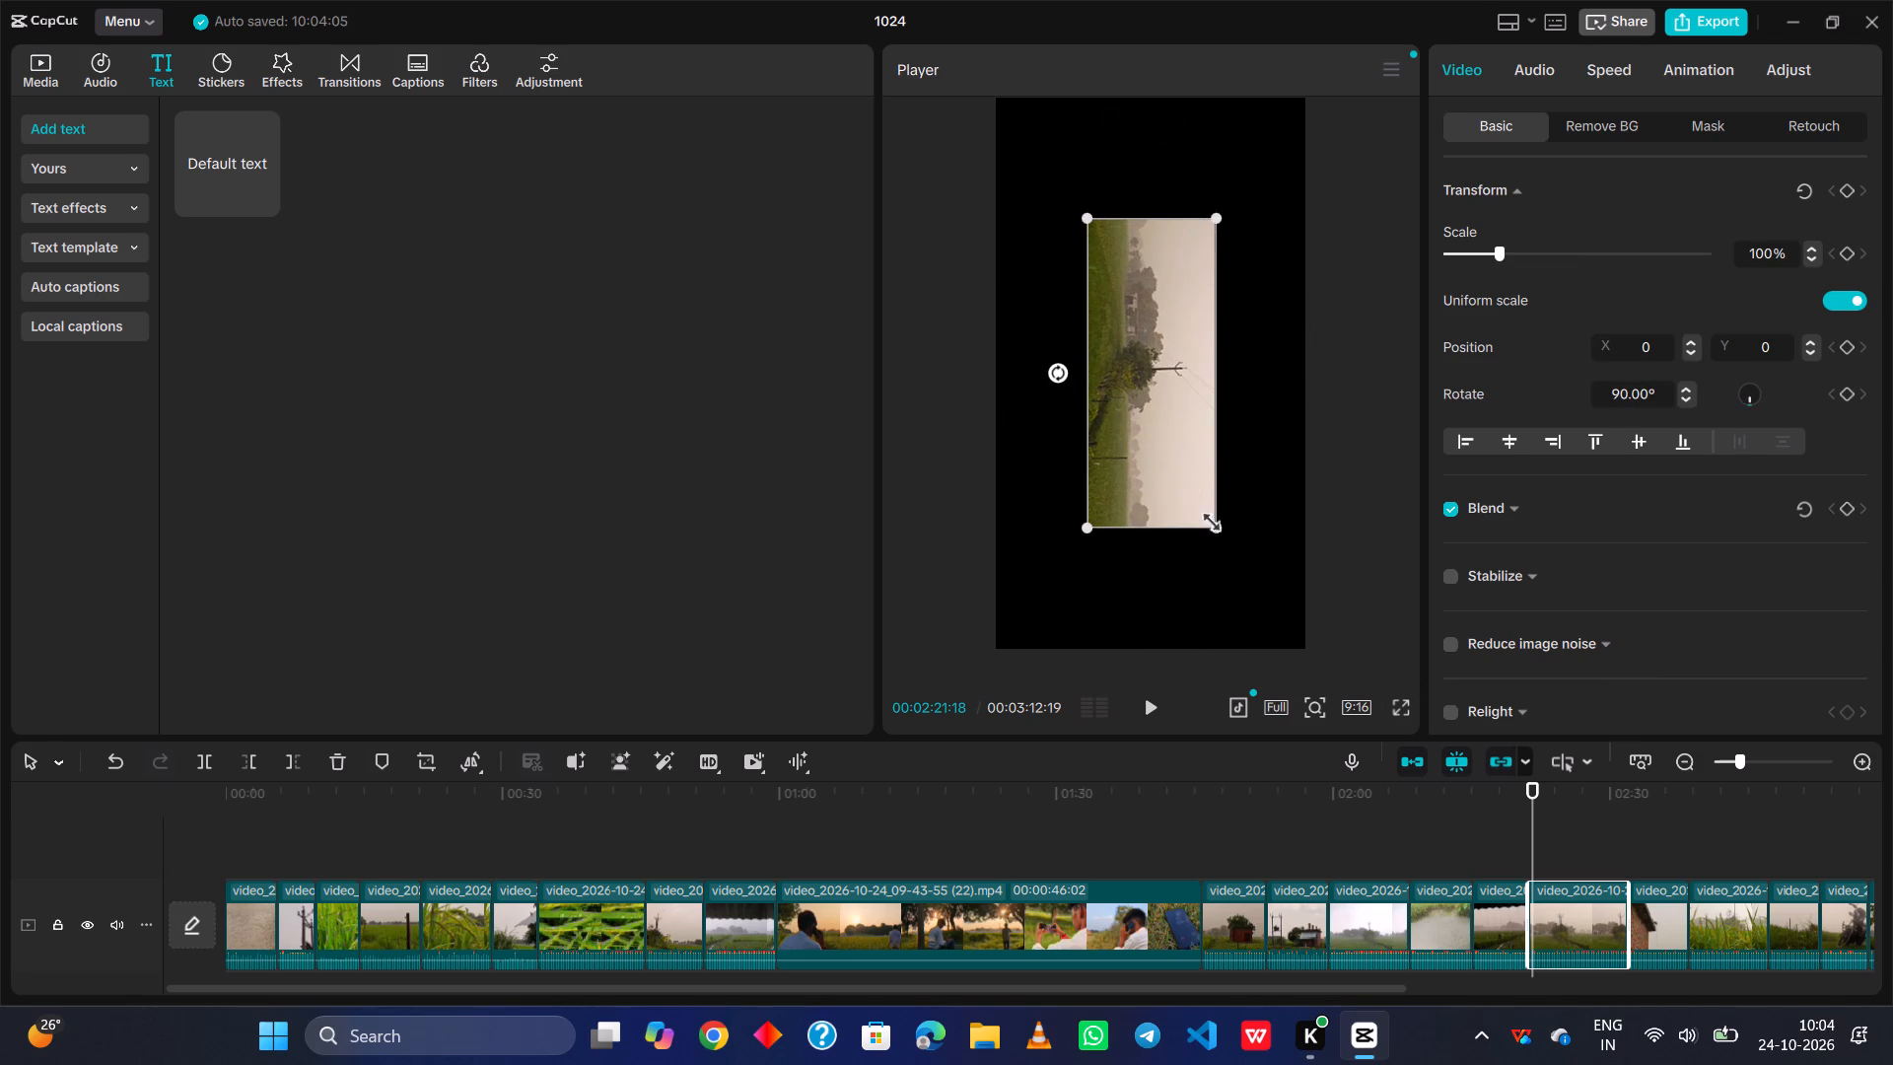
{"action": "left_click_drag", "start_coordinate": [1218, 527], "coordinate": [1377, 697]}
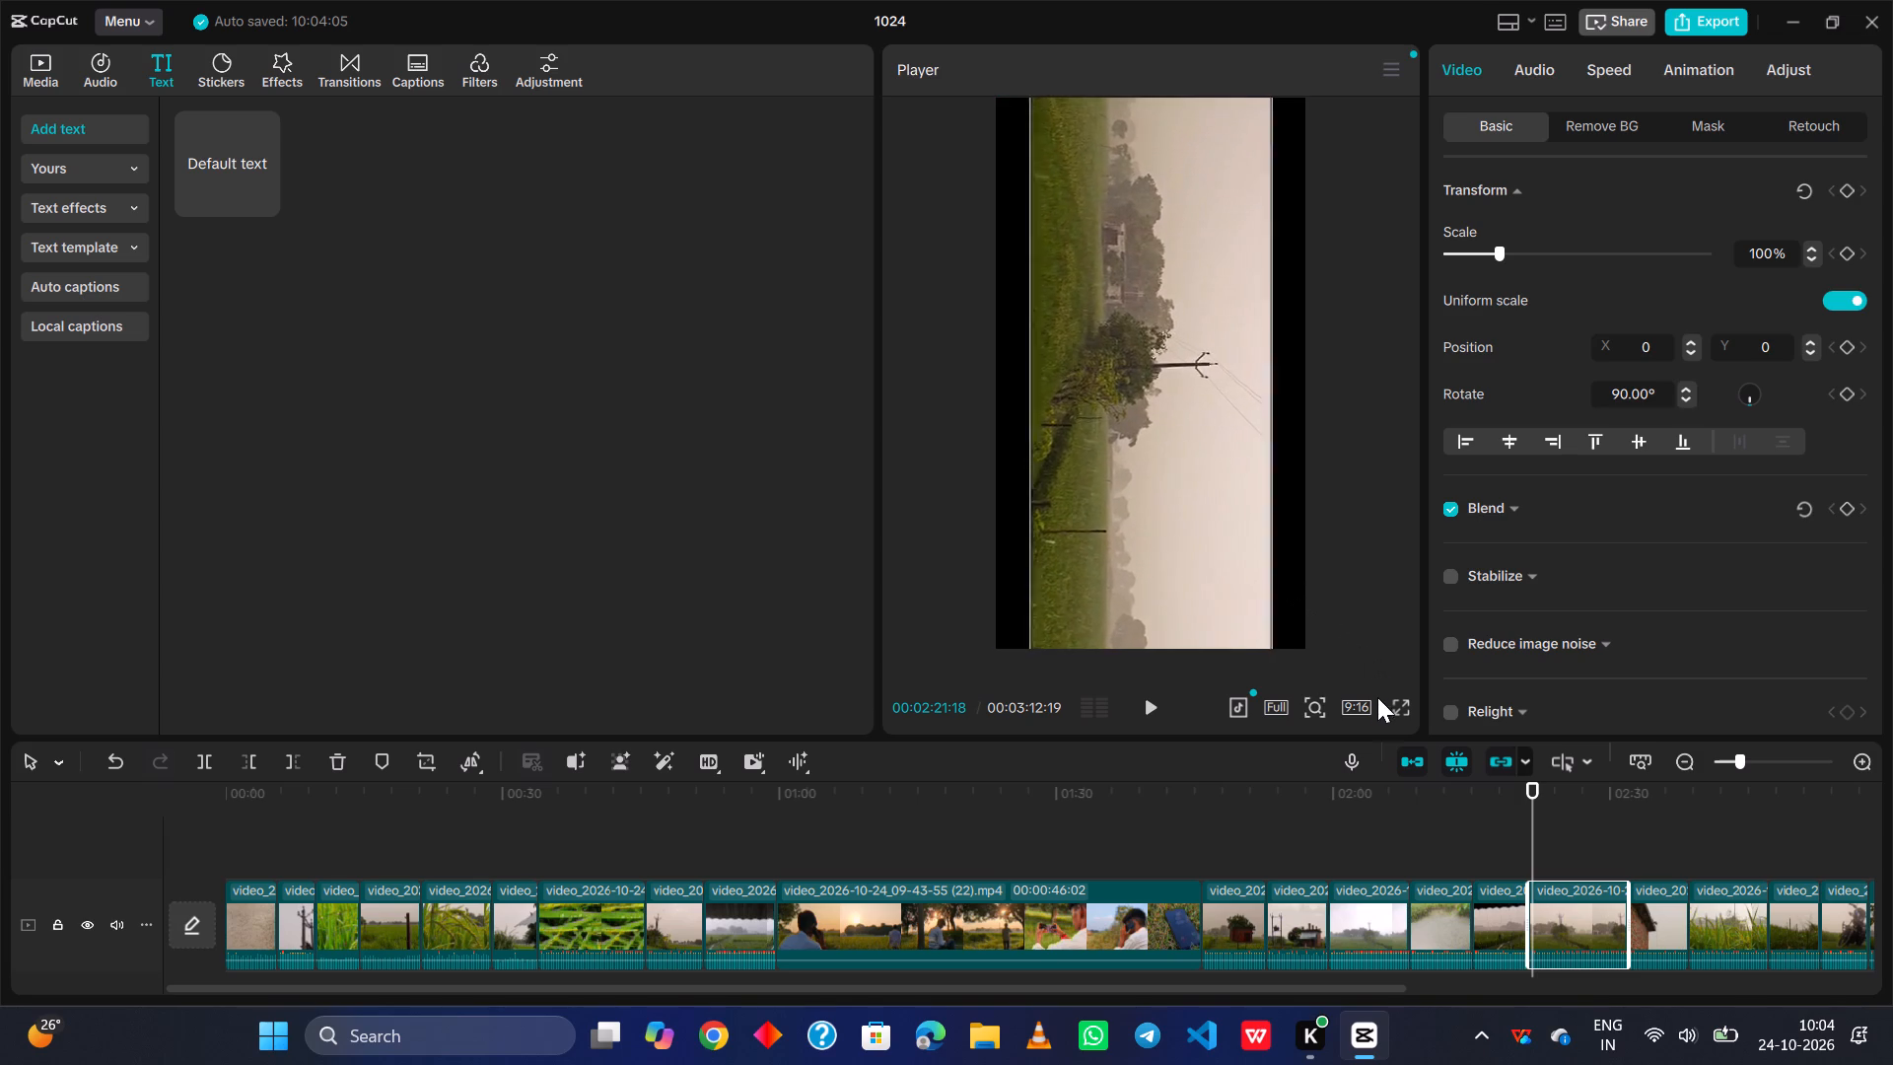
{"action": "left_click_drag", "start_coordinate": [1377, 697], "coordinate": [1334, 909]}
{"action": "key", "text": "space"}
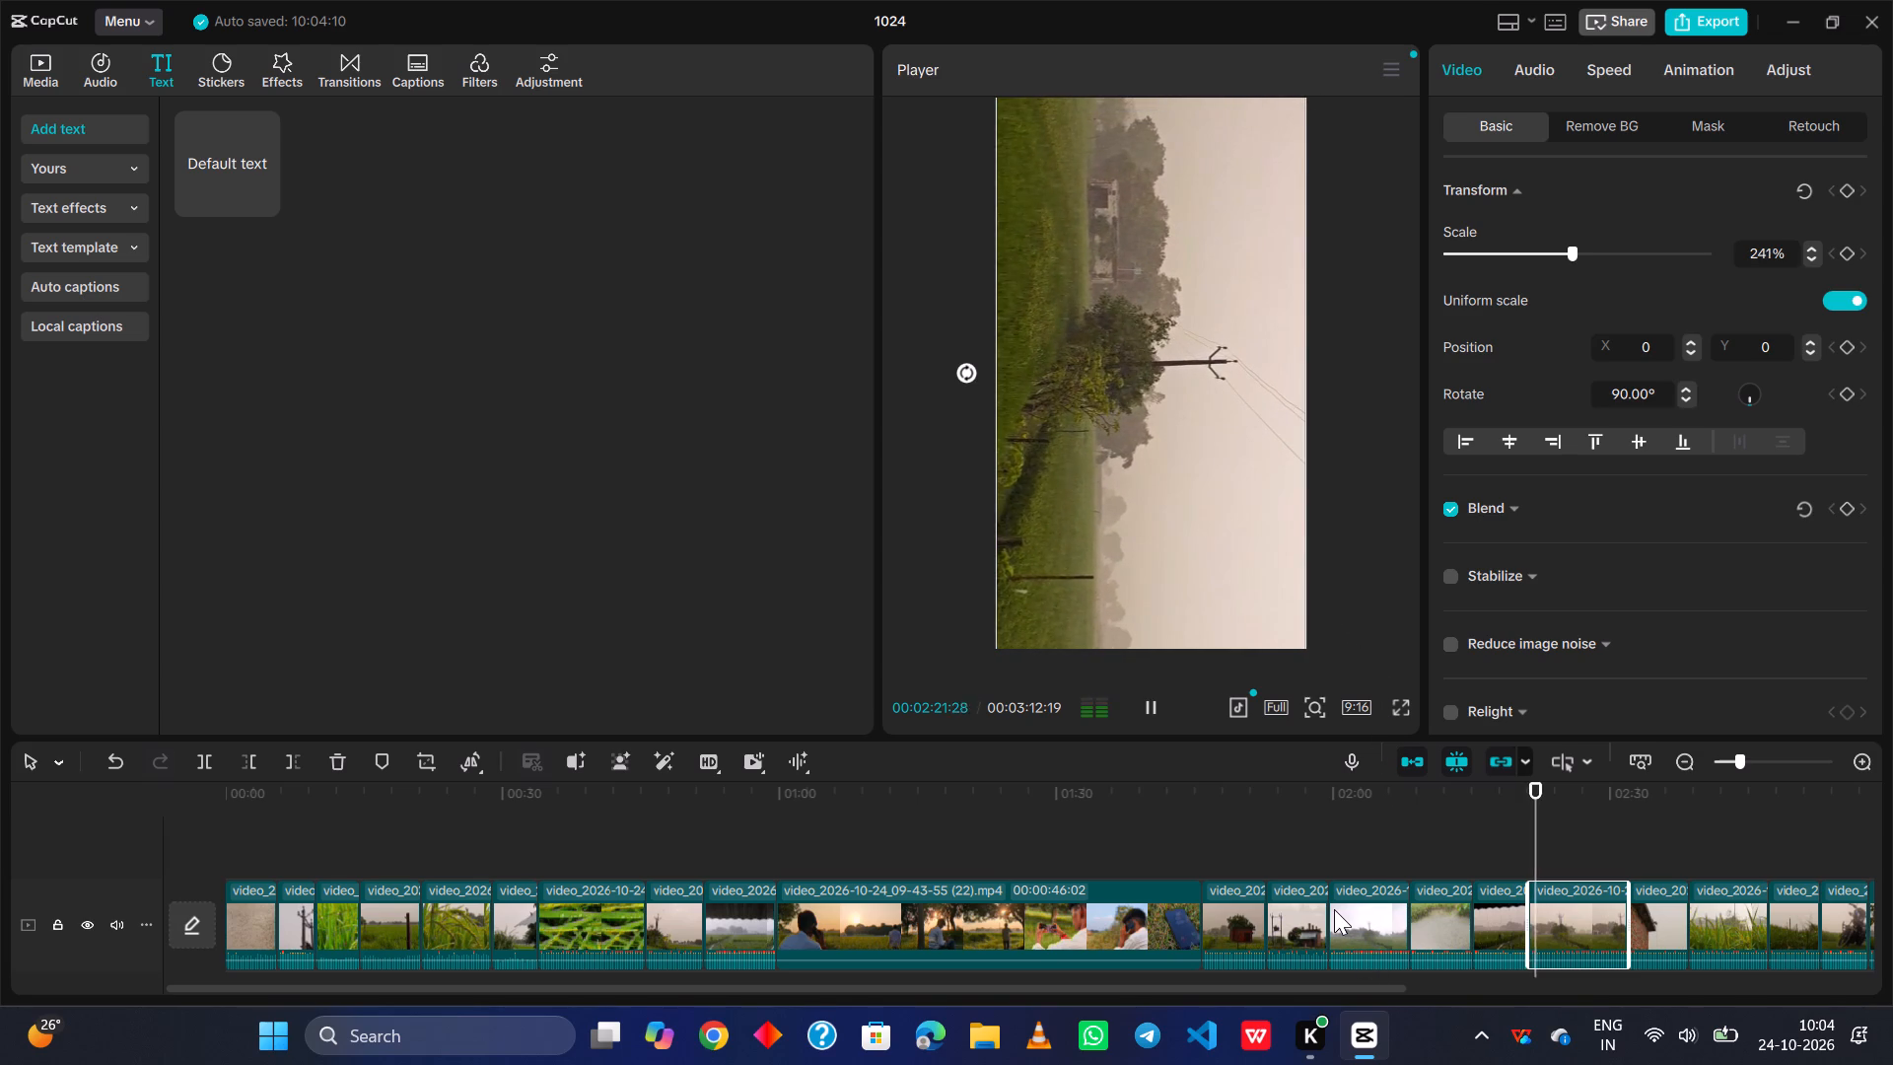
{"action": "left_click", "coordinate": [1514, 820]}
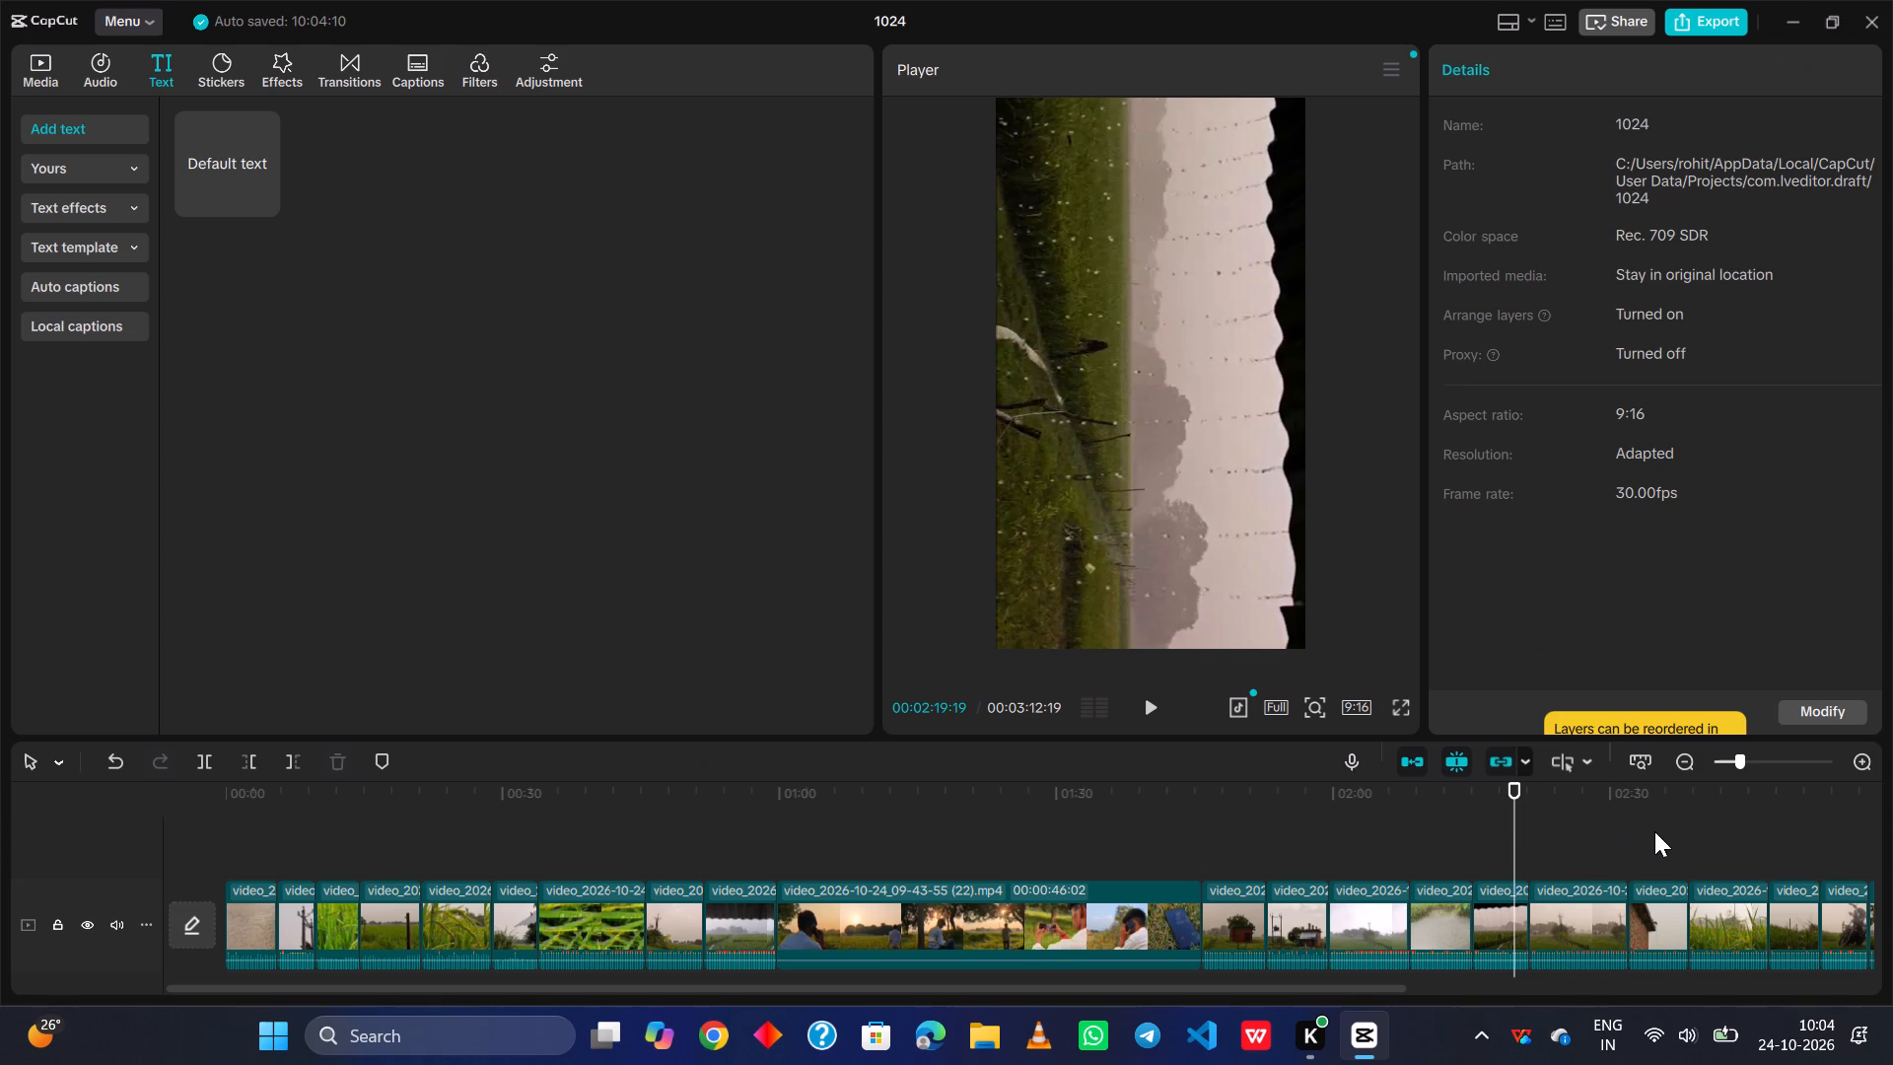
Rotate the seventeenth clip, the brick wall with the dripping roof edge, to 90° and scale it to 239% to fill the frame.
{"action": "left_click", "coordinate": [1654, 831]}
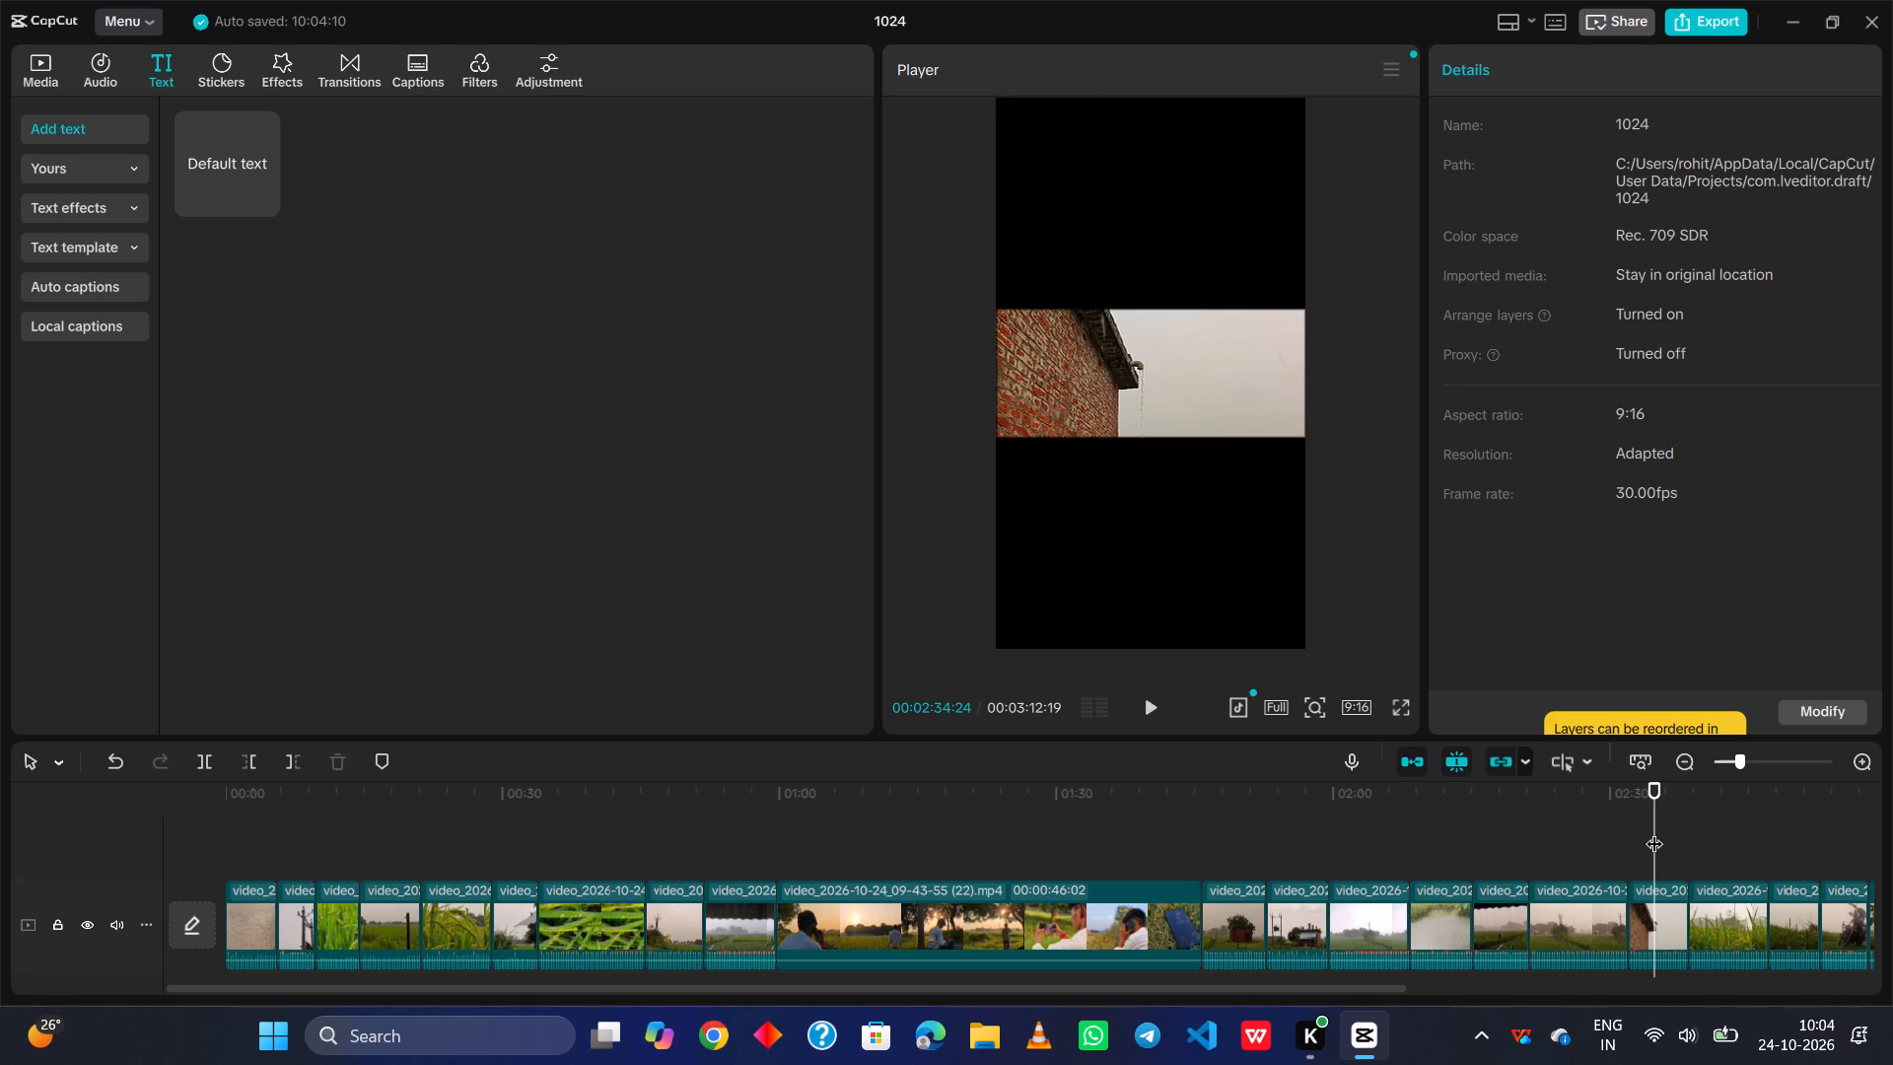
{"action": "left_click", "coordinate": [1157, 346]}
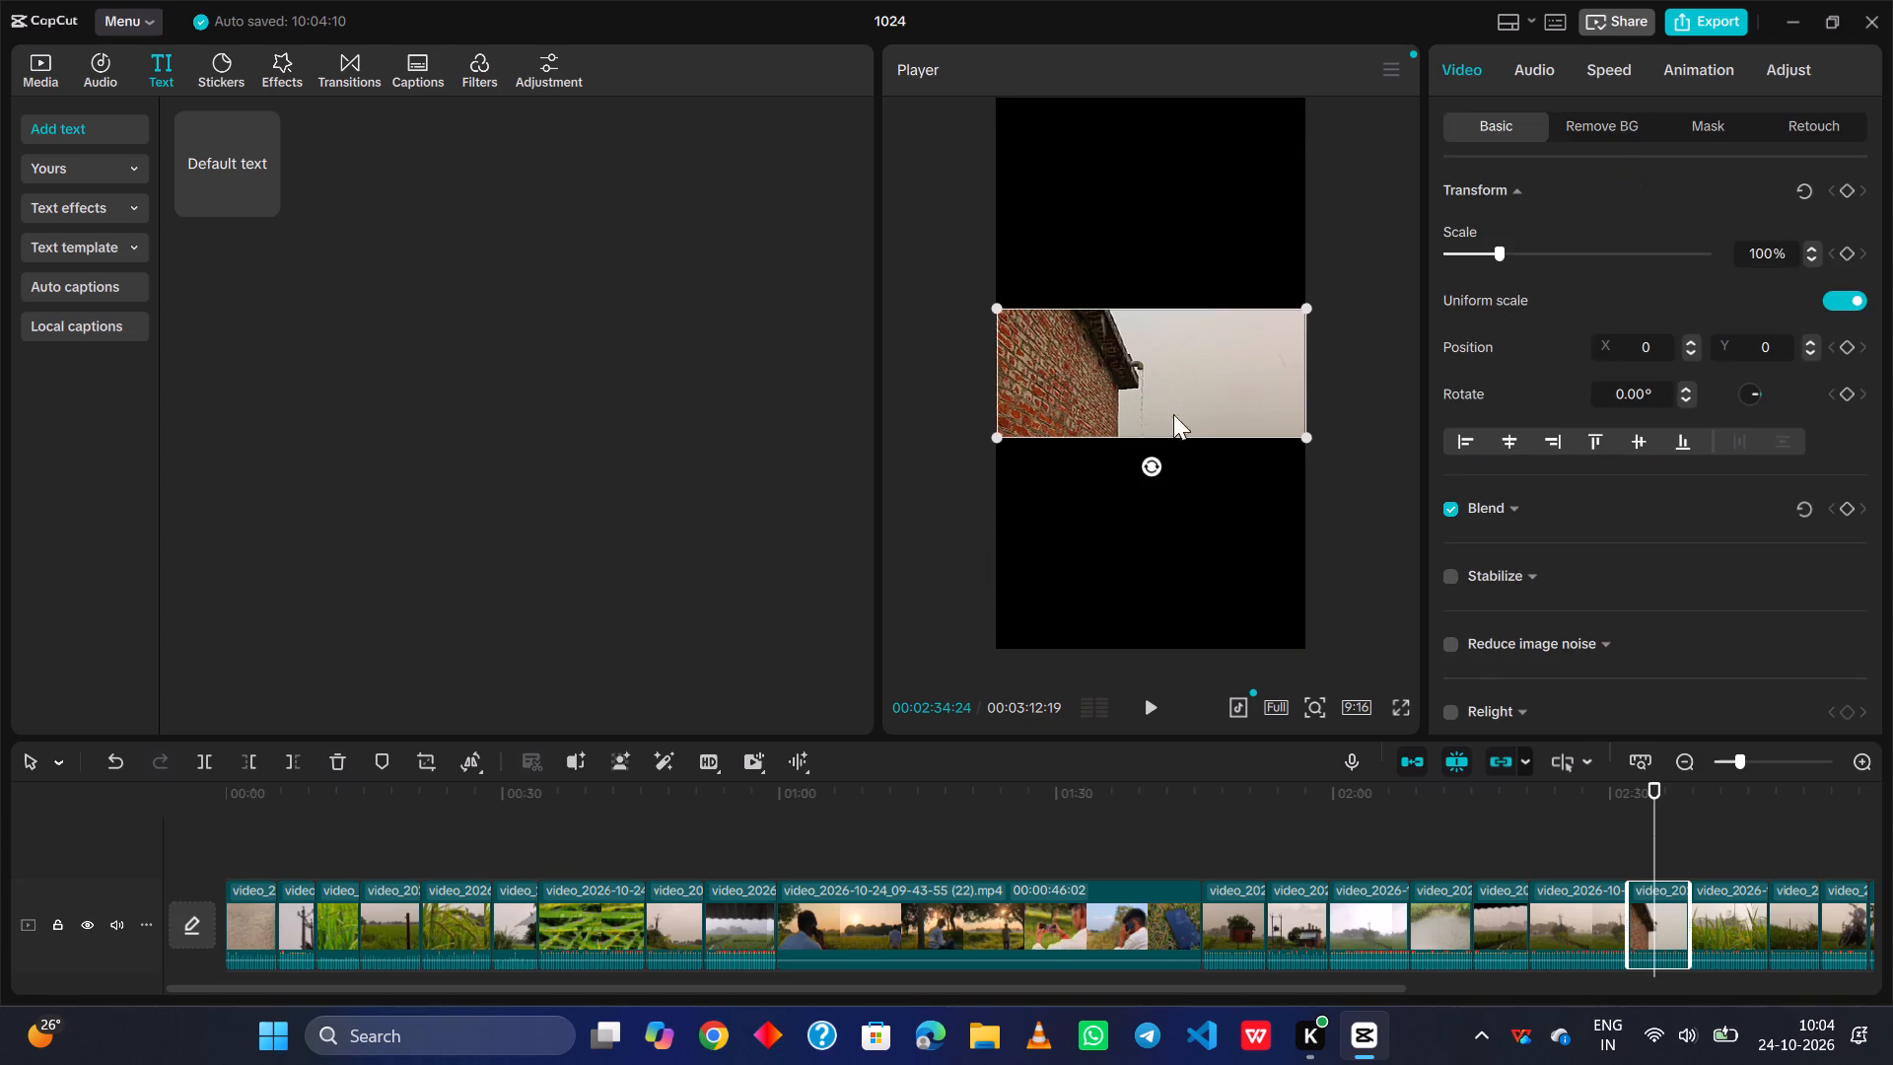
{"action": "left_click_drag", "start_coordinate": [1154, 461], "coordinate": [958, 359]}
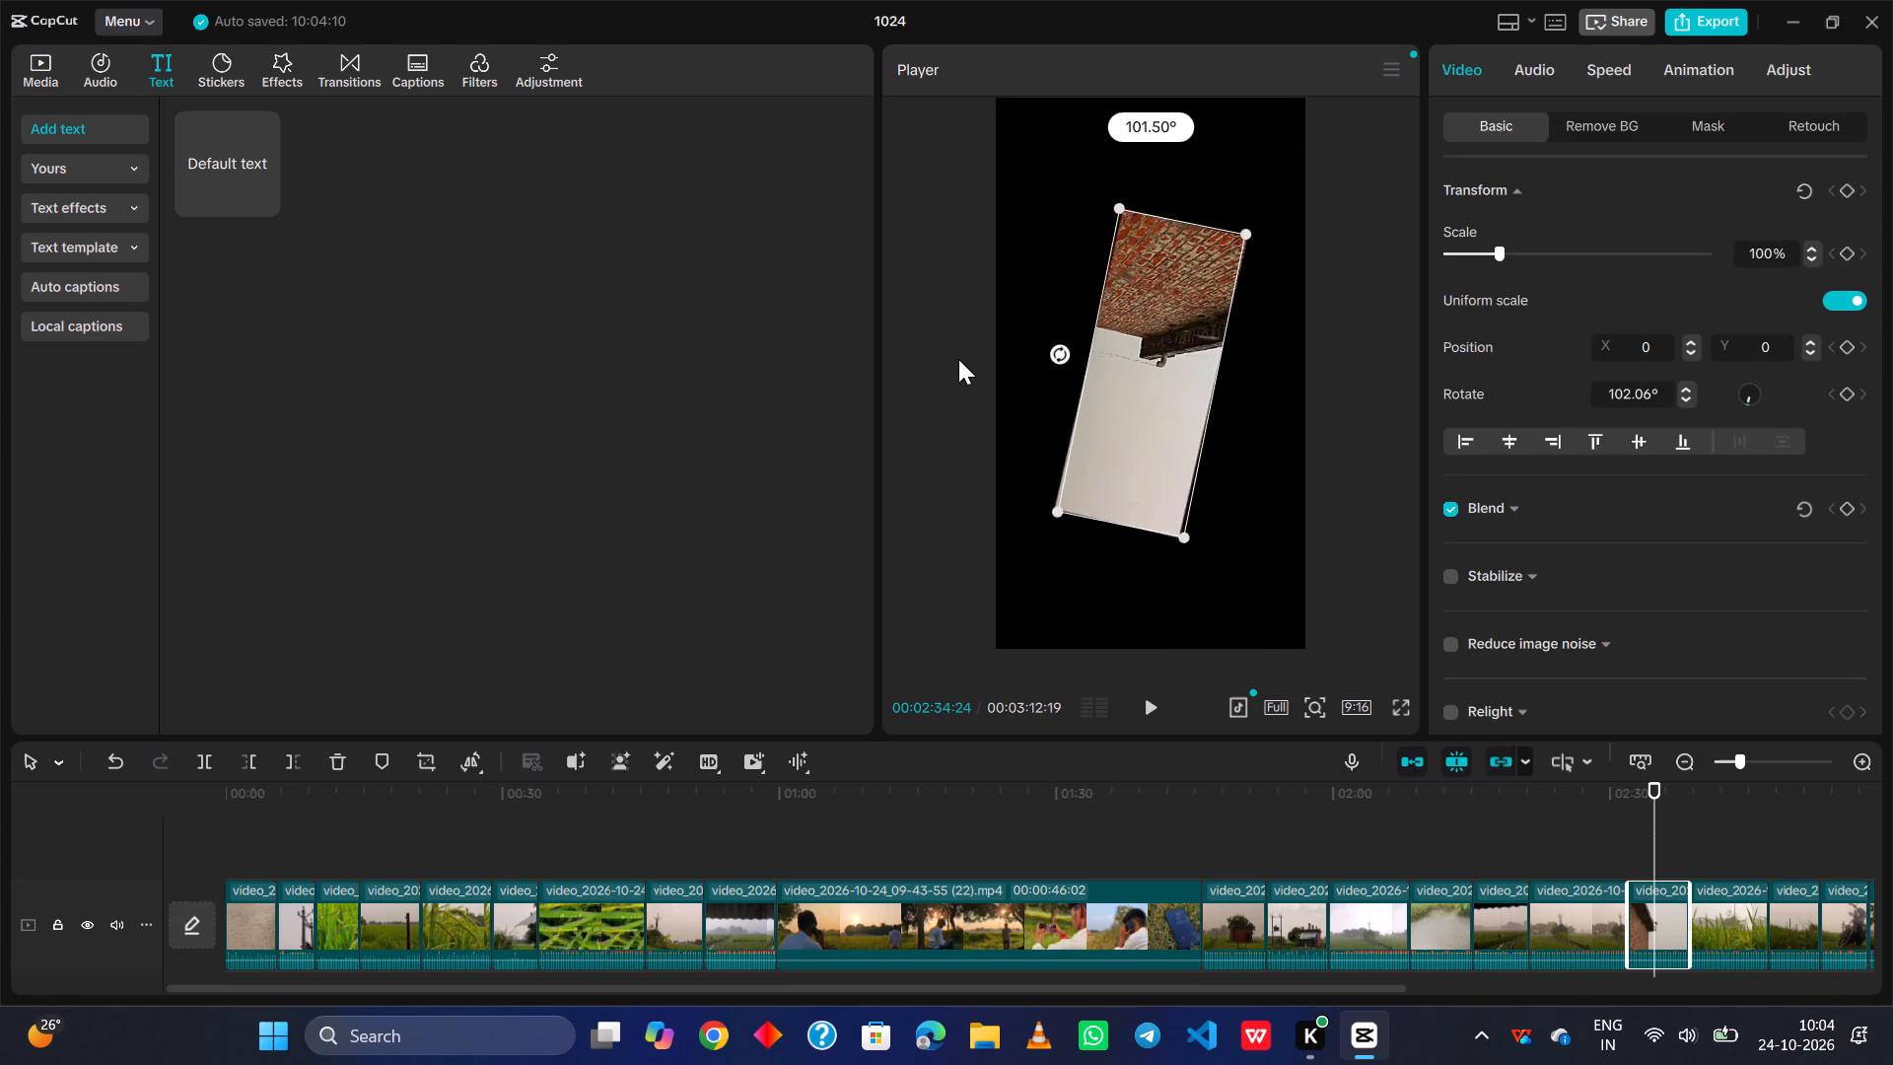
{"action": "left_click_drag", "start_coordinate": [958, 359], "coordinate": [983, 388]}
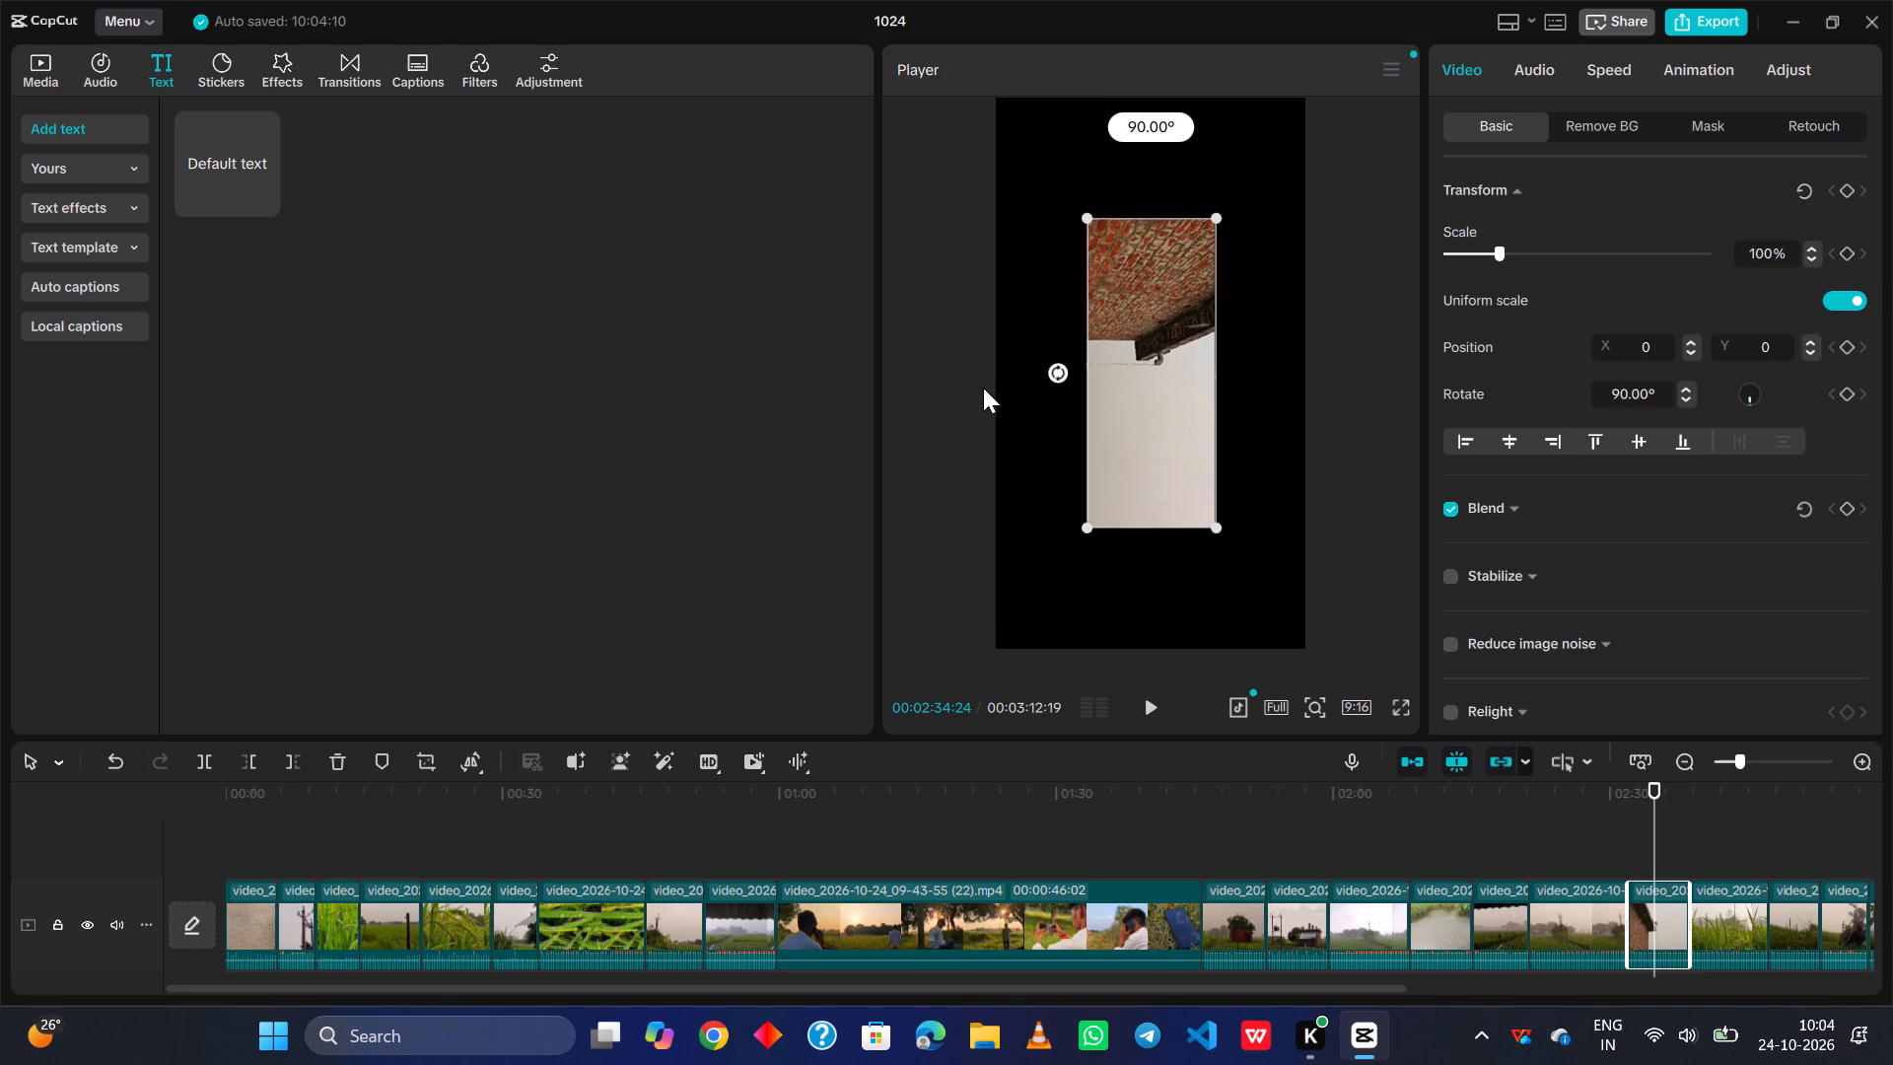
{"action": "left_click_drag", "start_coordinate": [983, 388], "coordinate": [980, 384]}
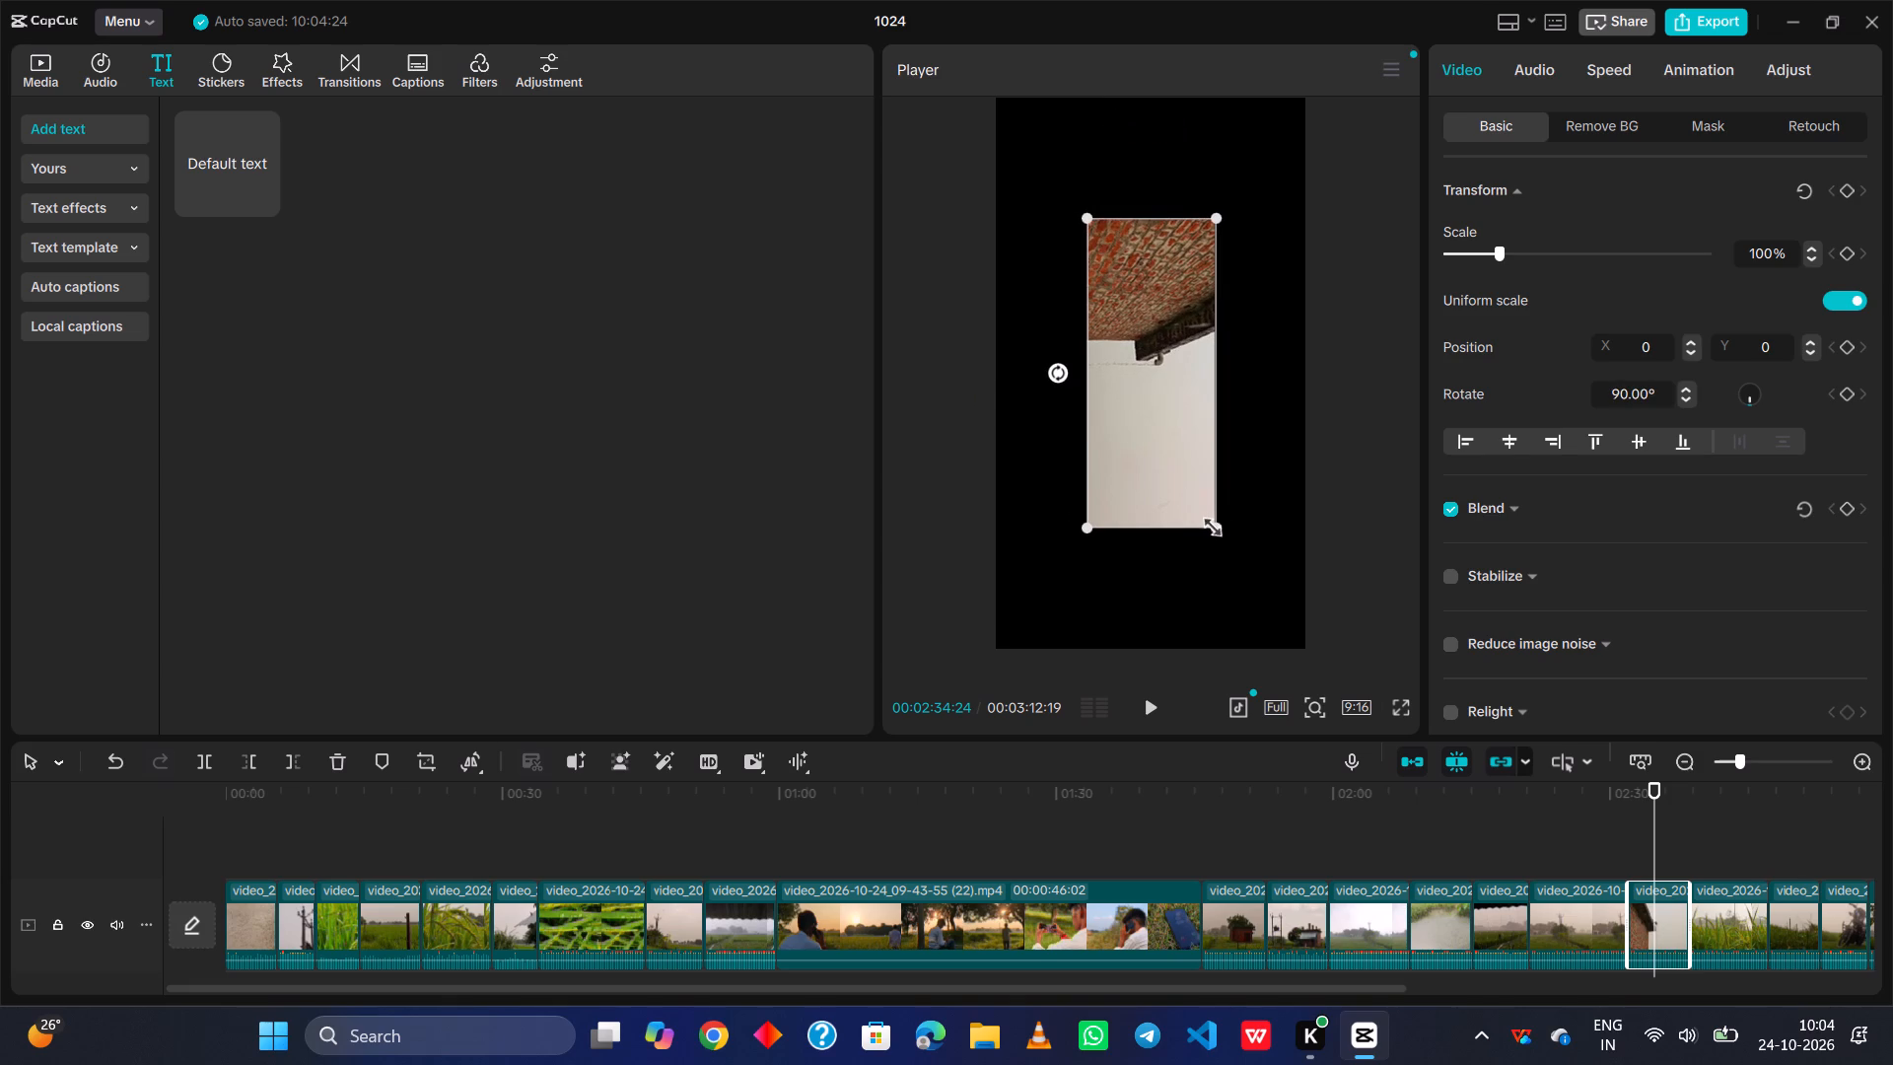
{"action": "left_click_drag", "start_coordinate": [1226, 524], "coordinate": [1384, 760]}
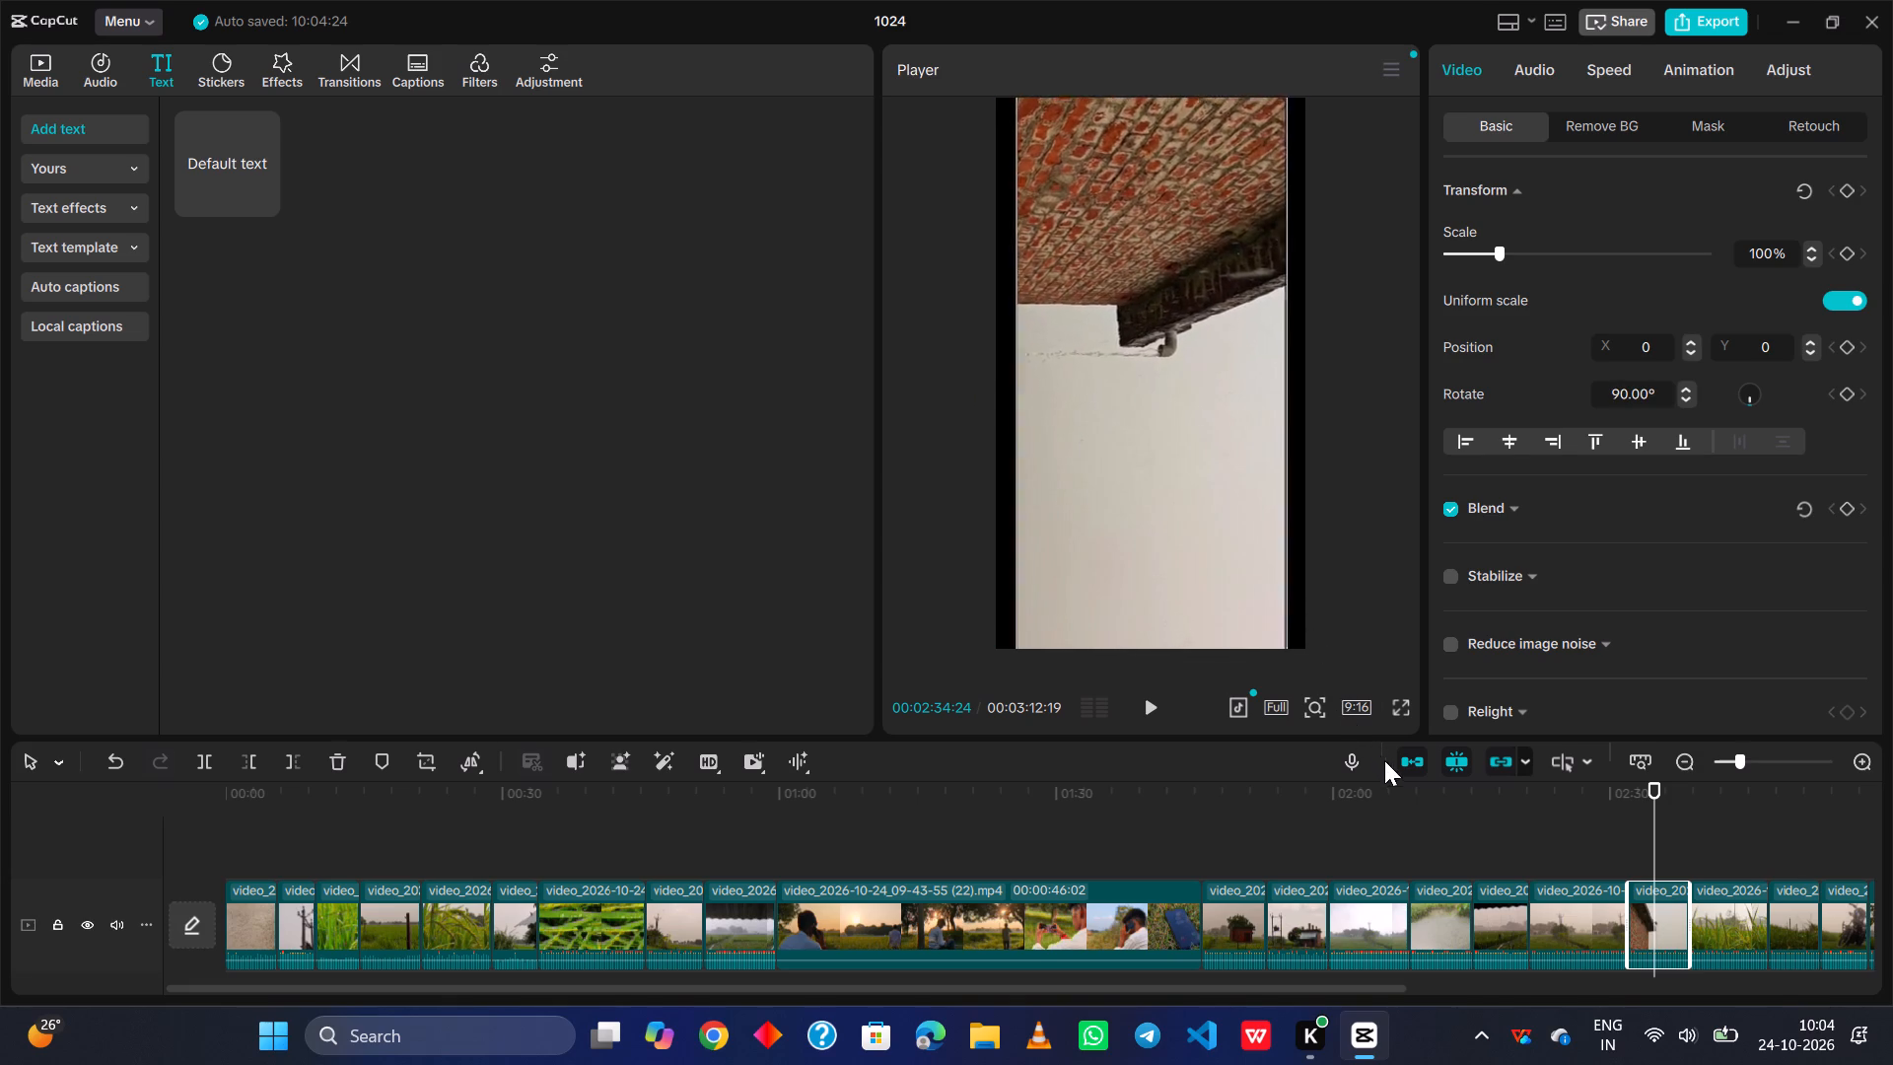
{"action": "left_click_drag", "start_coordinate": [1384, 760], "coordinate": [1433, 785]}
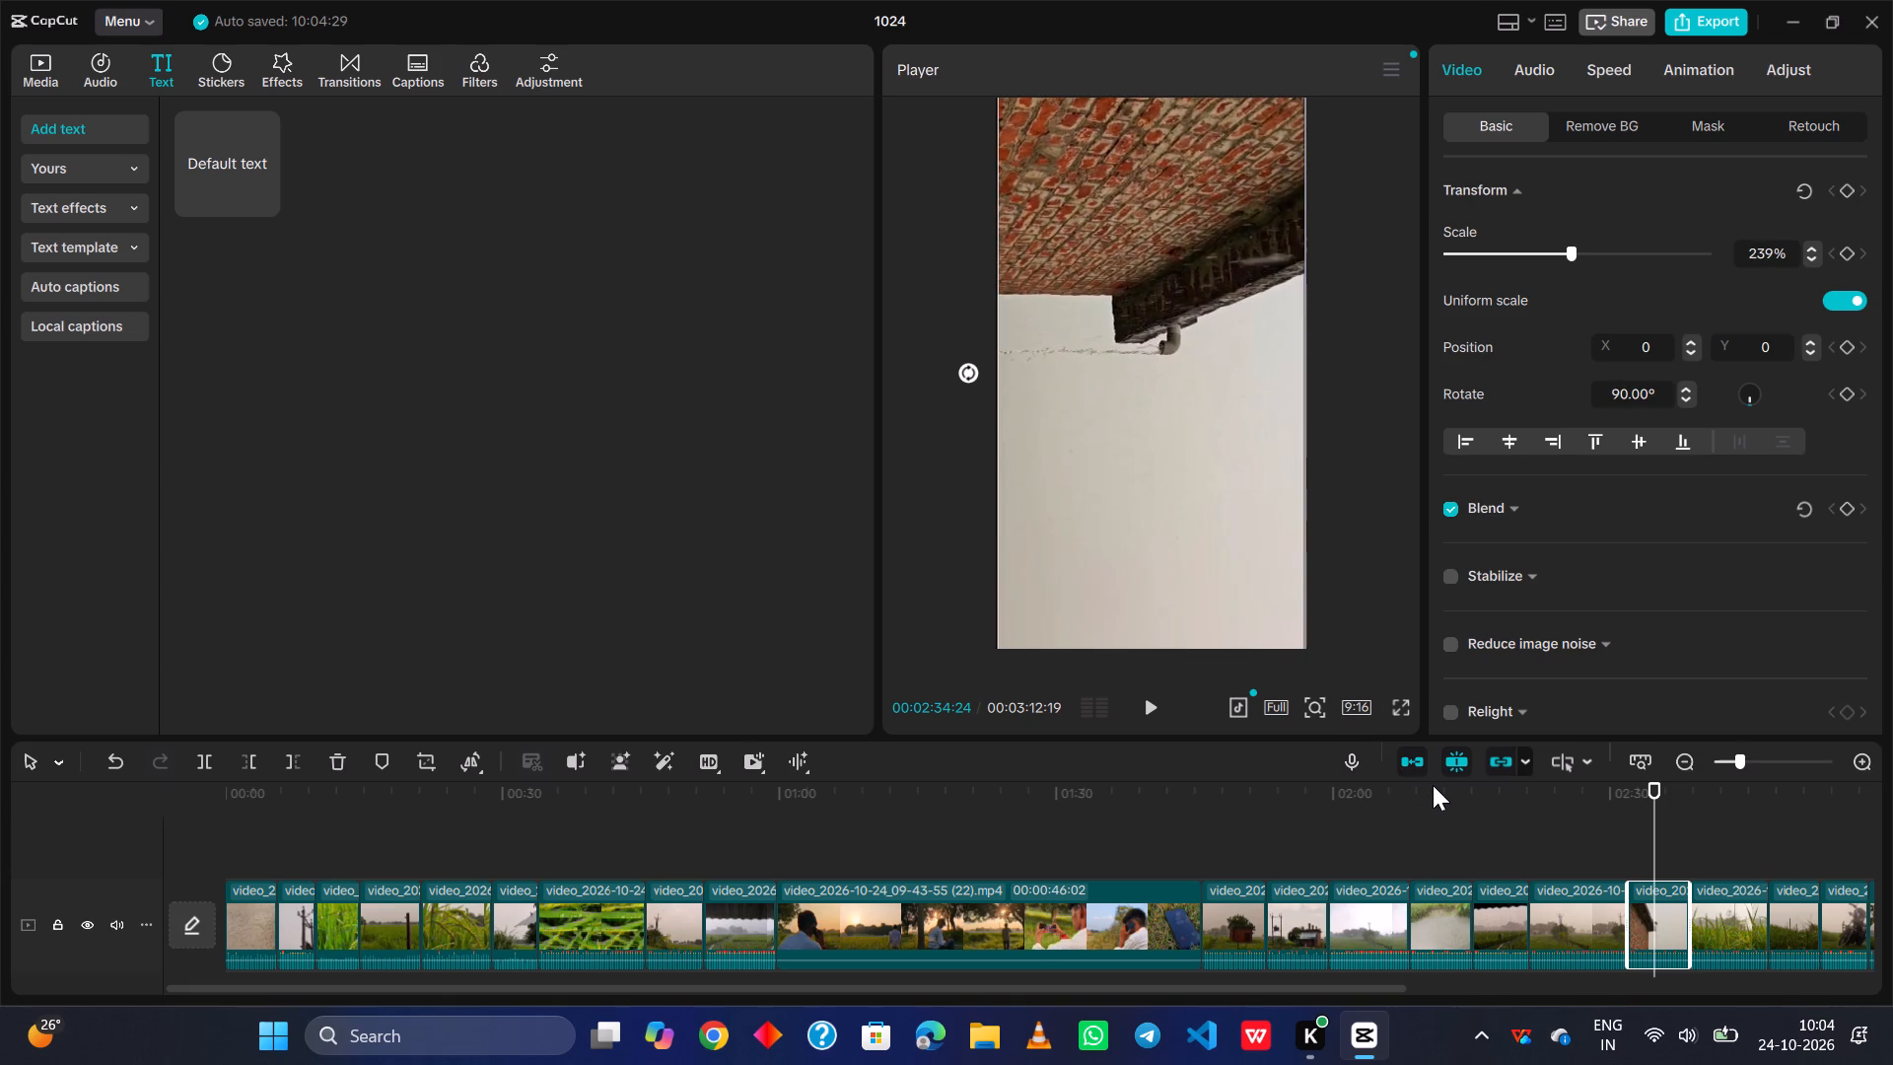
Rotate the eighteenth clip, the close-up of tall rice plants, to 90° and scale it to 241% to fill the frame.
{"action": "left_click", "coordinate": [1725, 851]}
{"action": "left_click", "coordinate": [1153, 408]}
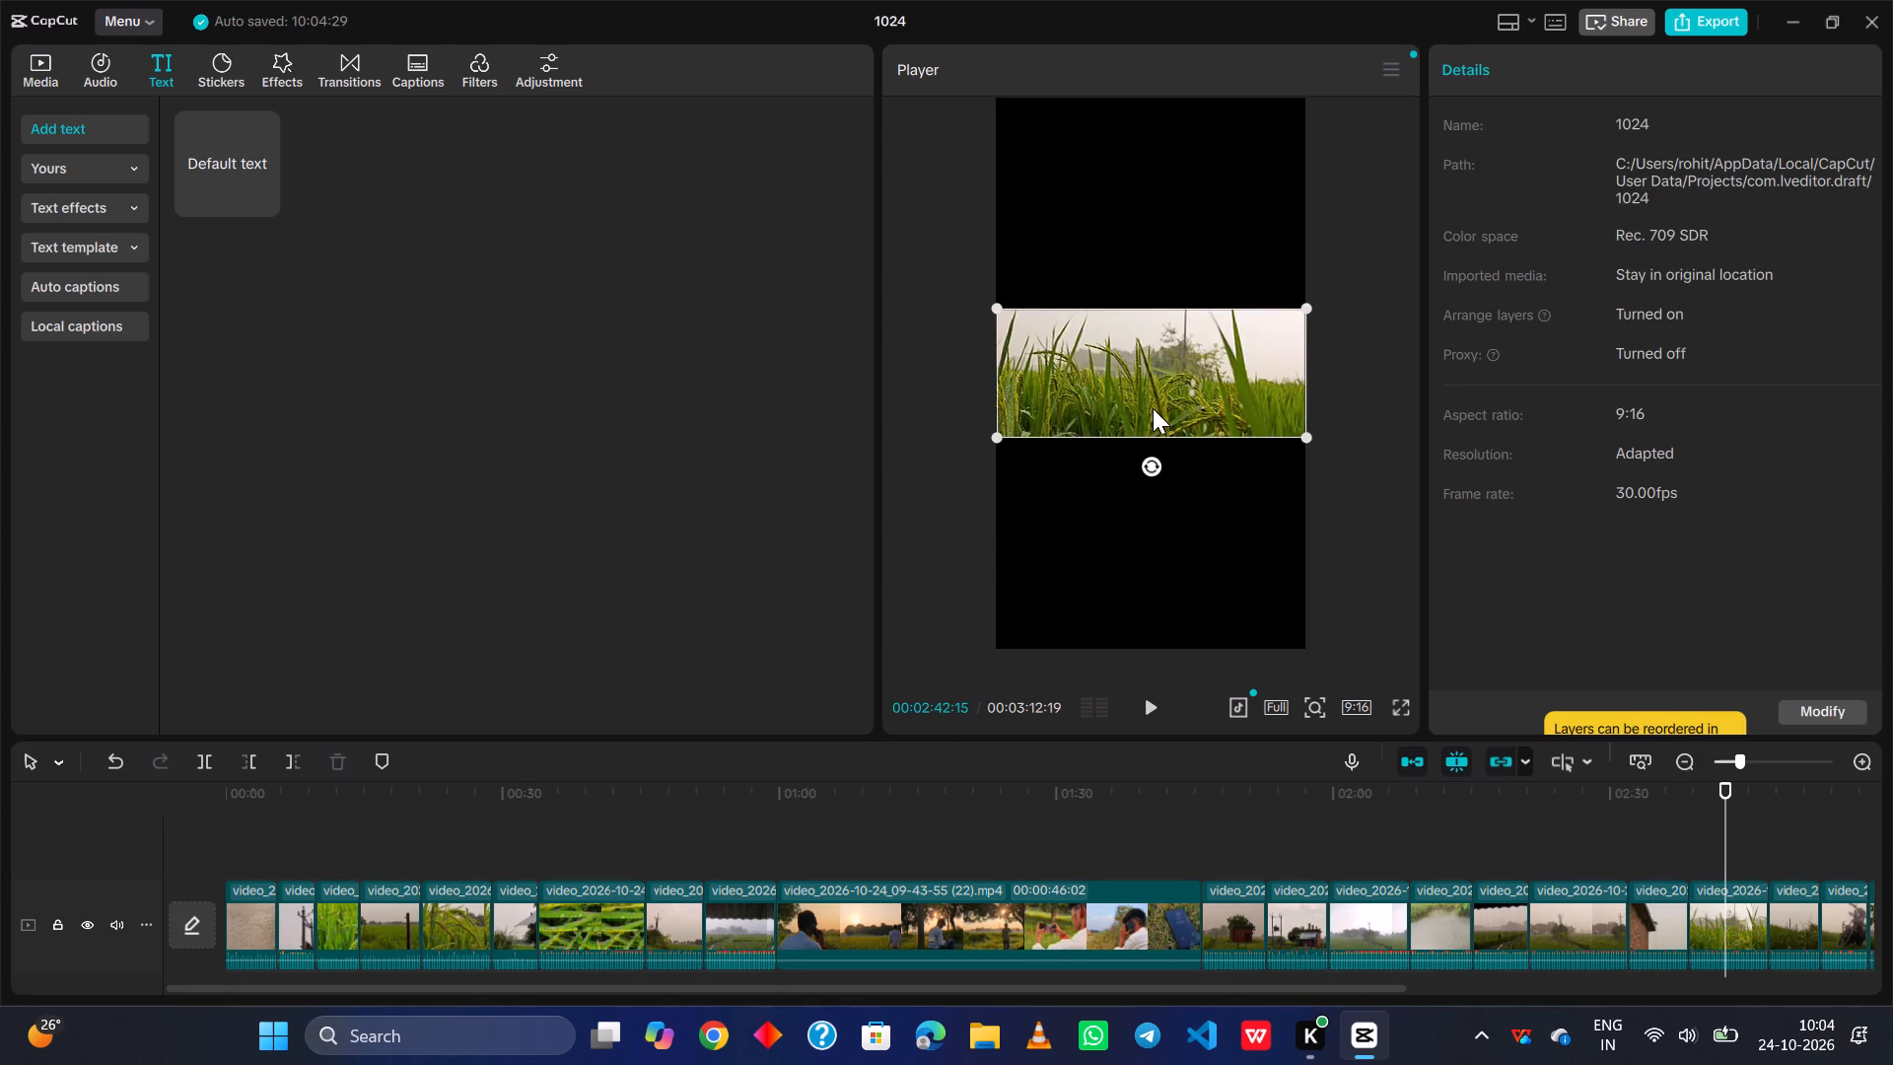
{"action": "left_click_drag", "start_coordinate": [1153, 462], "coordinate": [973, 397]}
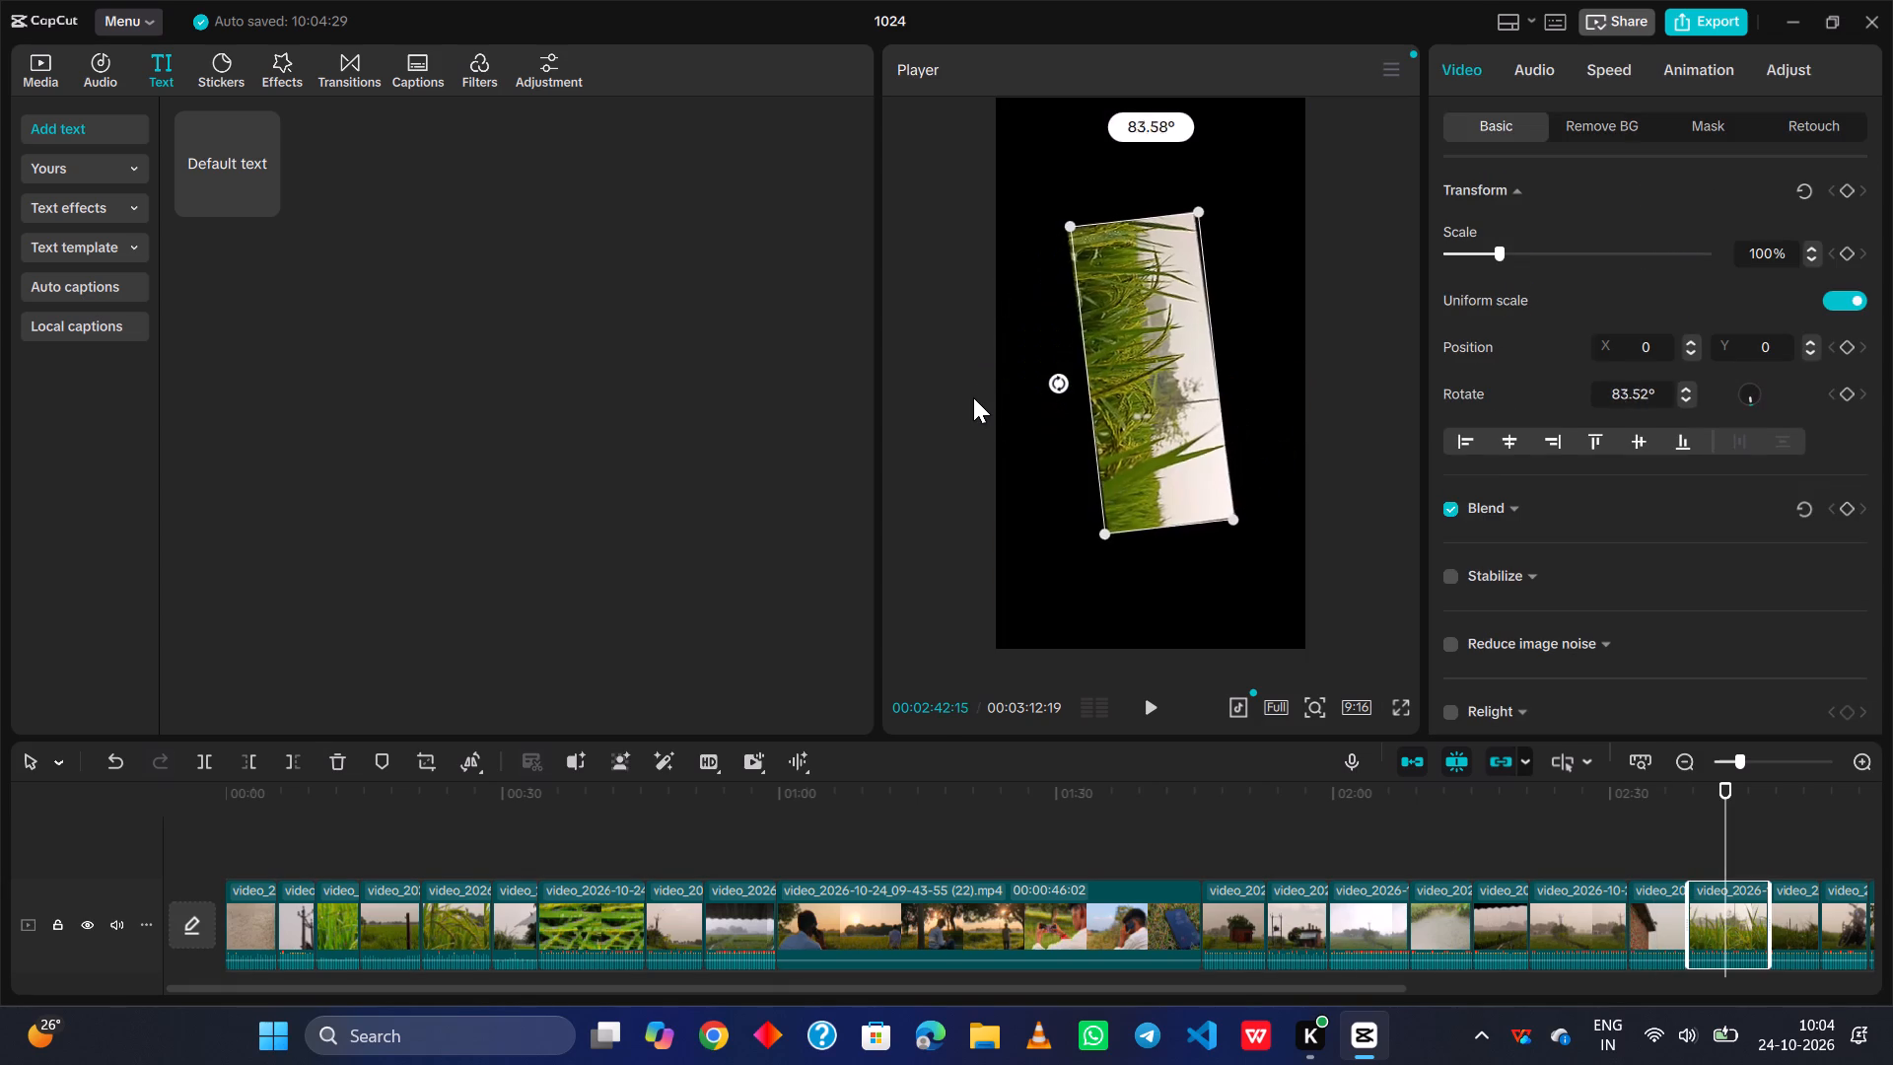
{"action": "left_click_drag", "start_coordinate": [973, 397], "coordinate": [966, 386]}
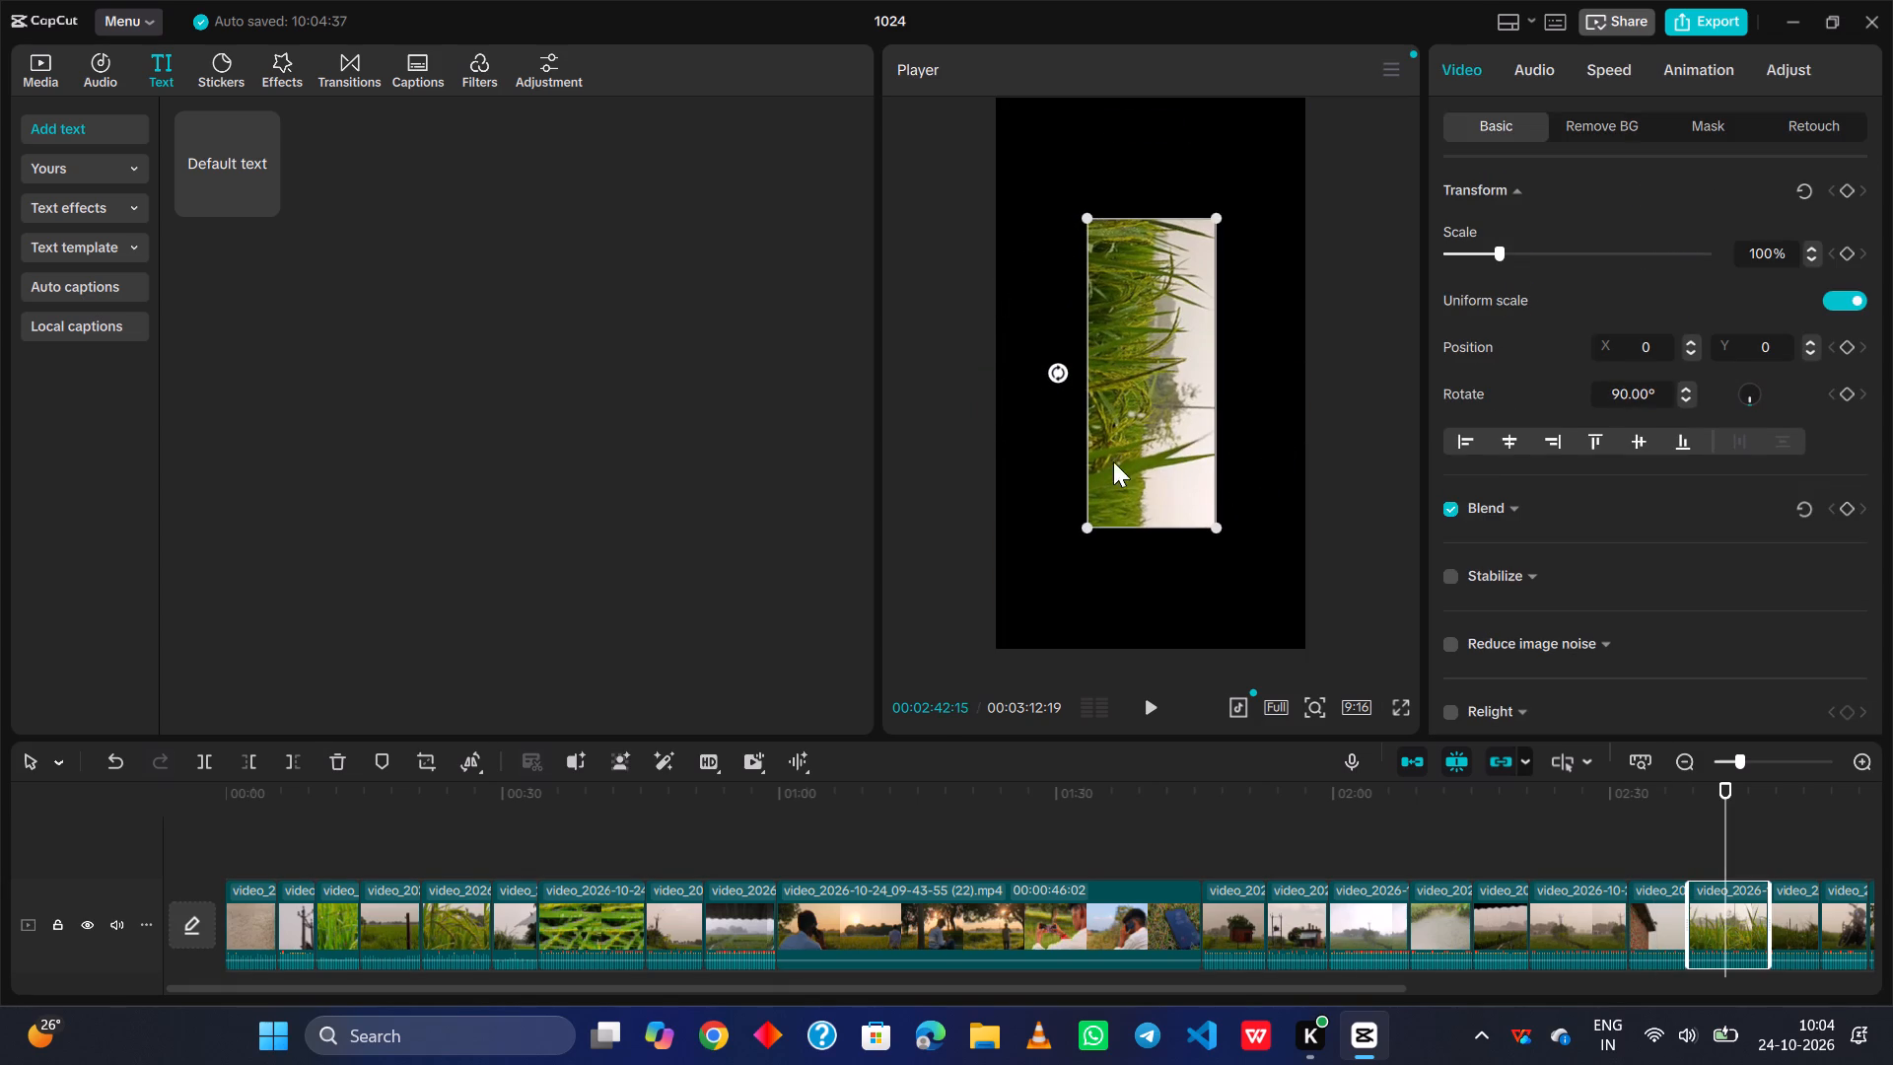
{"action": "left_click", "coordinate": [1057, 375]}
{"action": "left_click_drag", "start_coordinate": [1218, 527], "coordinate": [1366, 856]}
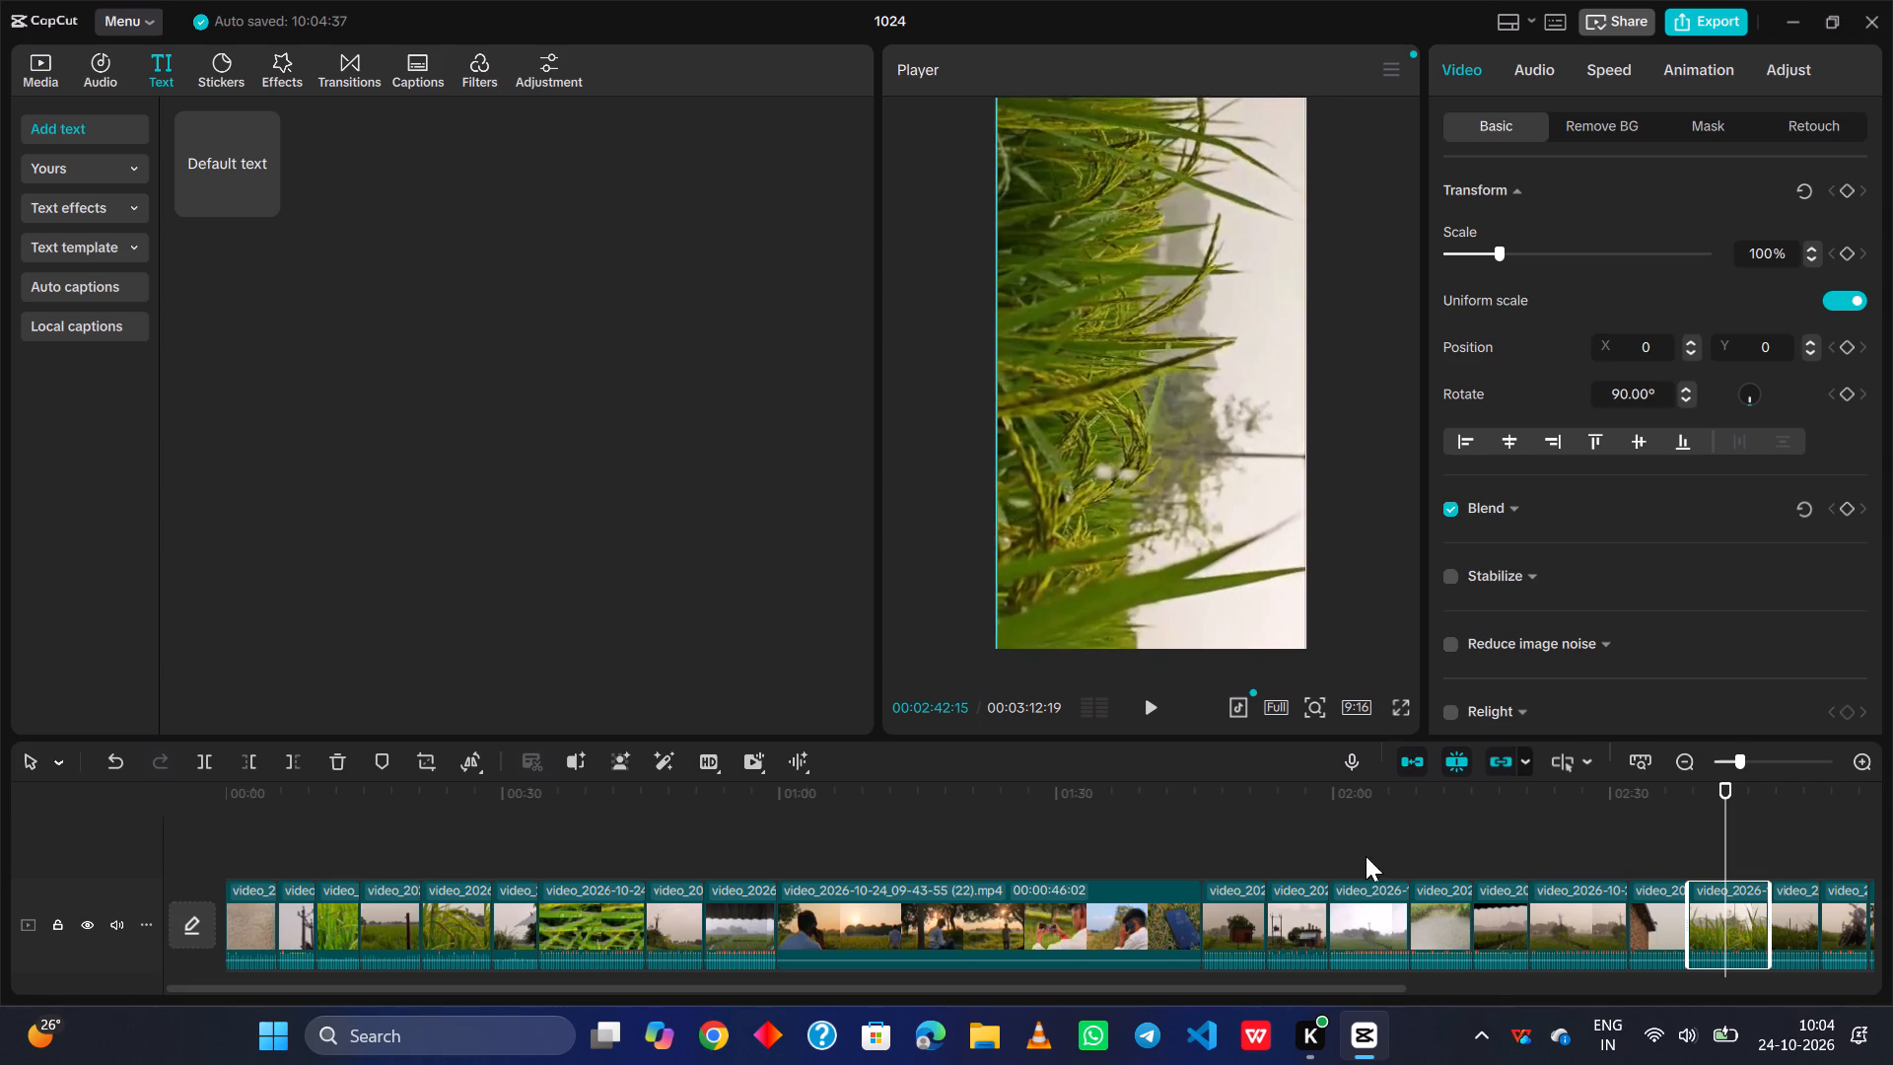
{"action": "left_click_drag", "start_coordinate": [1366, 856], "coordinate": [1325, 921]}
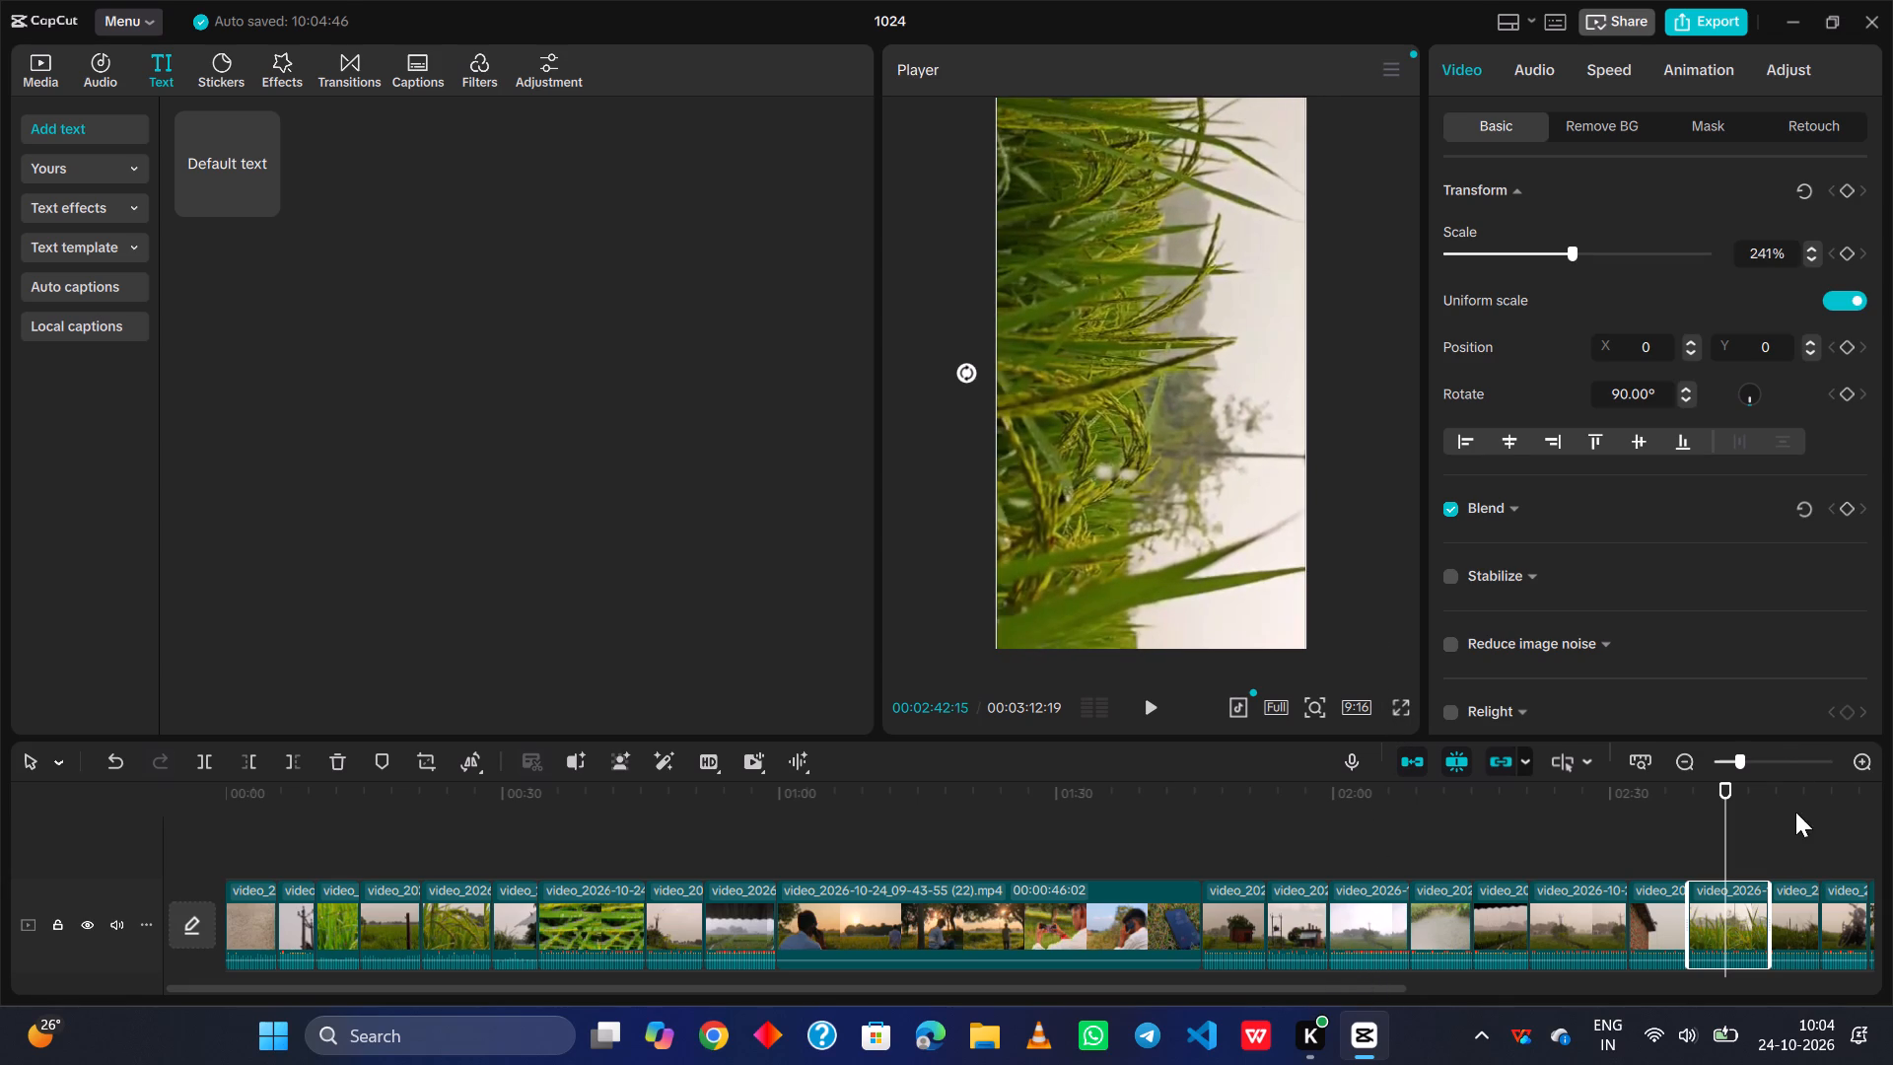
Rotate the nineteenth clip, the grassy field with thin poles, to 90° and scale it up to fill the vertical frame.
{"action": "left_click", "coordinate": [1795, 817]}
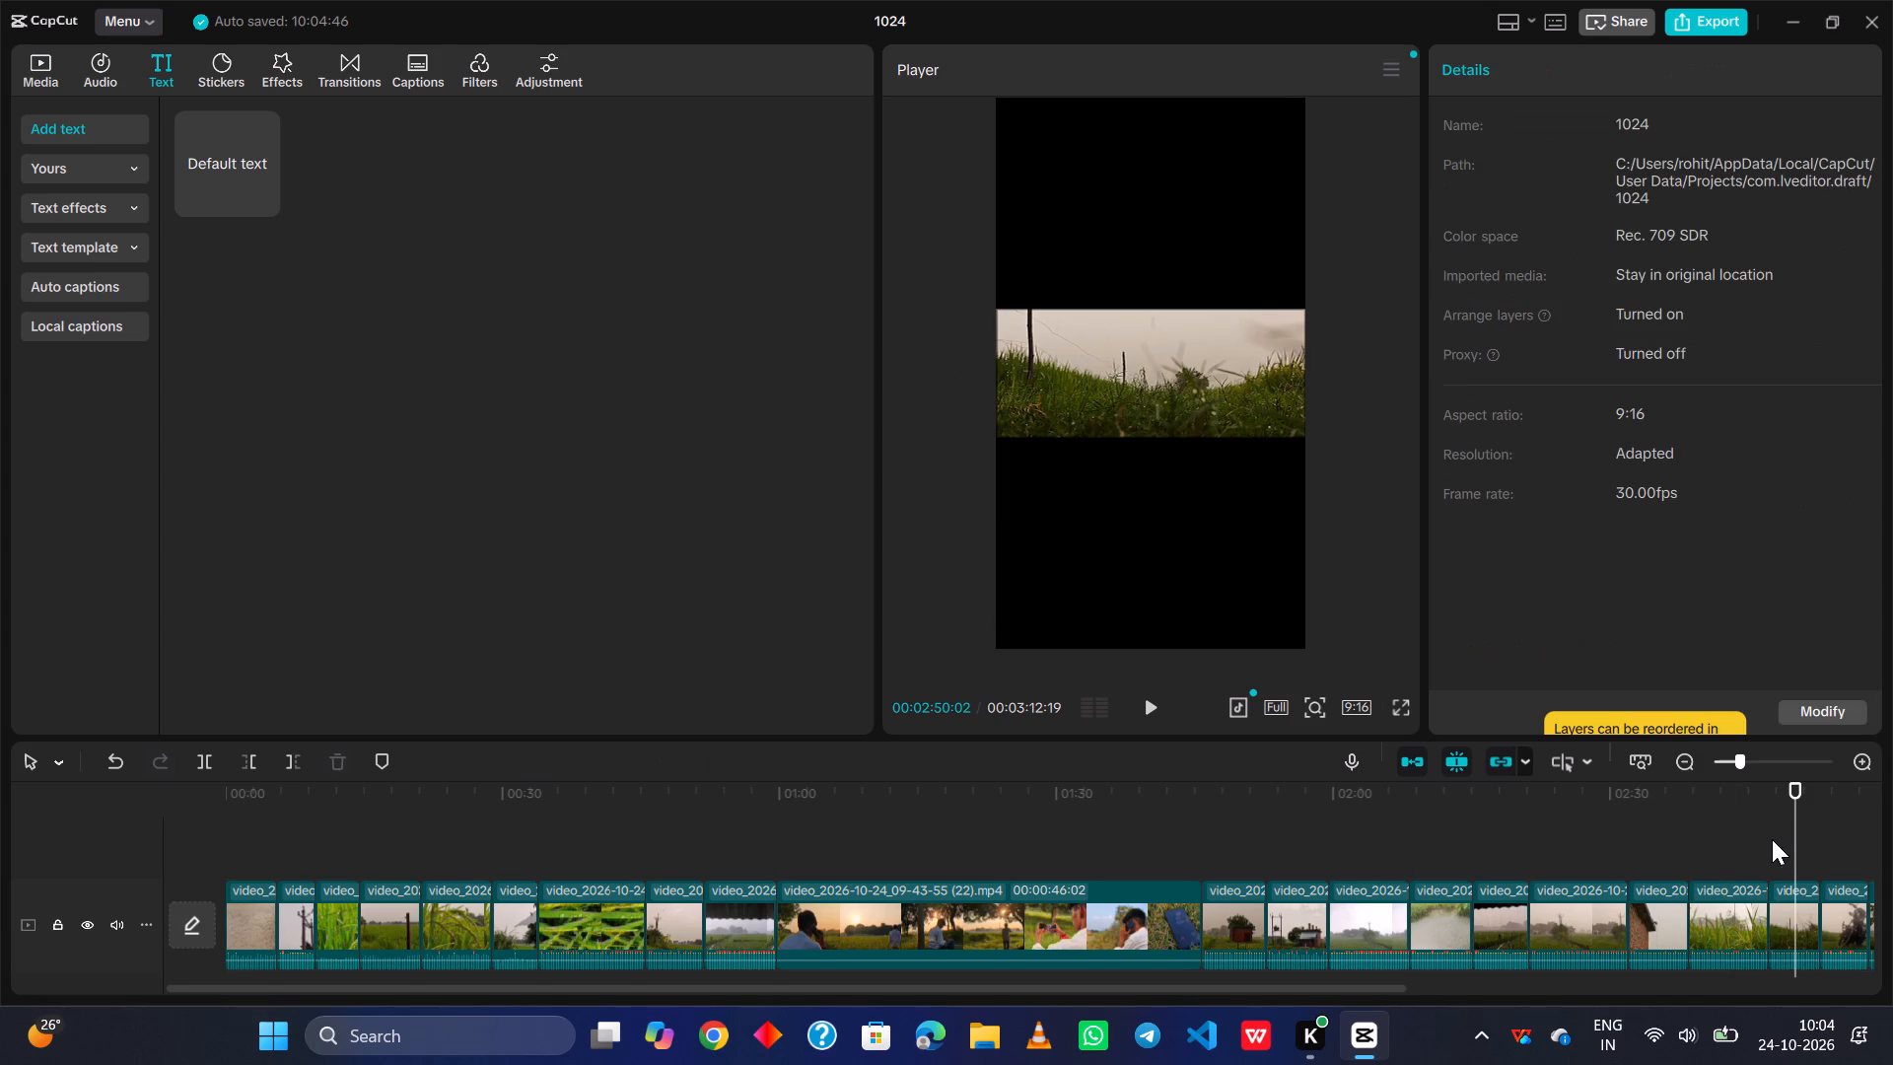
{"action": "scroll", "coordinate": [1772, 839], "scroll_direction": "left", "scroll_amount": 2}
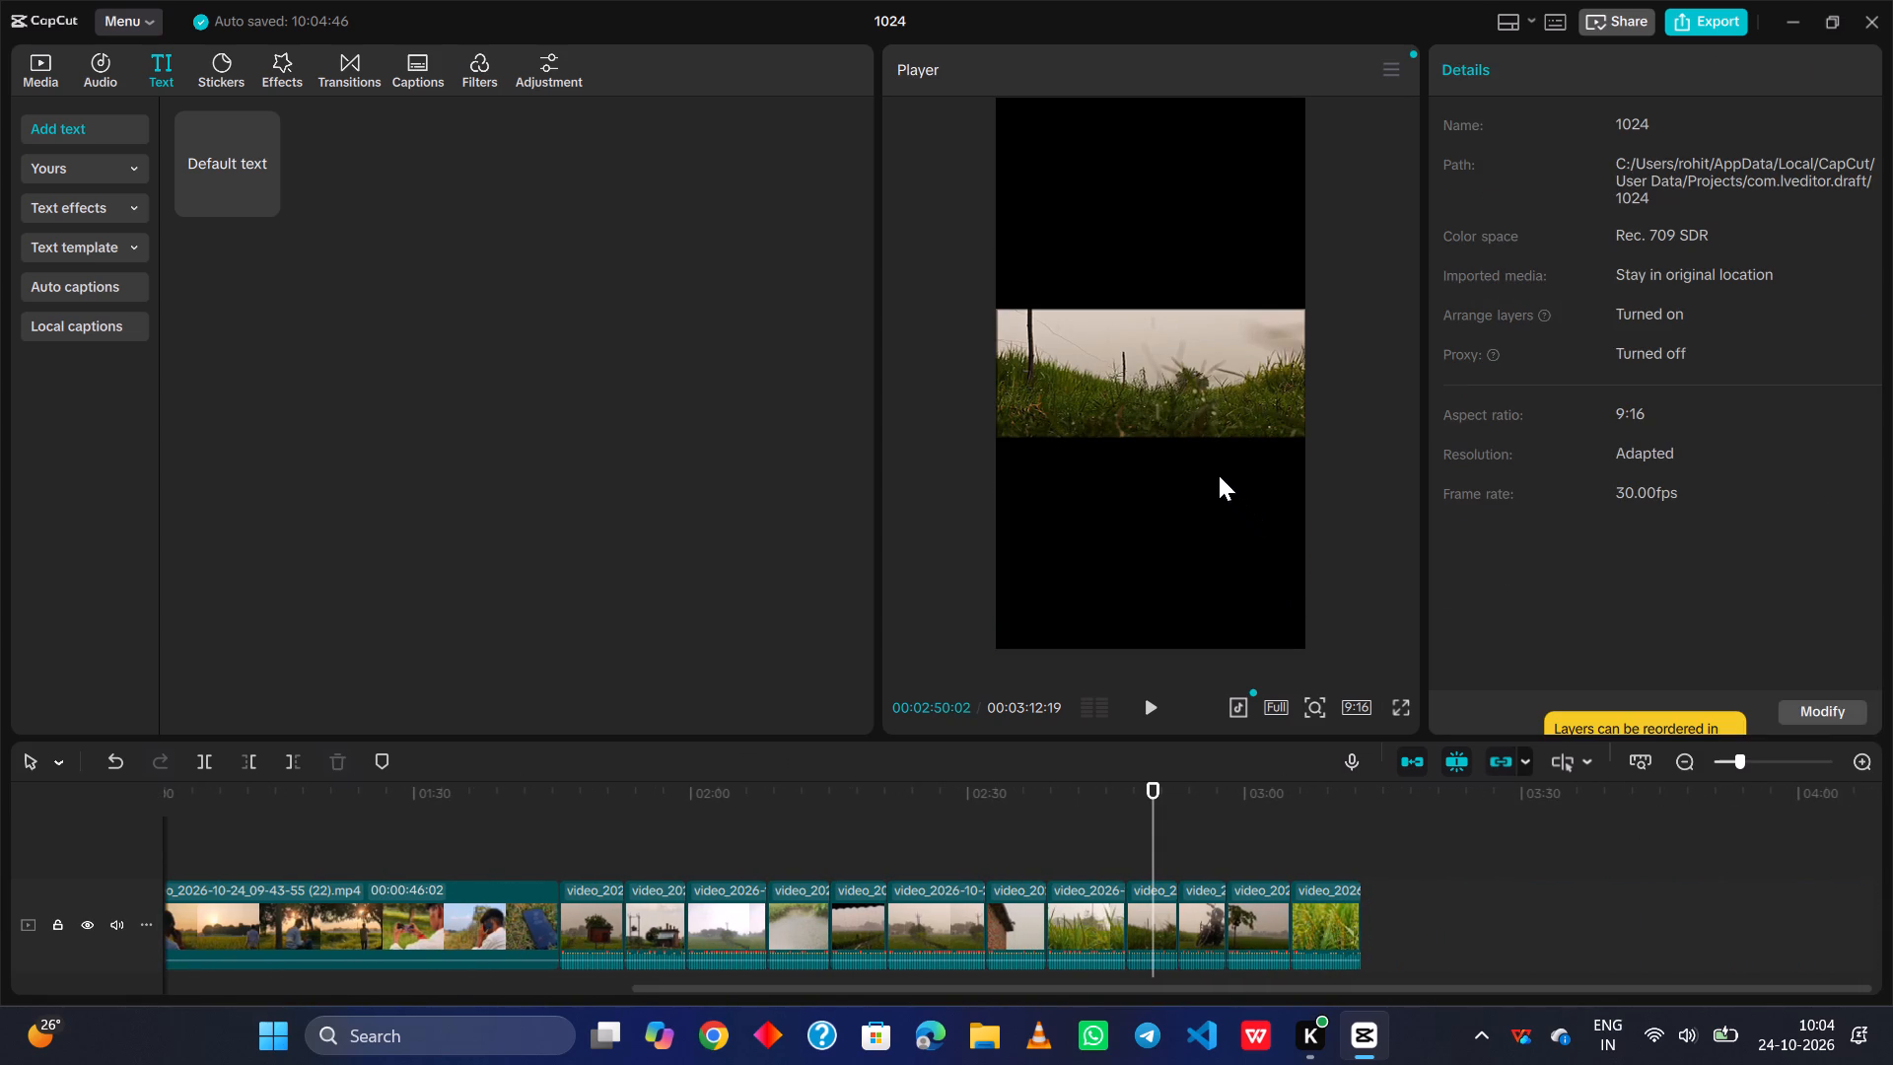
{"action": "left_click", "coordinate": [1173, 345]}
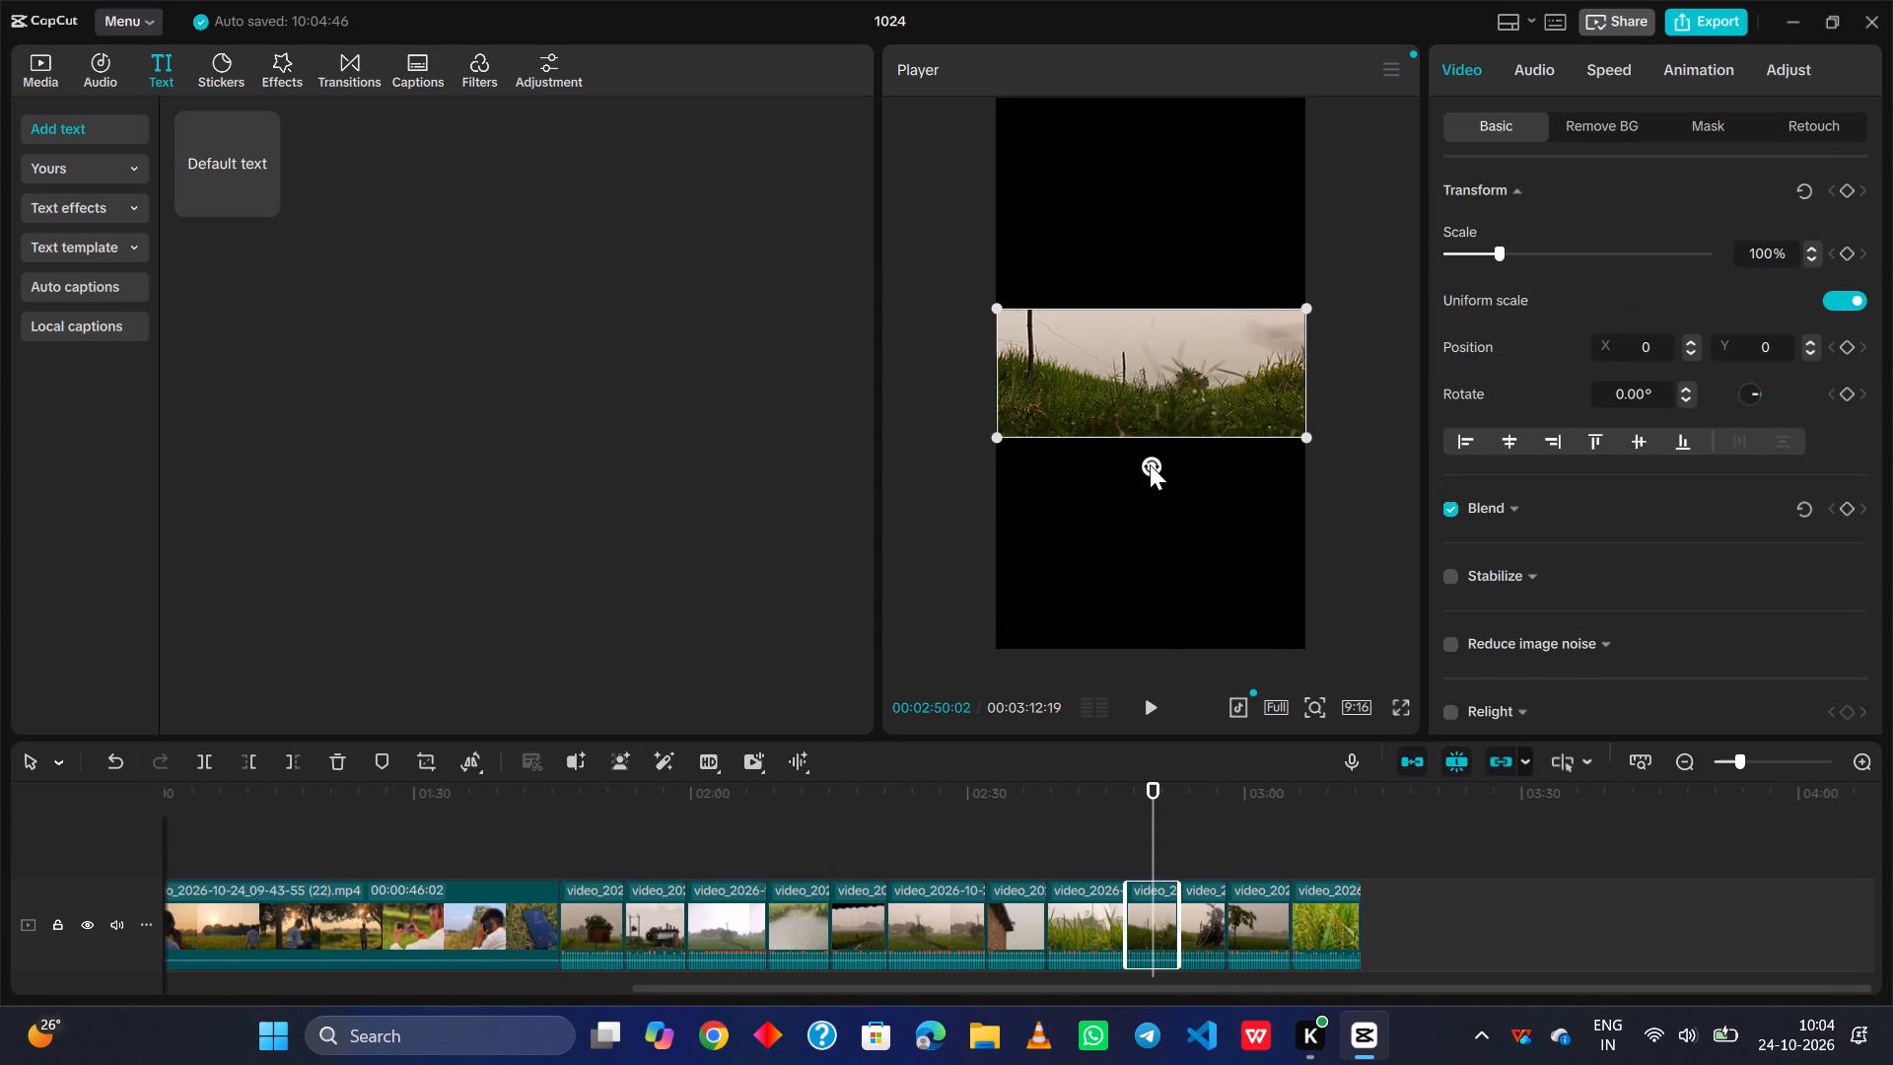
{"action": "left_click_drag", "start_coordinate": [1150, 464], "coordinate": [1012, 373]}
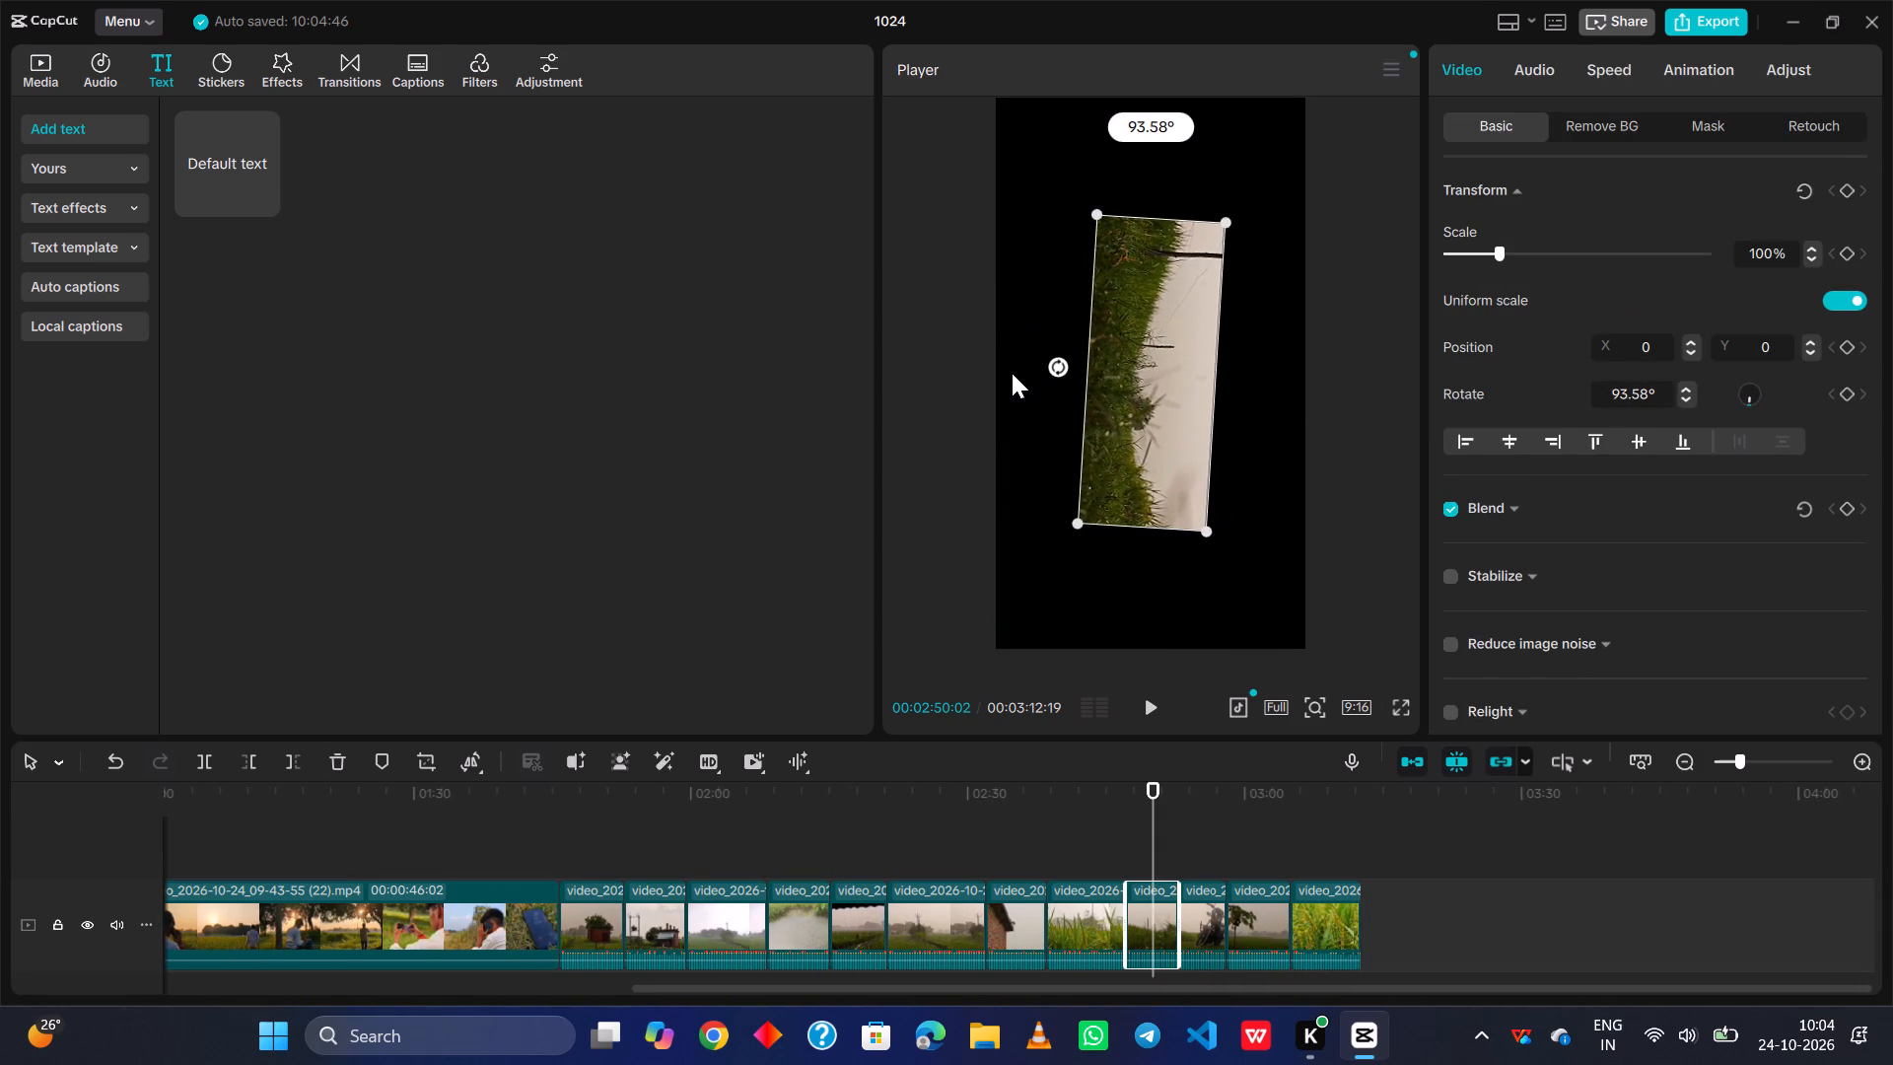
{"action": "left_click_drag", "start_coordinate": [1012, 373], "coordinate": [1016, 376]}
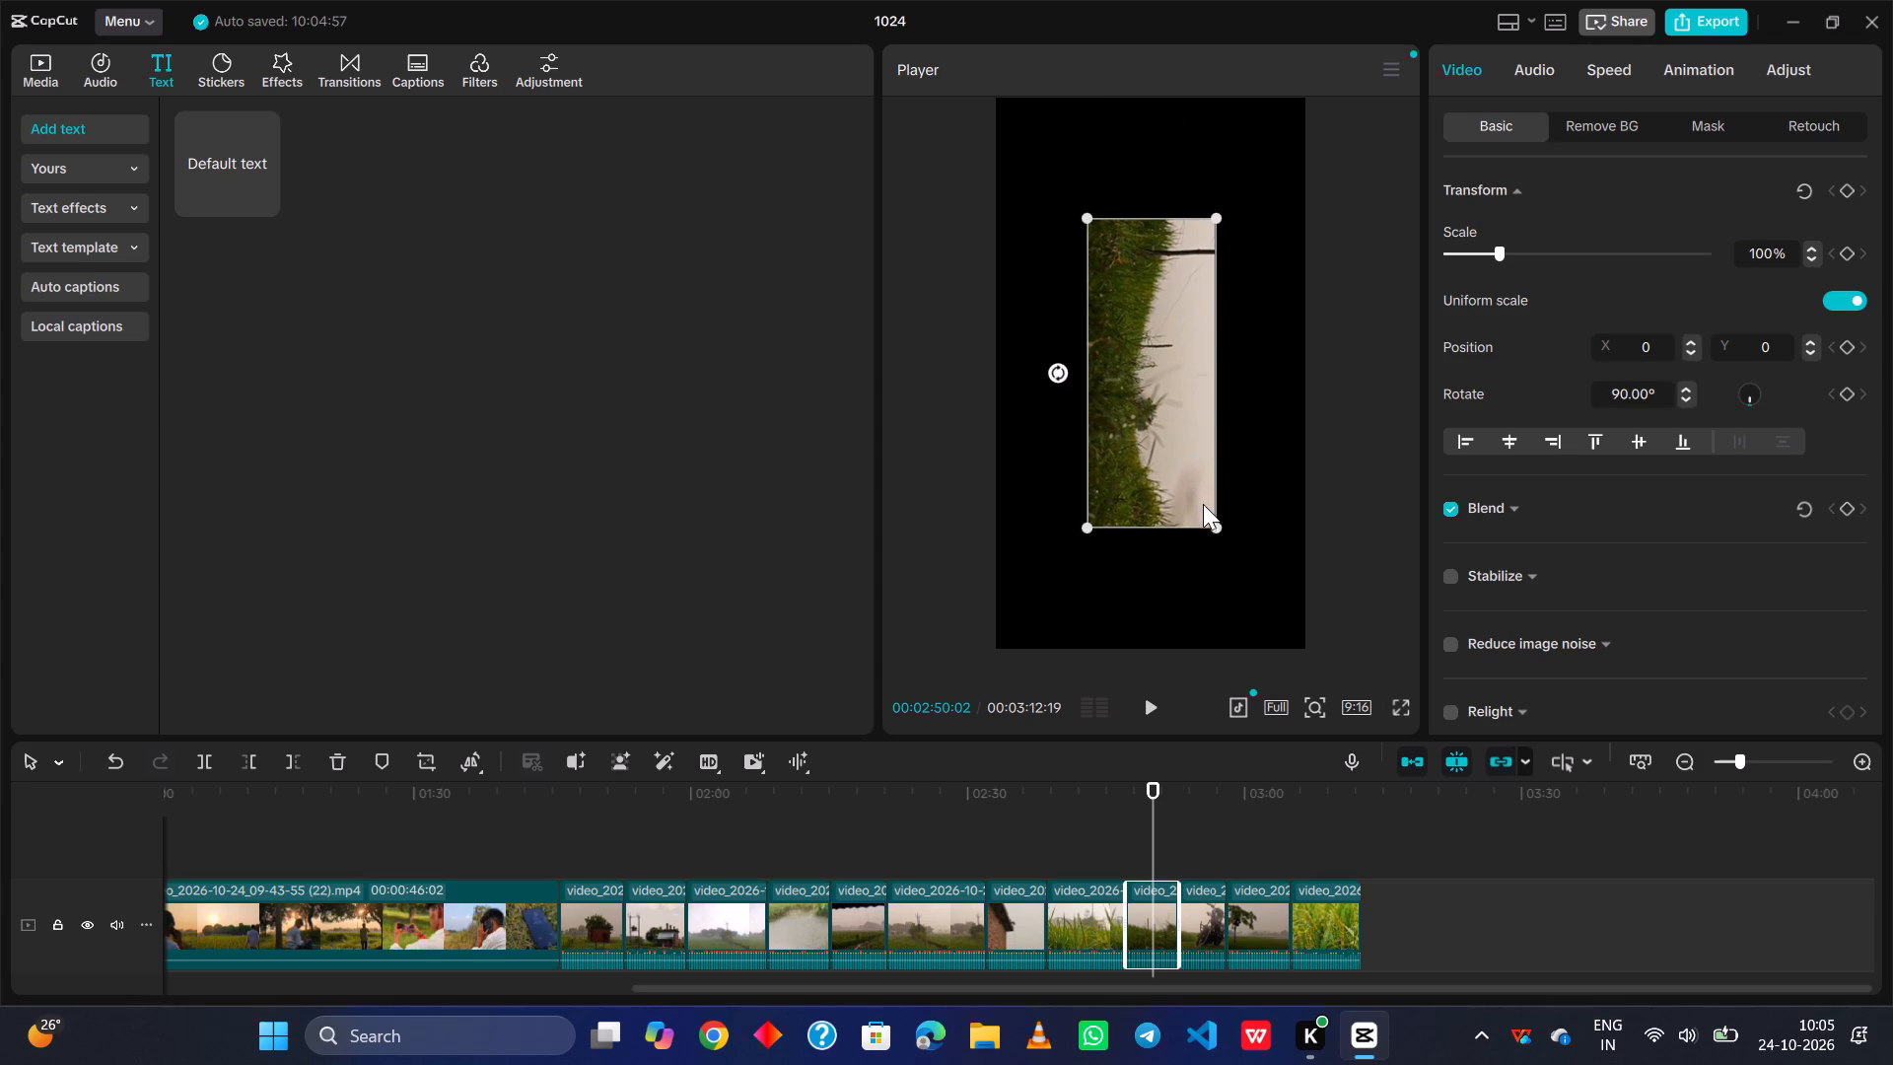
{"action": "left_click_drag", "start_coordinate": [1214, 519], "coordinate": [1373, 671]}
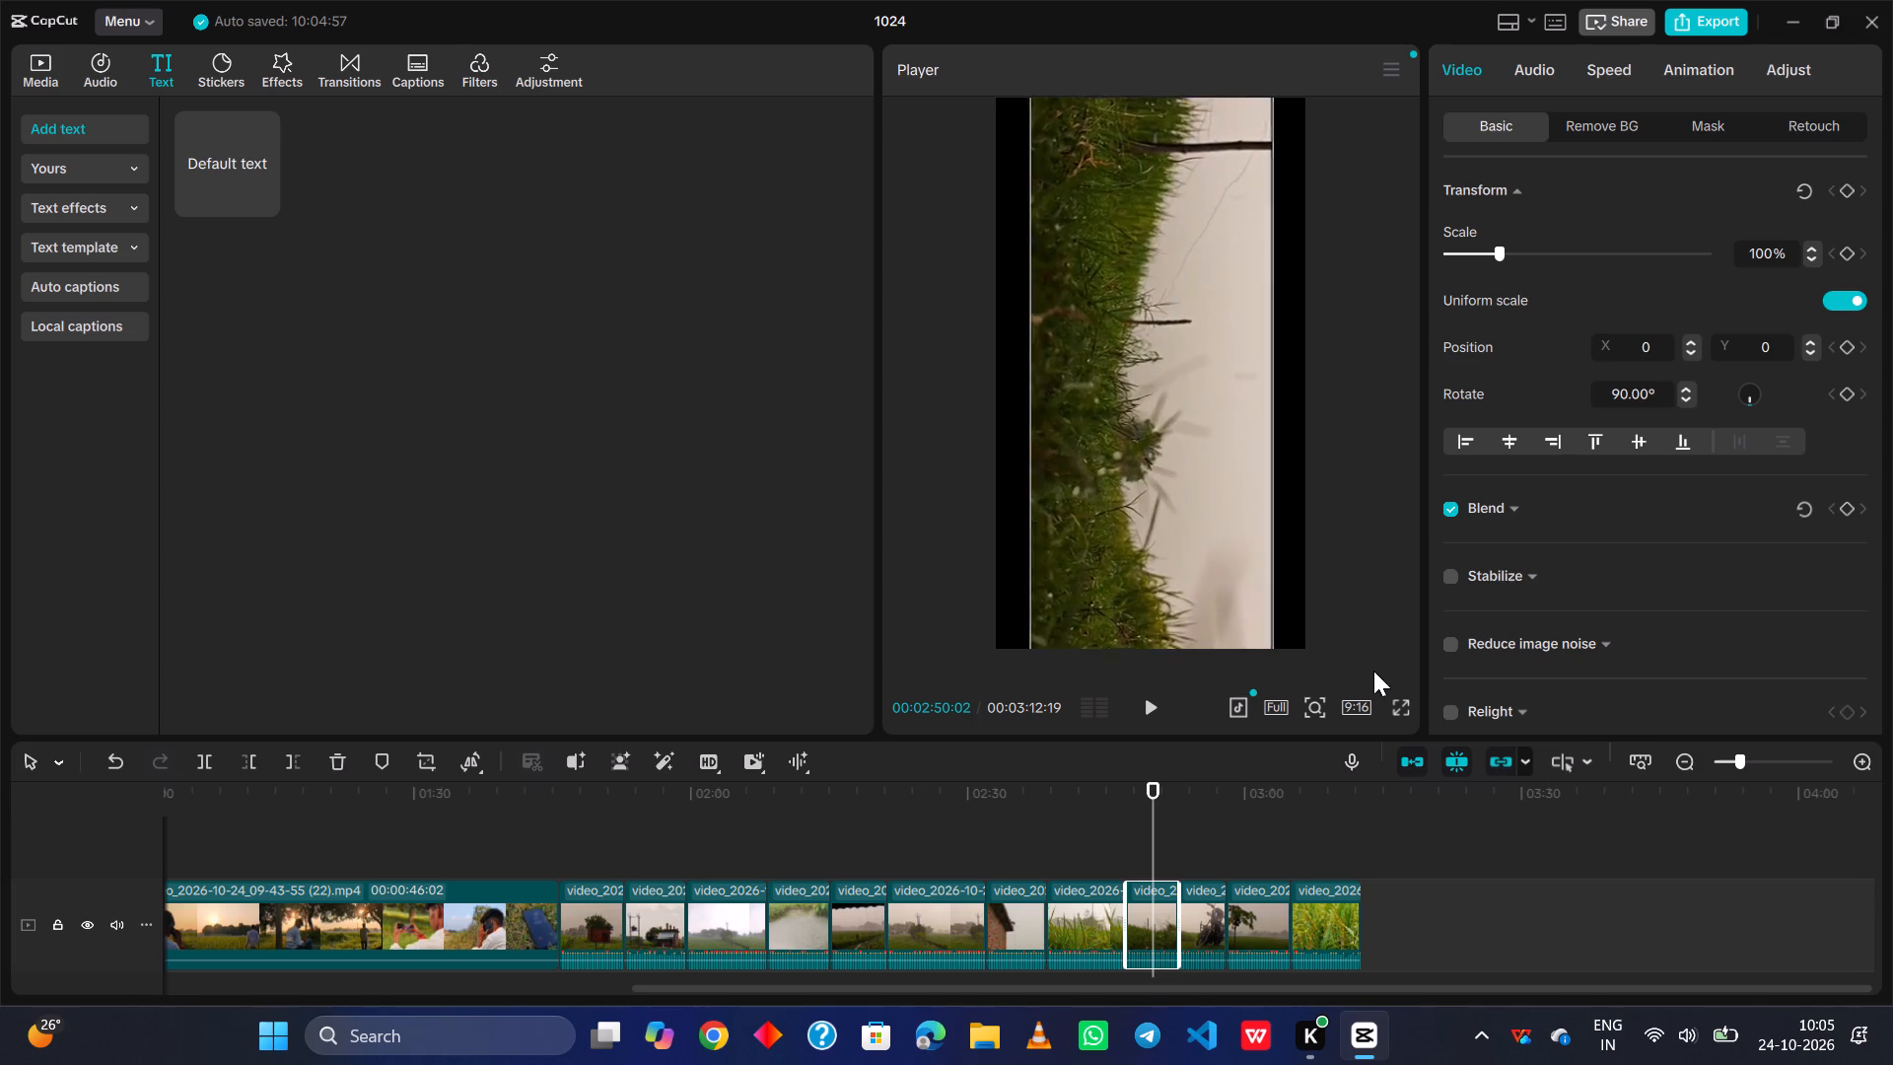
{"action": "left_click_drag", "start_coordinate": [1373, 671], "coordinate": [1391, 891]}
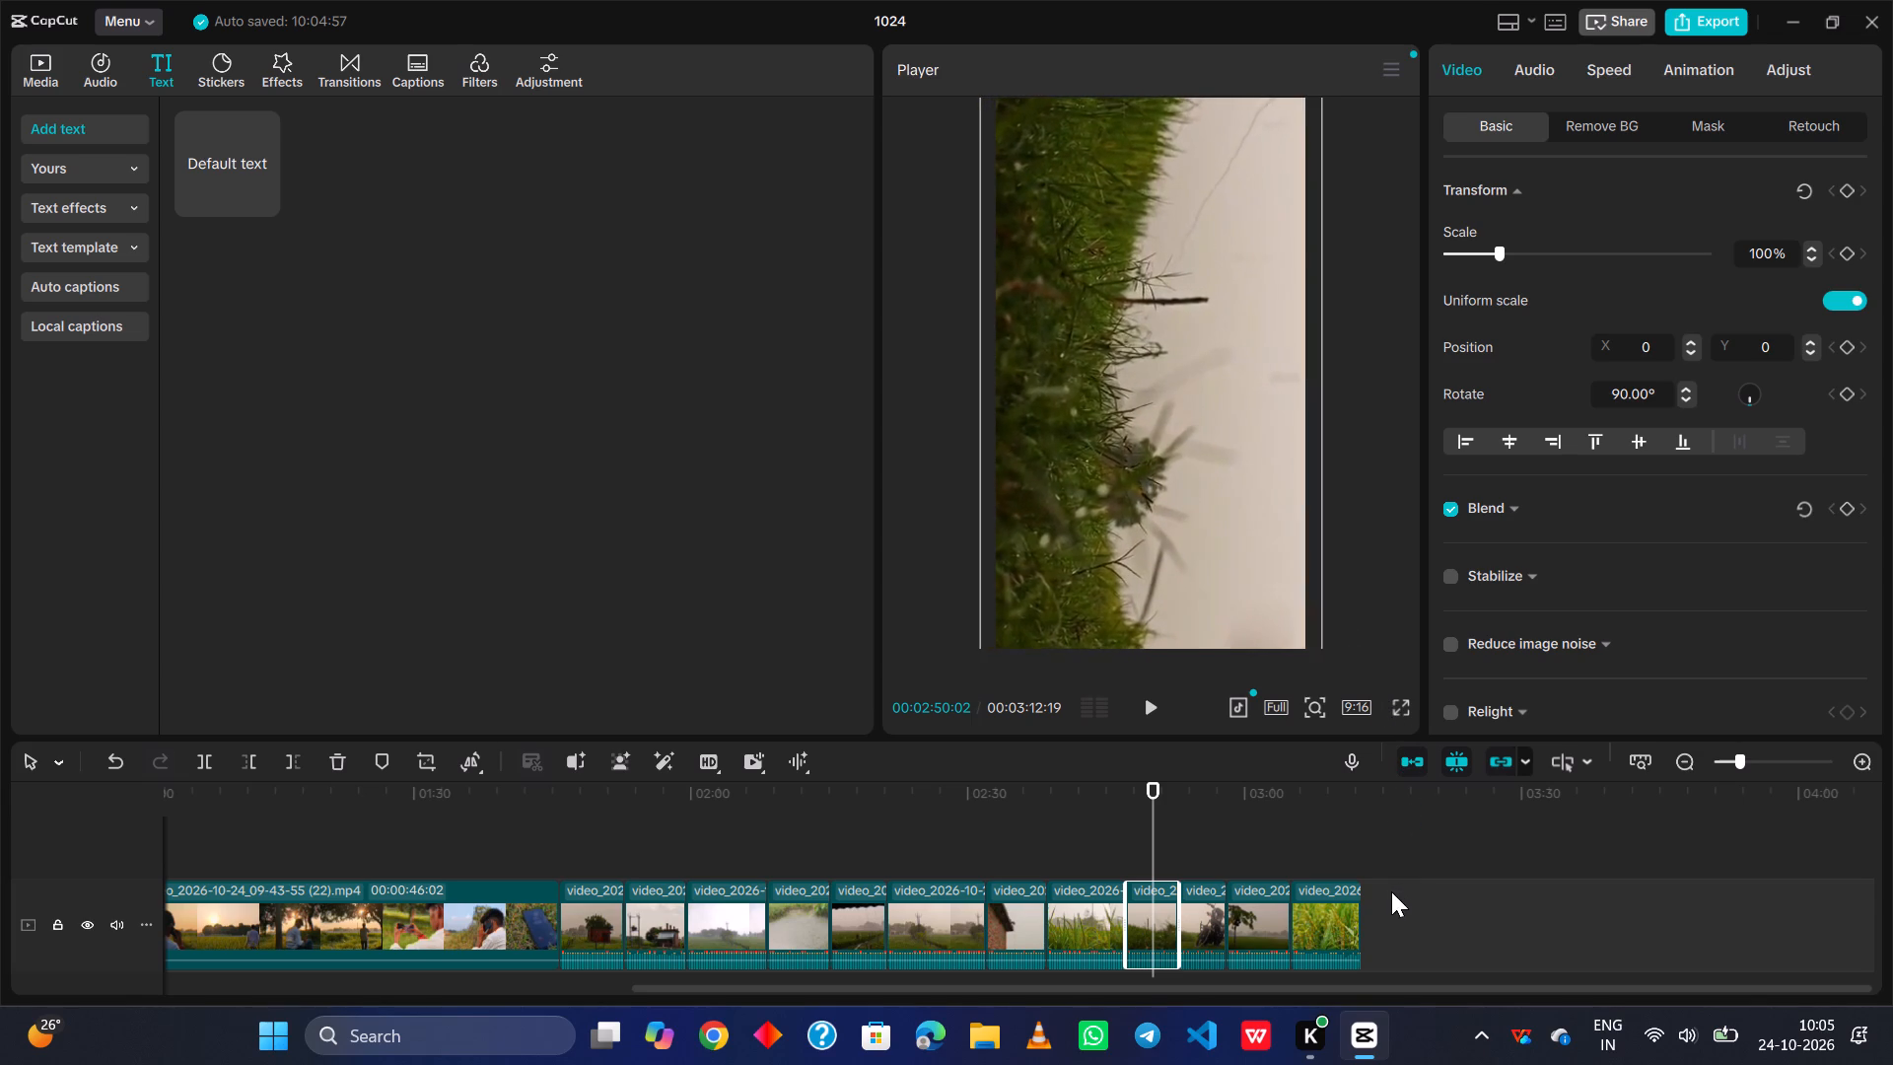
{"action": "left_click_drag", "start_coordinate": [1391, 891], "coordinate": [1372, 850]}
Rotate the twentieth clip, the motorcycle parked in a field, to 90° and scale it to 241% to fill the frame.
{"action": "left_click", "coordinate": [1212, 847]}
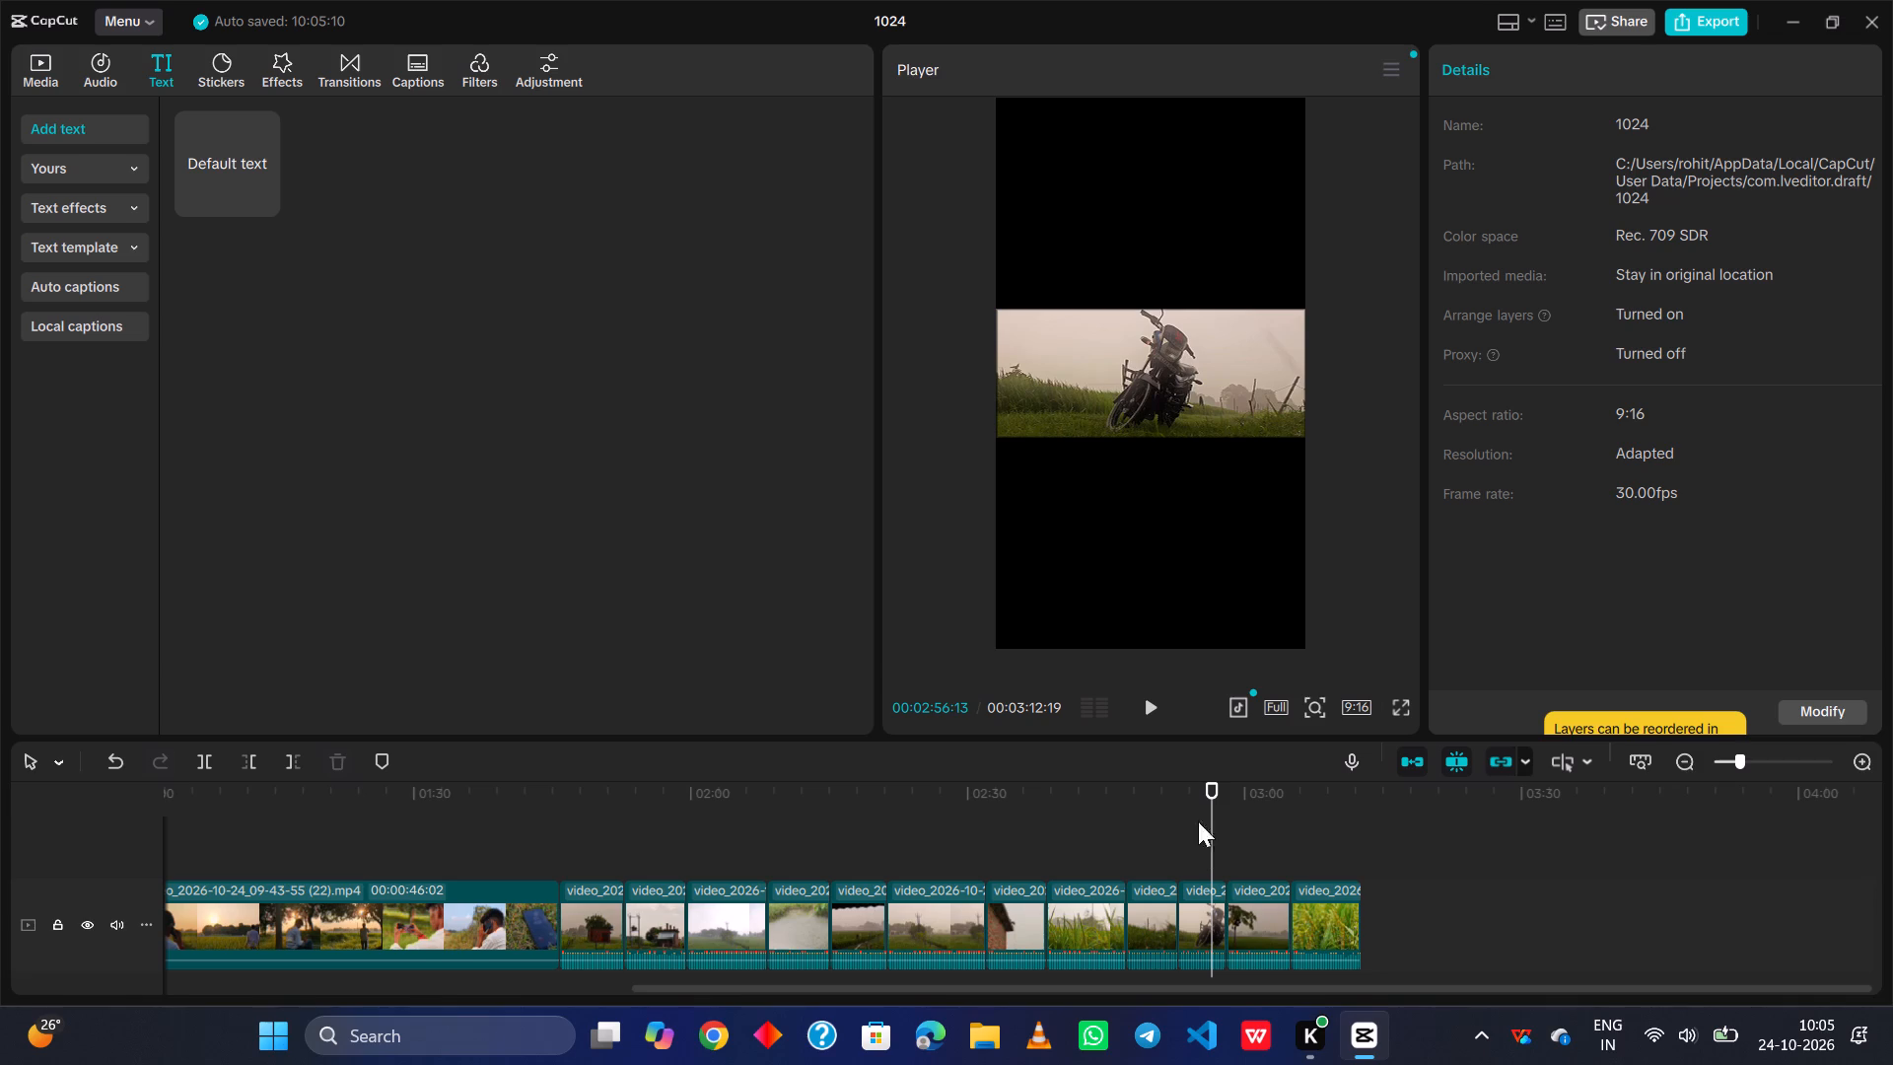
{"action": "left_click", "coordinate": [1187, 392]}
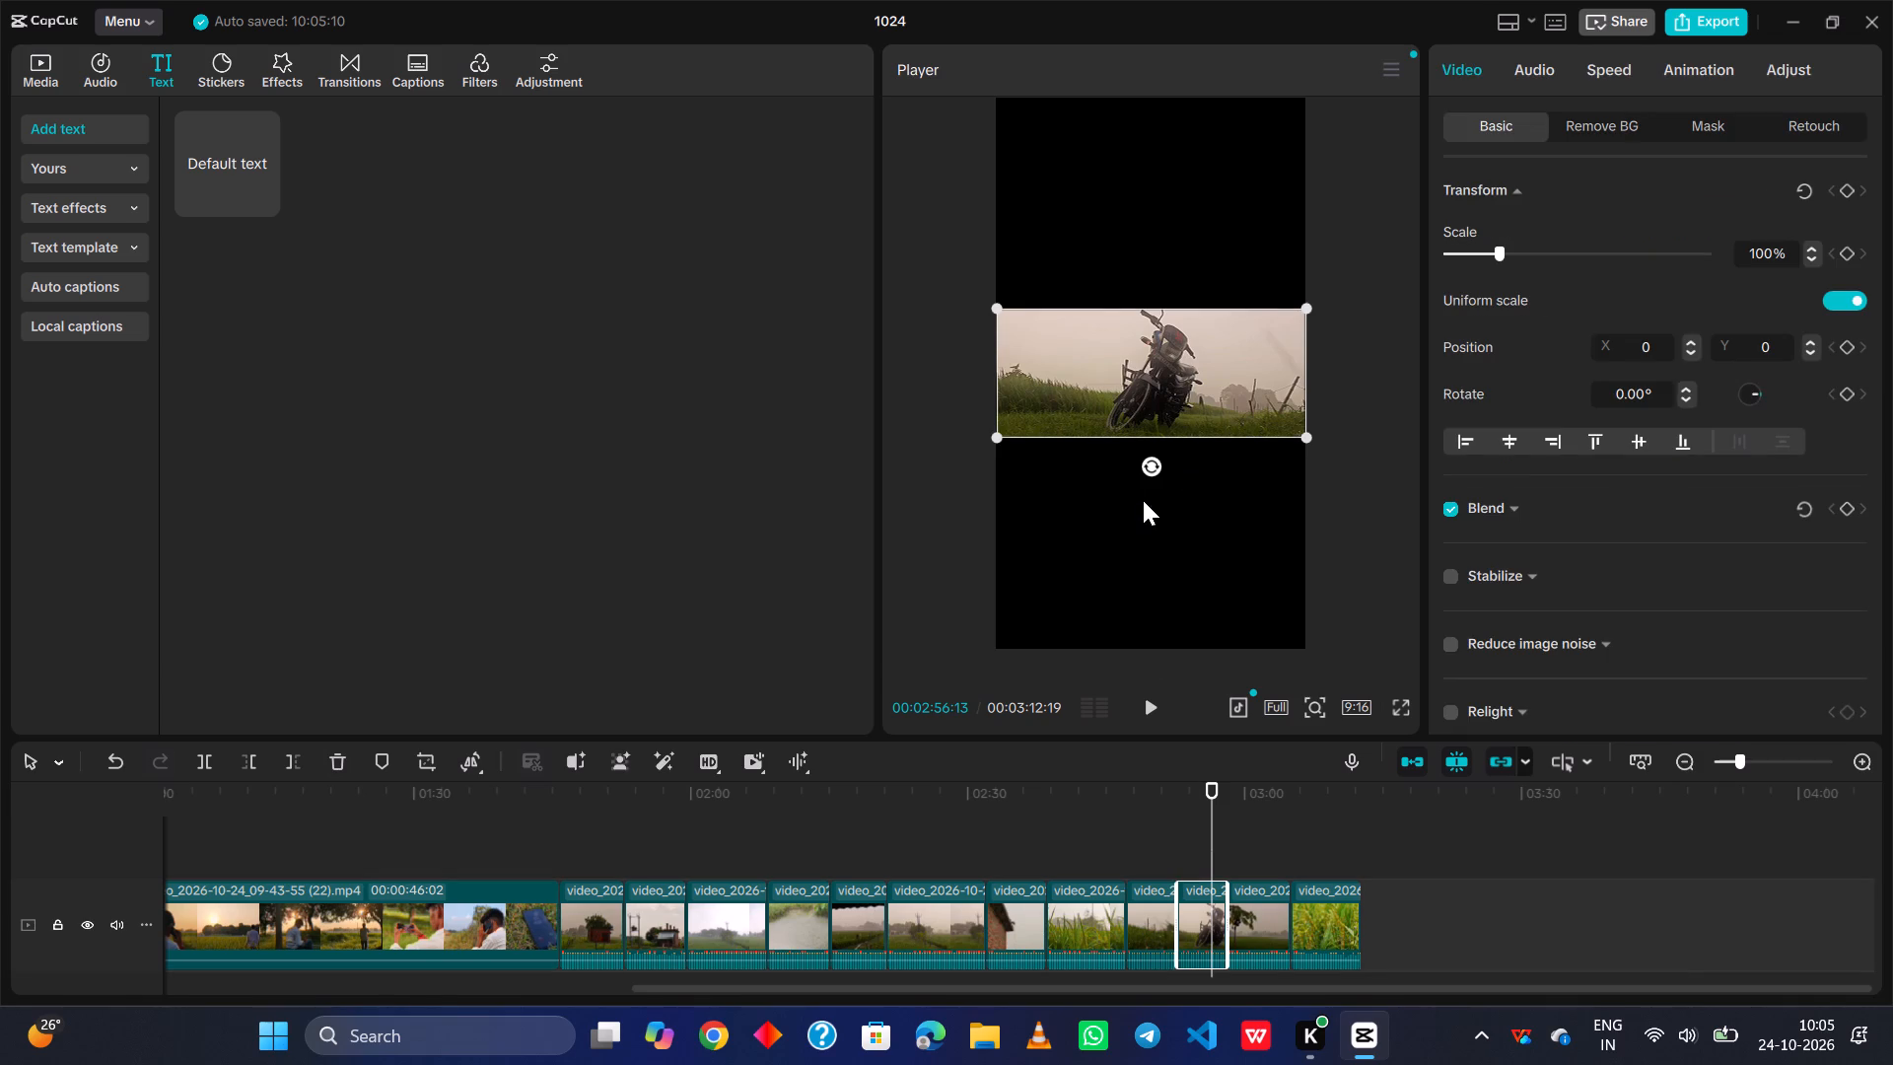
{"action": "left_click_drag", "start_coordinate": [1150, 462], "coordinate": [993, 385]}
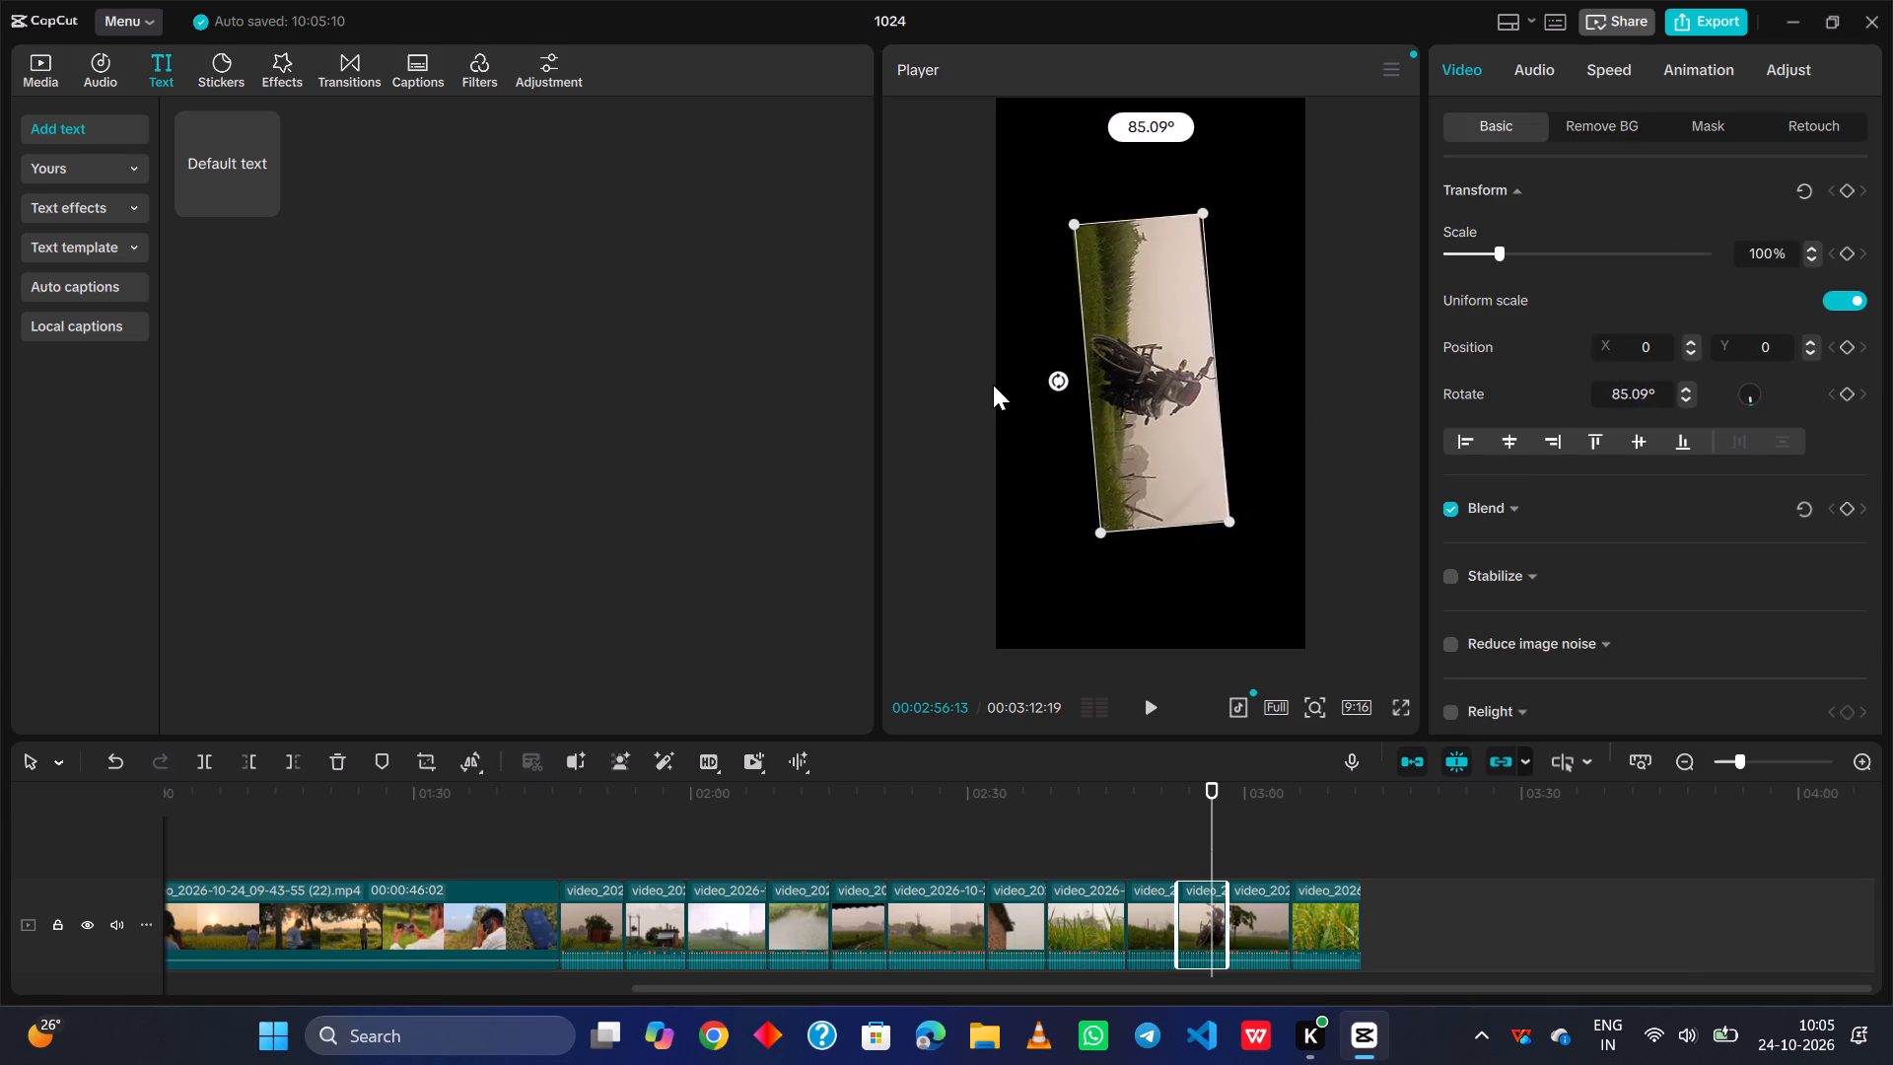
{"action": "left_click_drag", "start_coordinate": [993, 385], "coordinate": [991, 381]}
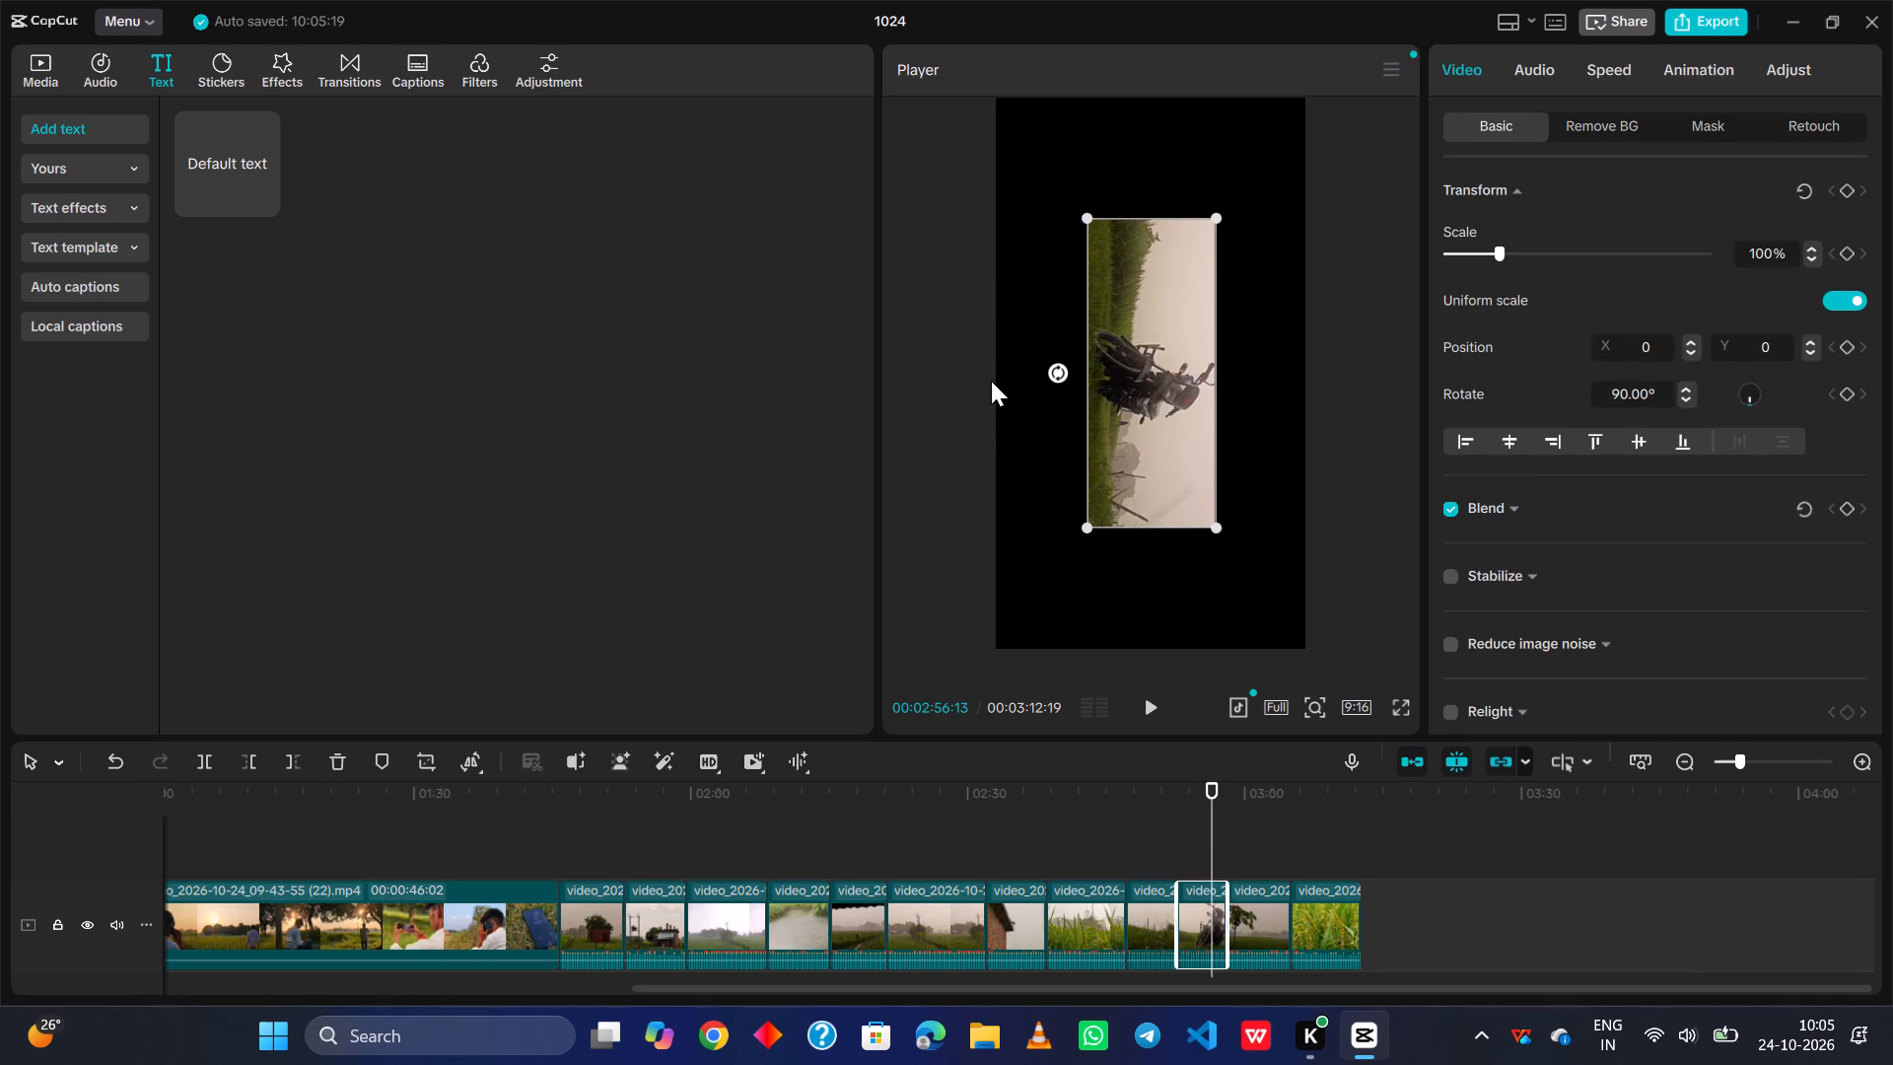
{"action": "left_click_drag", "start_coordinate": [1224, 529], "coordinate": [1266, 559]}
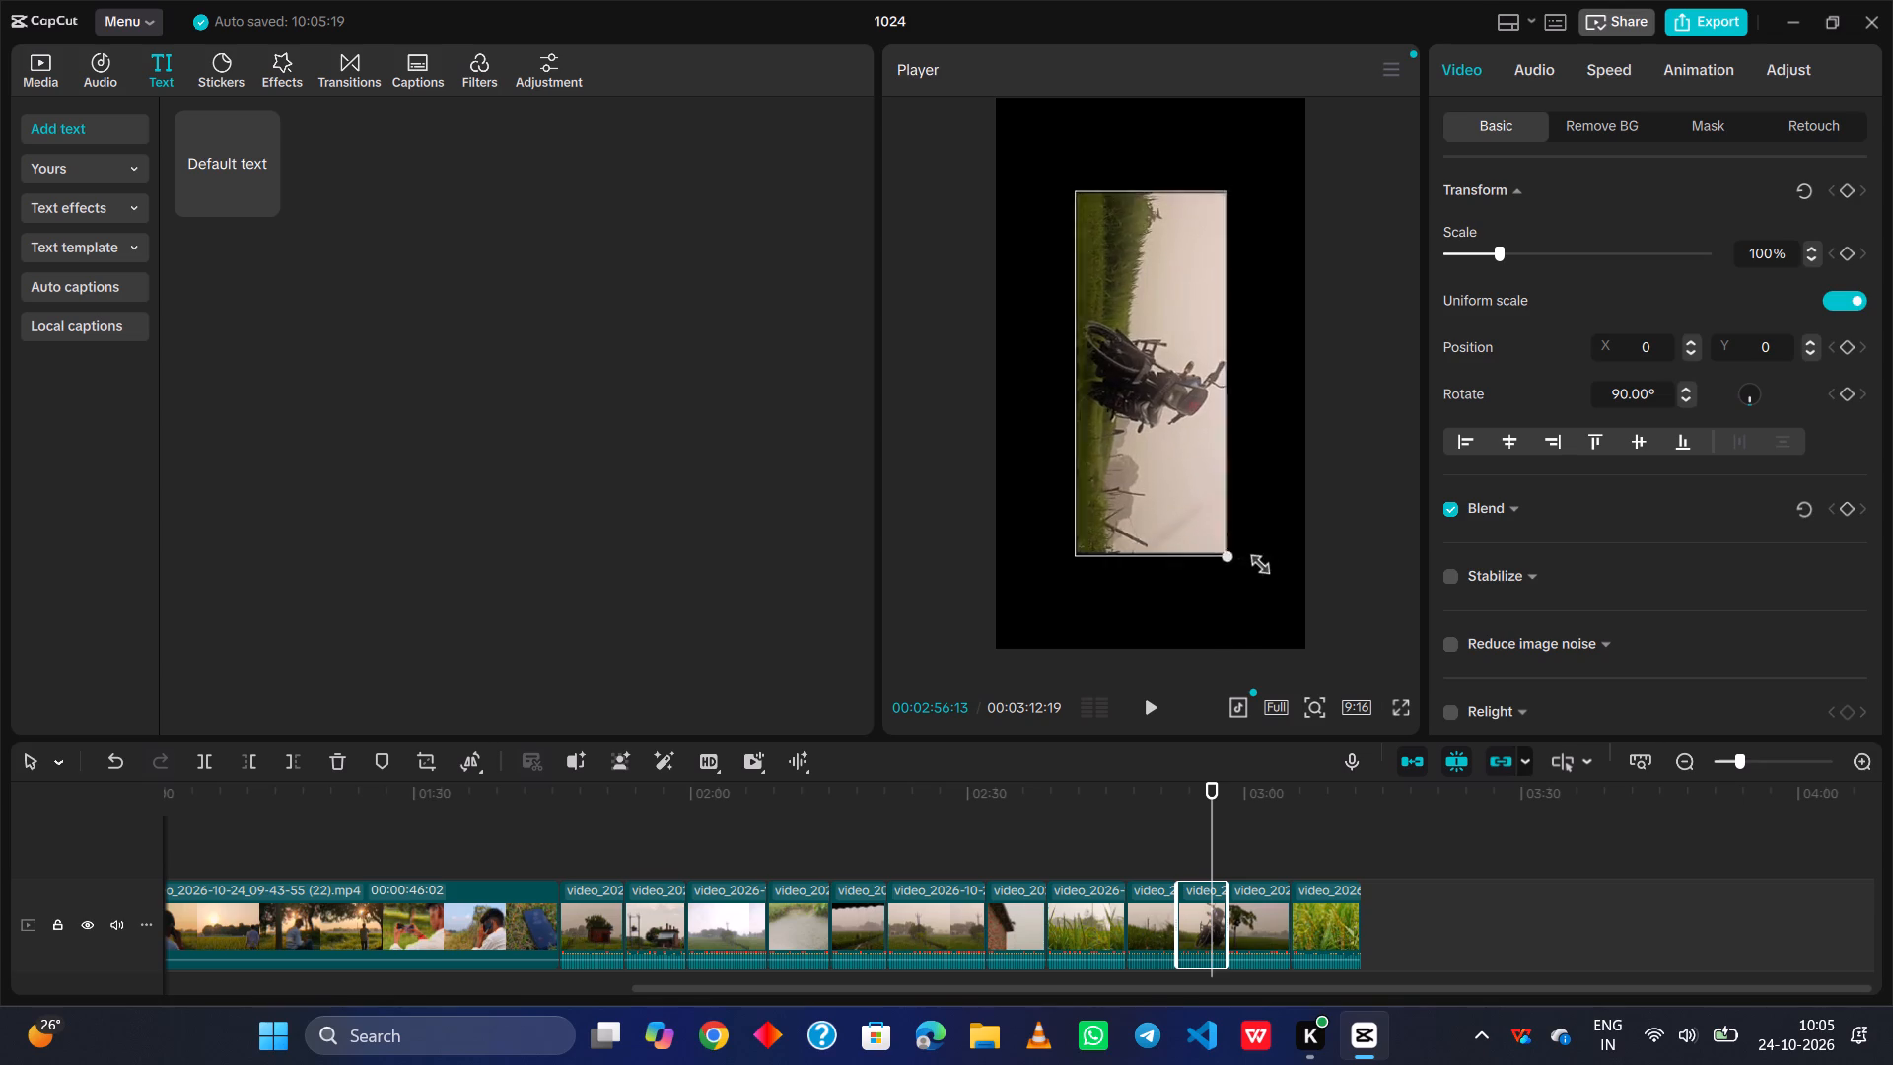
{"action": "left_click_drag", "start_coordinate": [1266, 559], "coordinate": [1388, 830]}
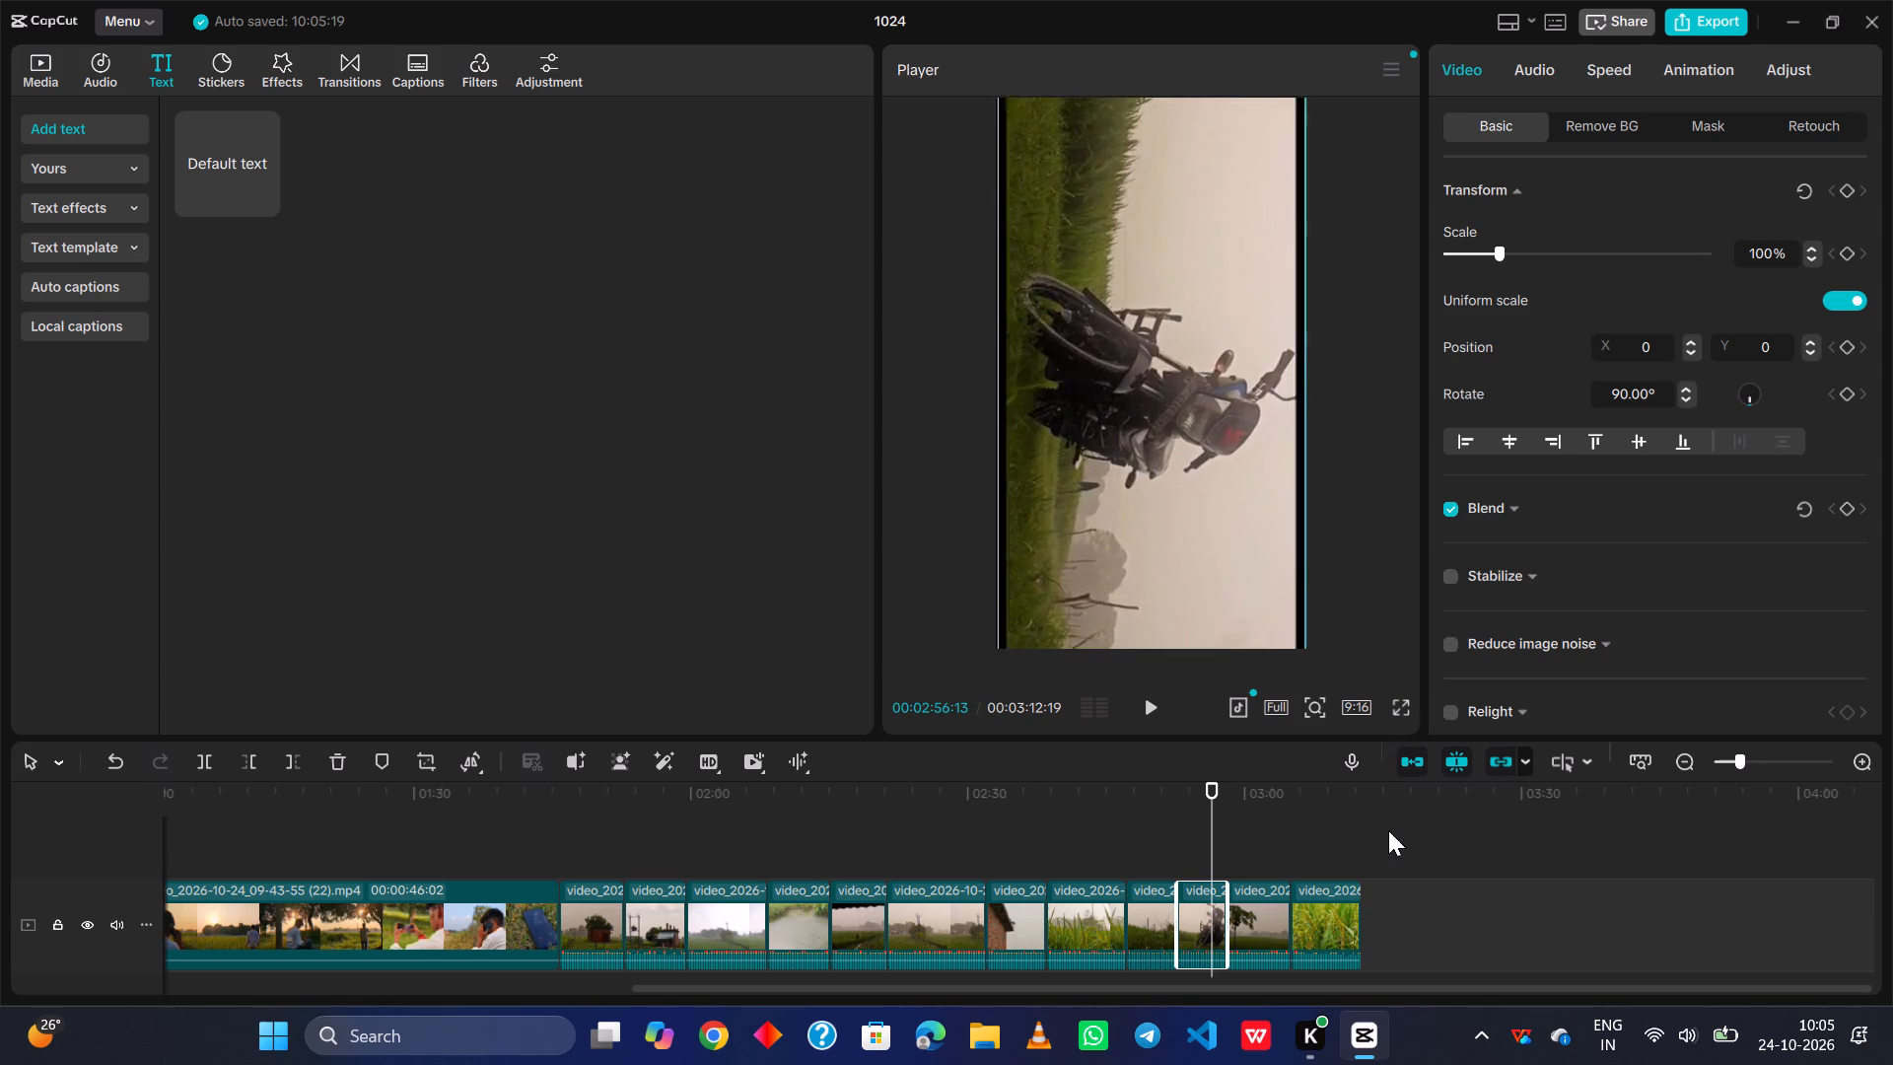
{"action": "left_click_drag", "start_coordinate": [1388, 830], "coordinate": [1321, 973]}
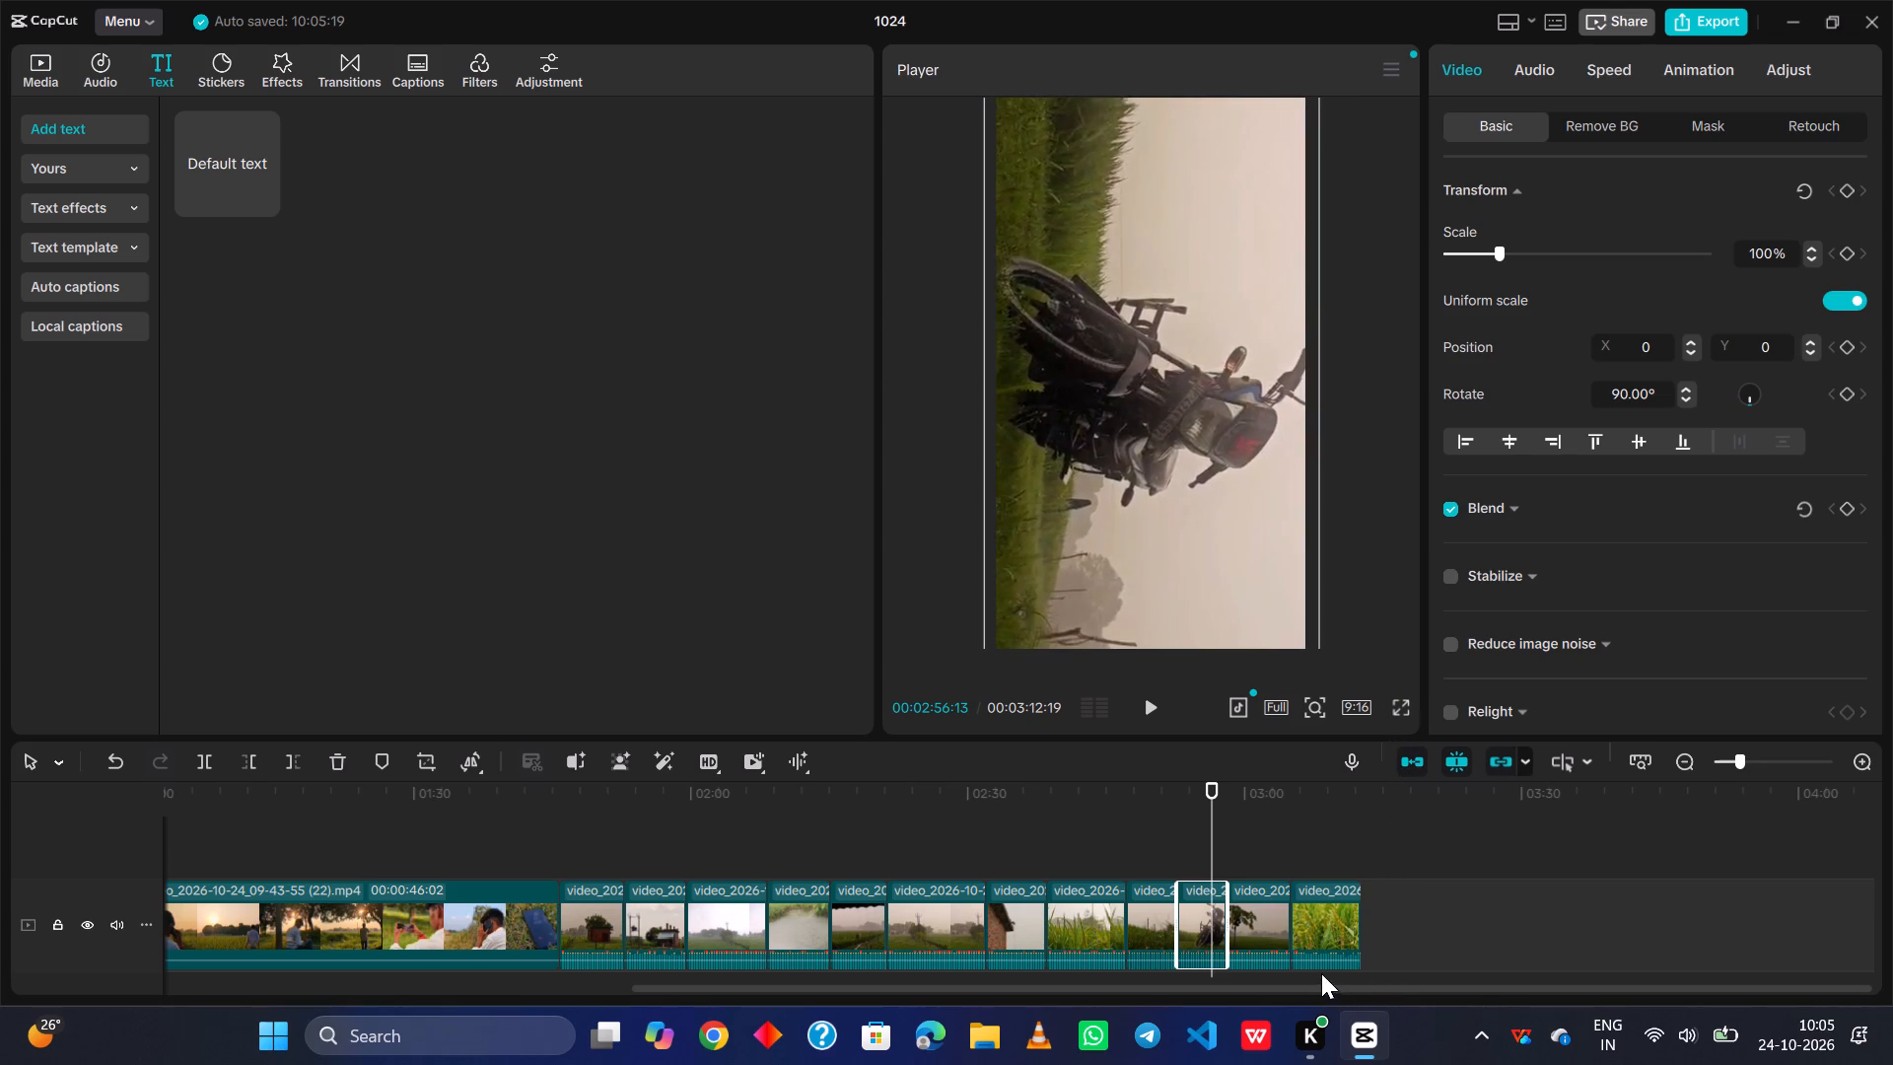
{"action": "left_click_drag", "start_coordinate": [1321, 973], "coordinate": [1304, 946]}
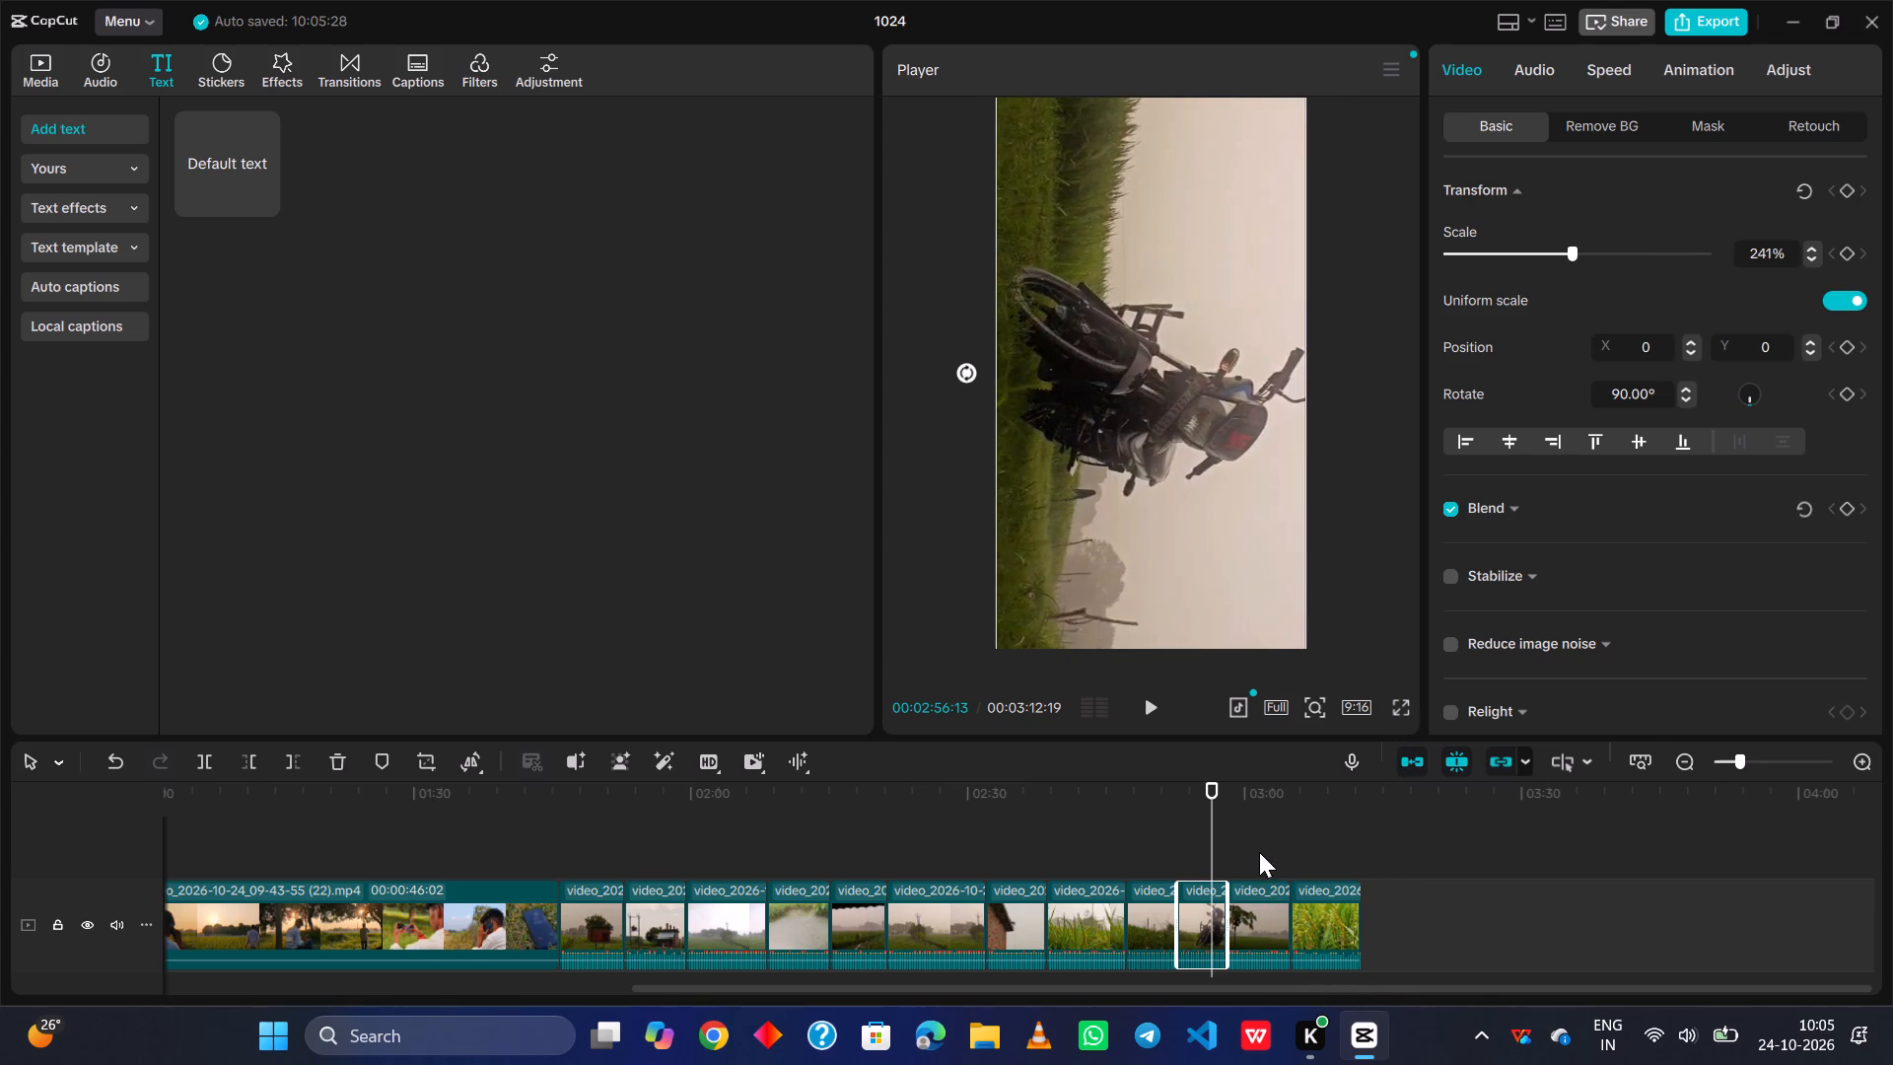
Rotate the twenty-first clip, the papaya tree beside a brick wall, to 90° and scale it to 241% to fill the frame.
{"action": "left_click", "coordinate": [1259, 843]}
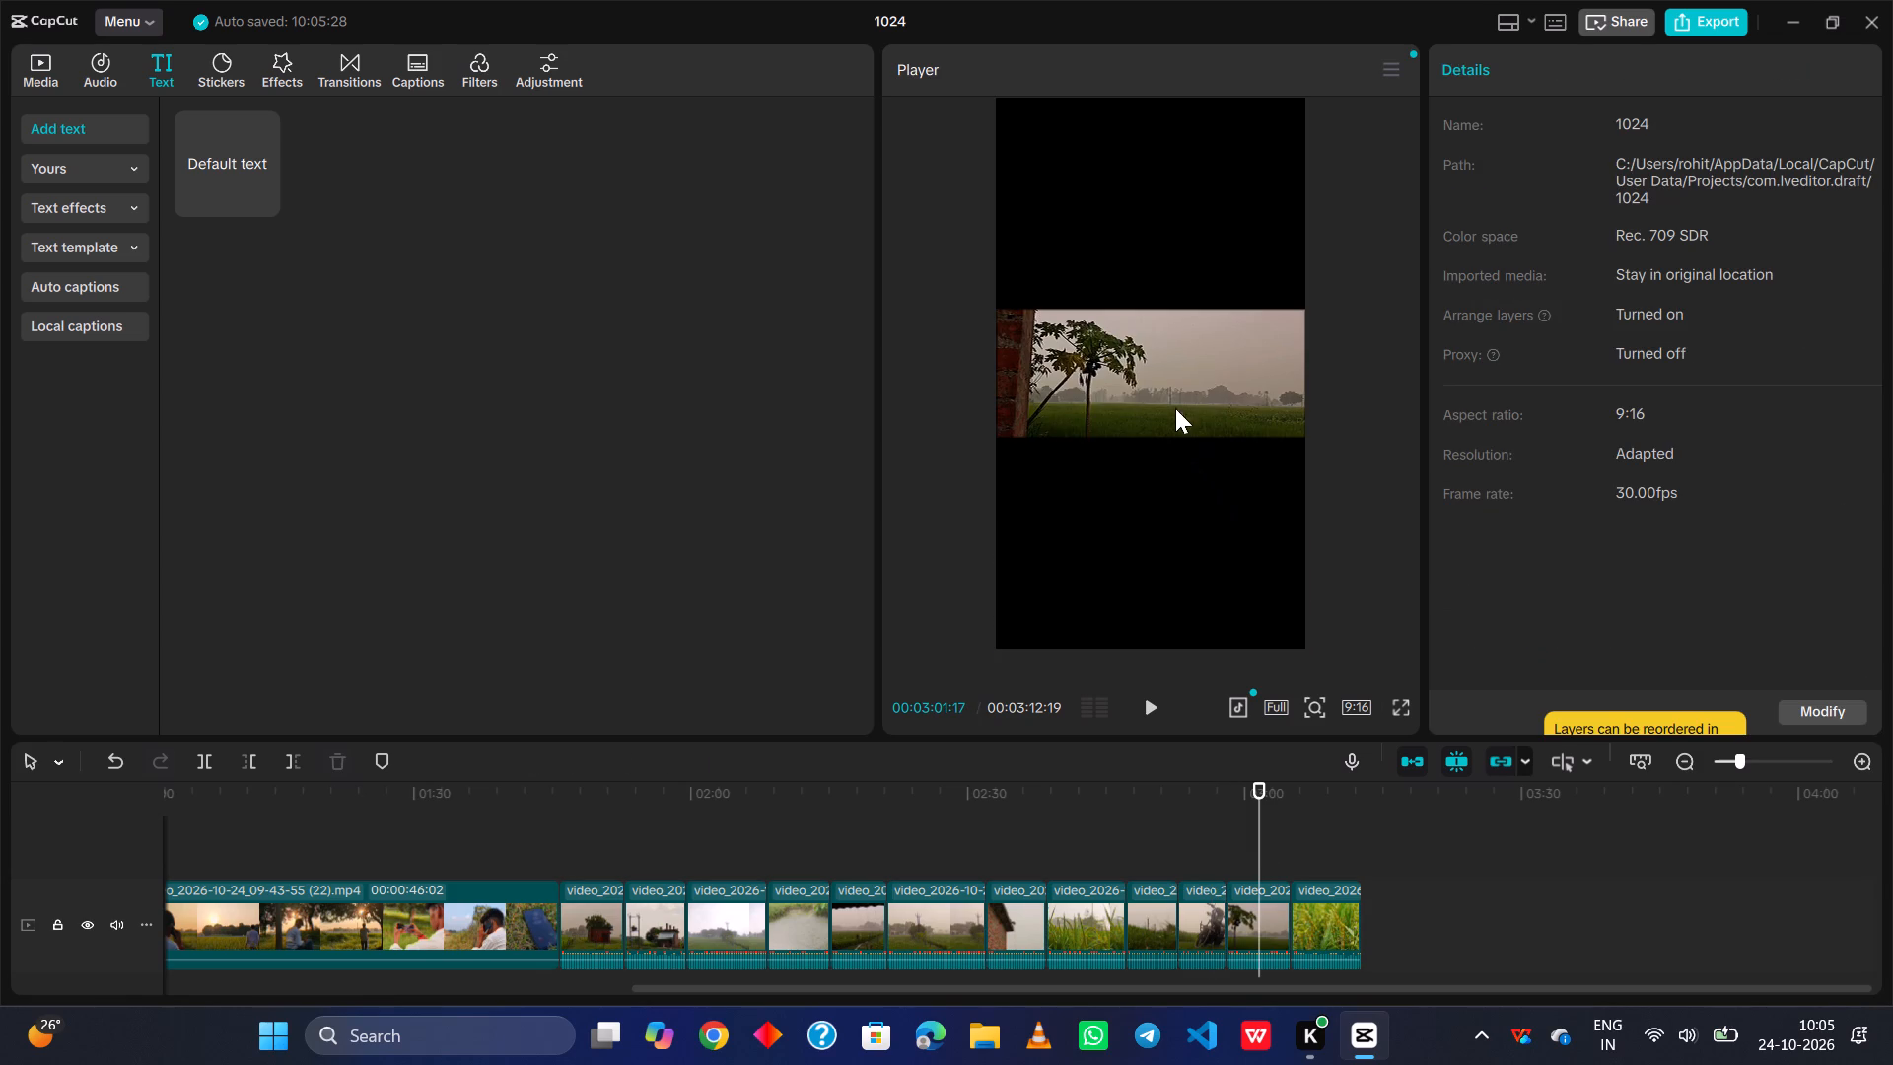
{"action": "left_click", "coordinate": [1172, 396]}
{"action": "left_click_drag", "start_coordinate": [1151, 467], "coordinate": [946, 382]}
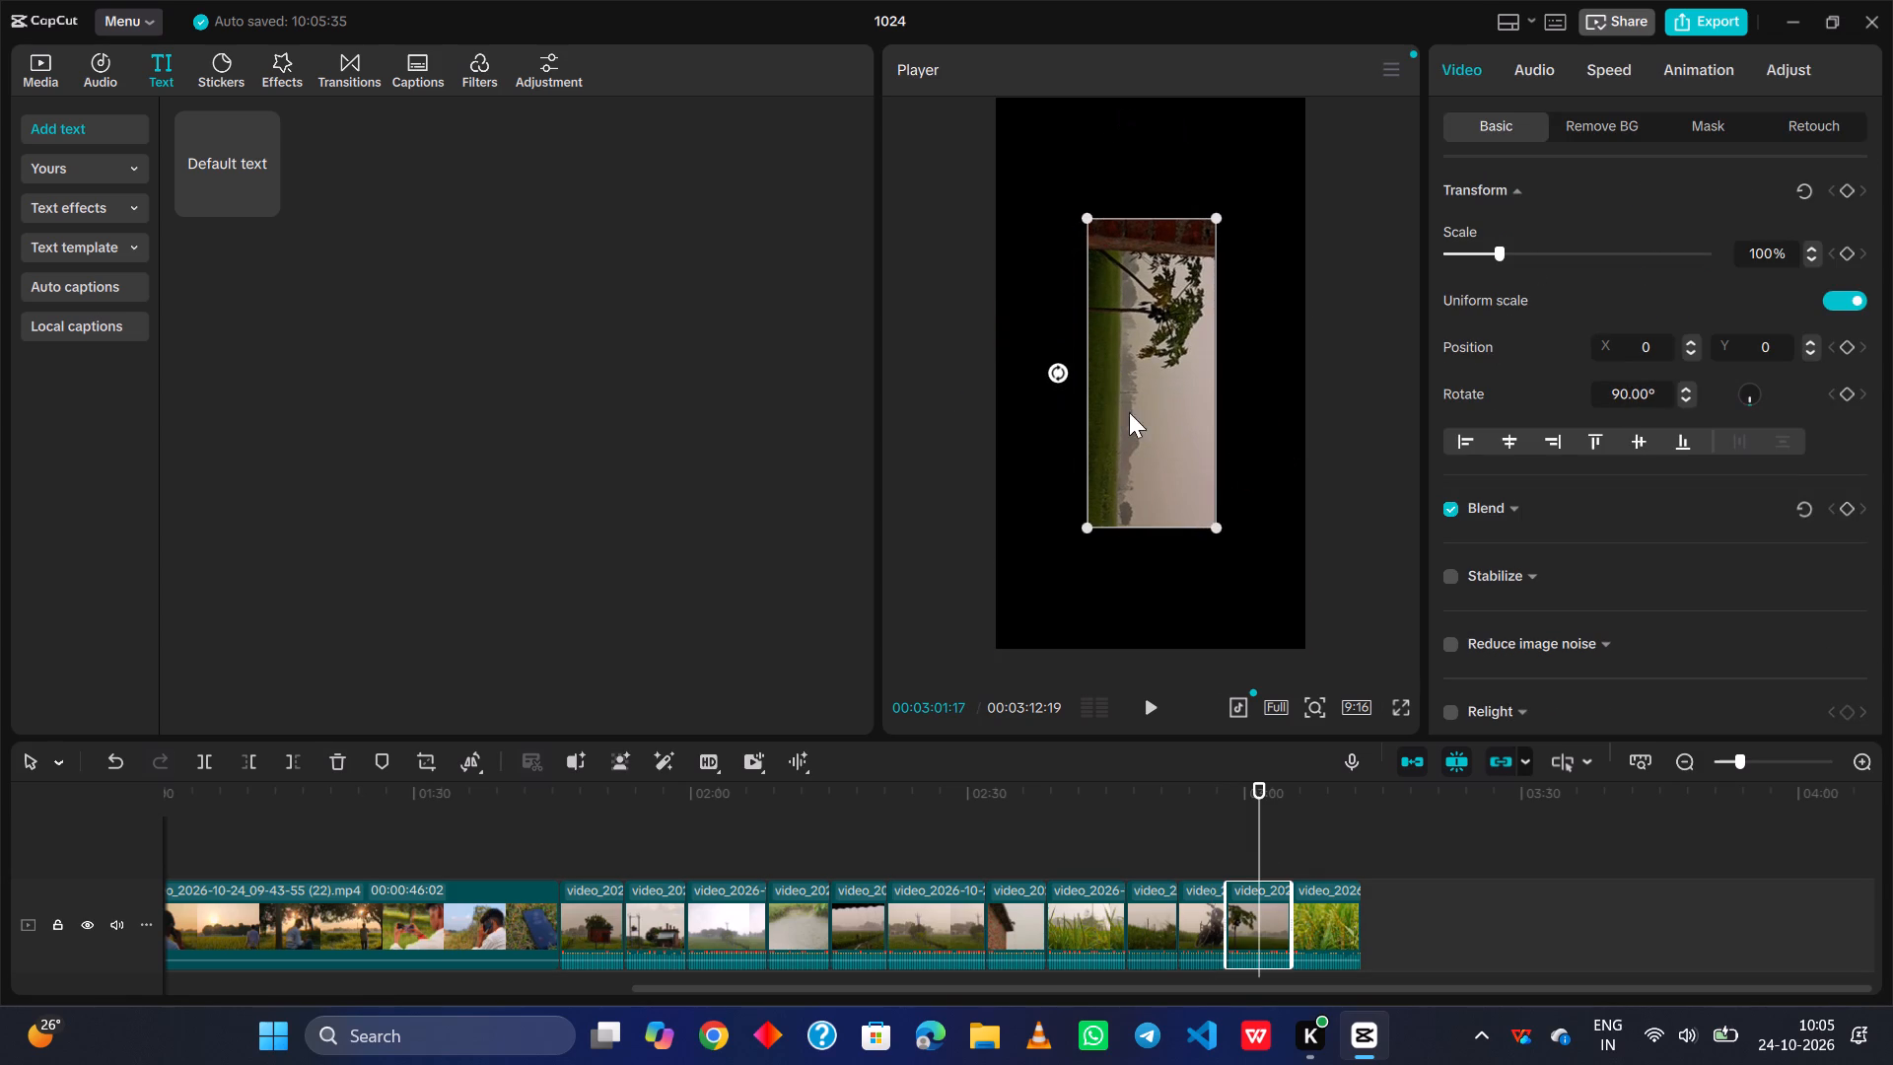
{"action": "left_click_drag", "start_coordinate": [1215, 524], "coordinate": [1326, 602]}
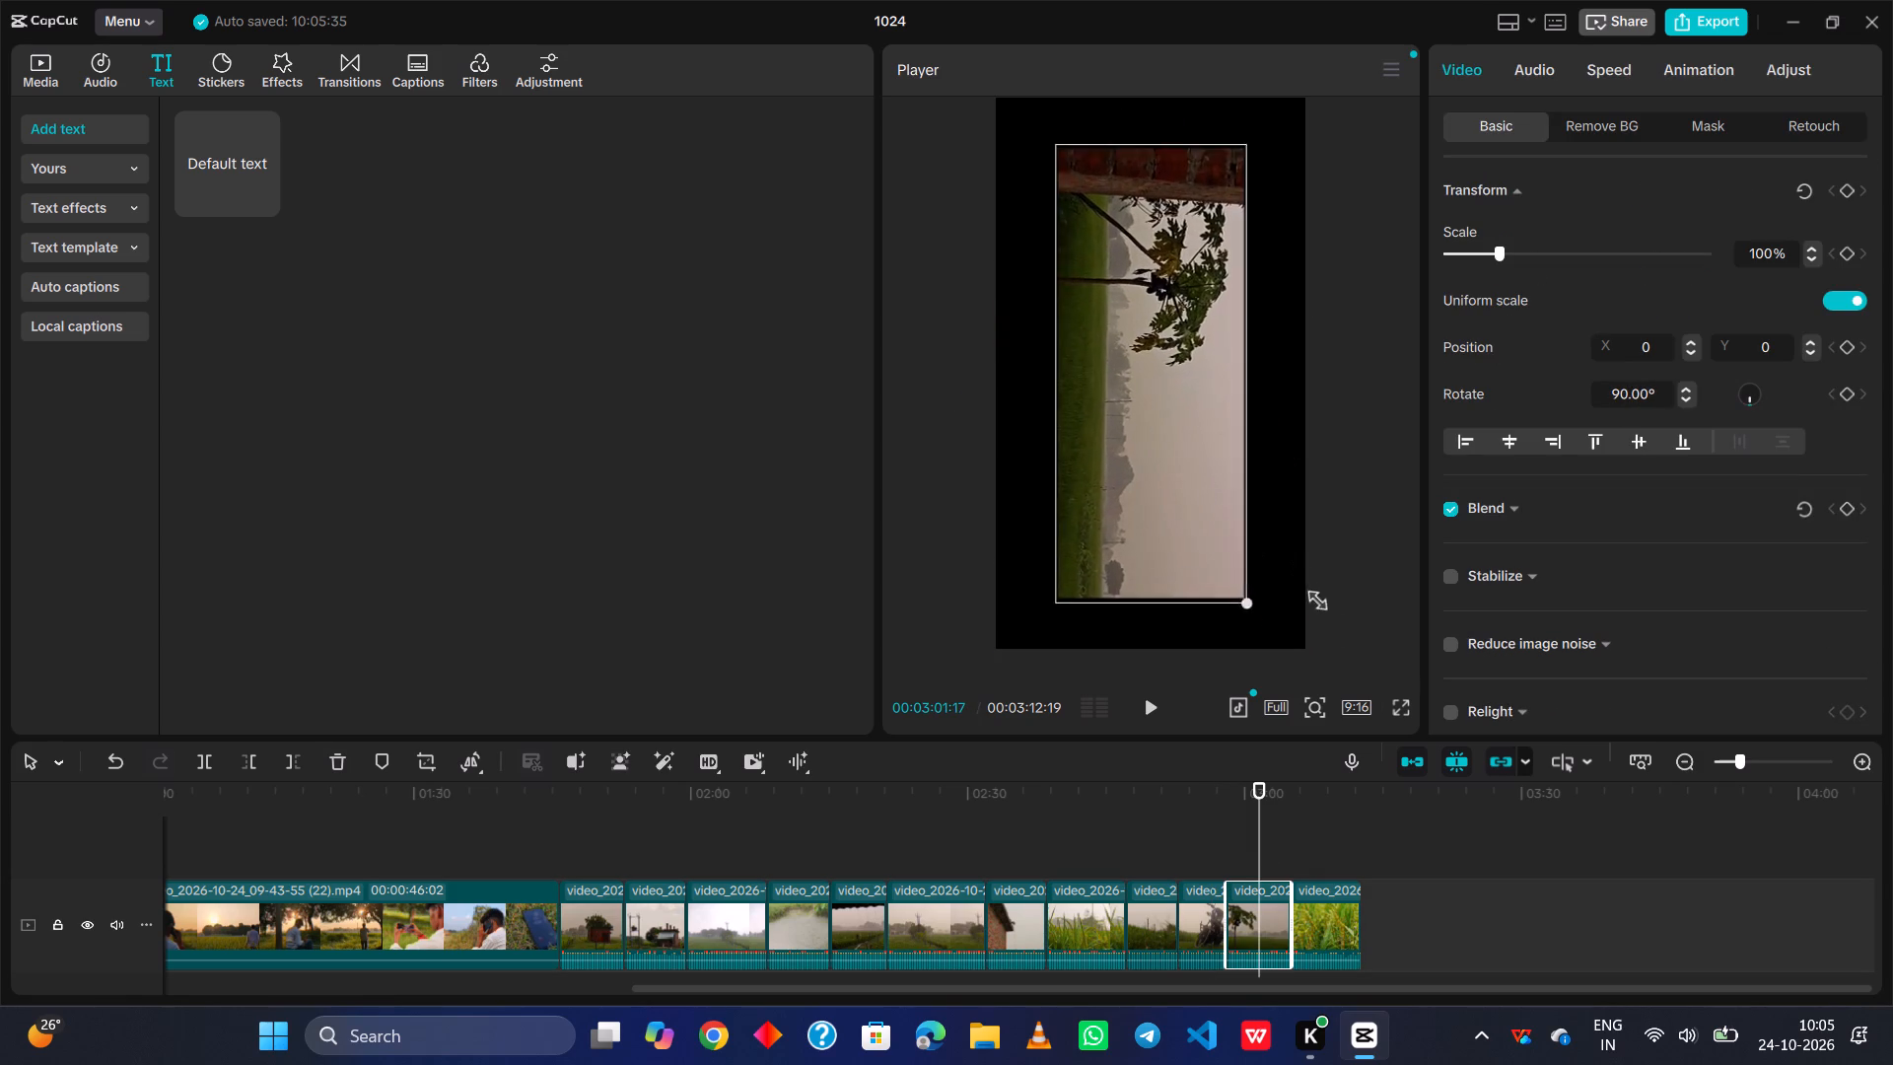
{"action": "left_click_drag", "start_coordinate": [1326, 602], "coordinate": [1374, 810]}
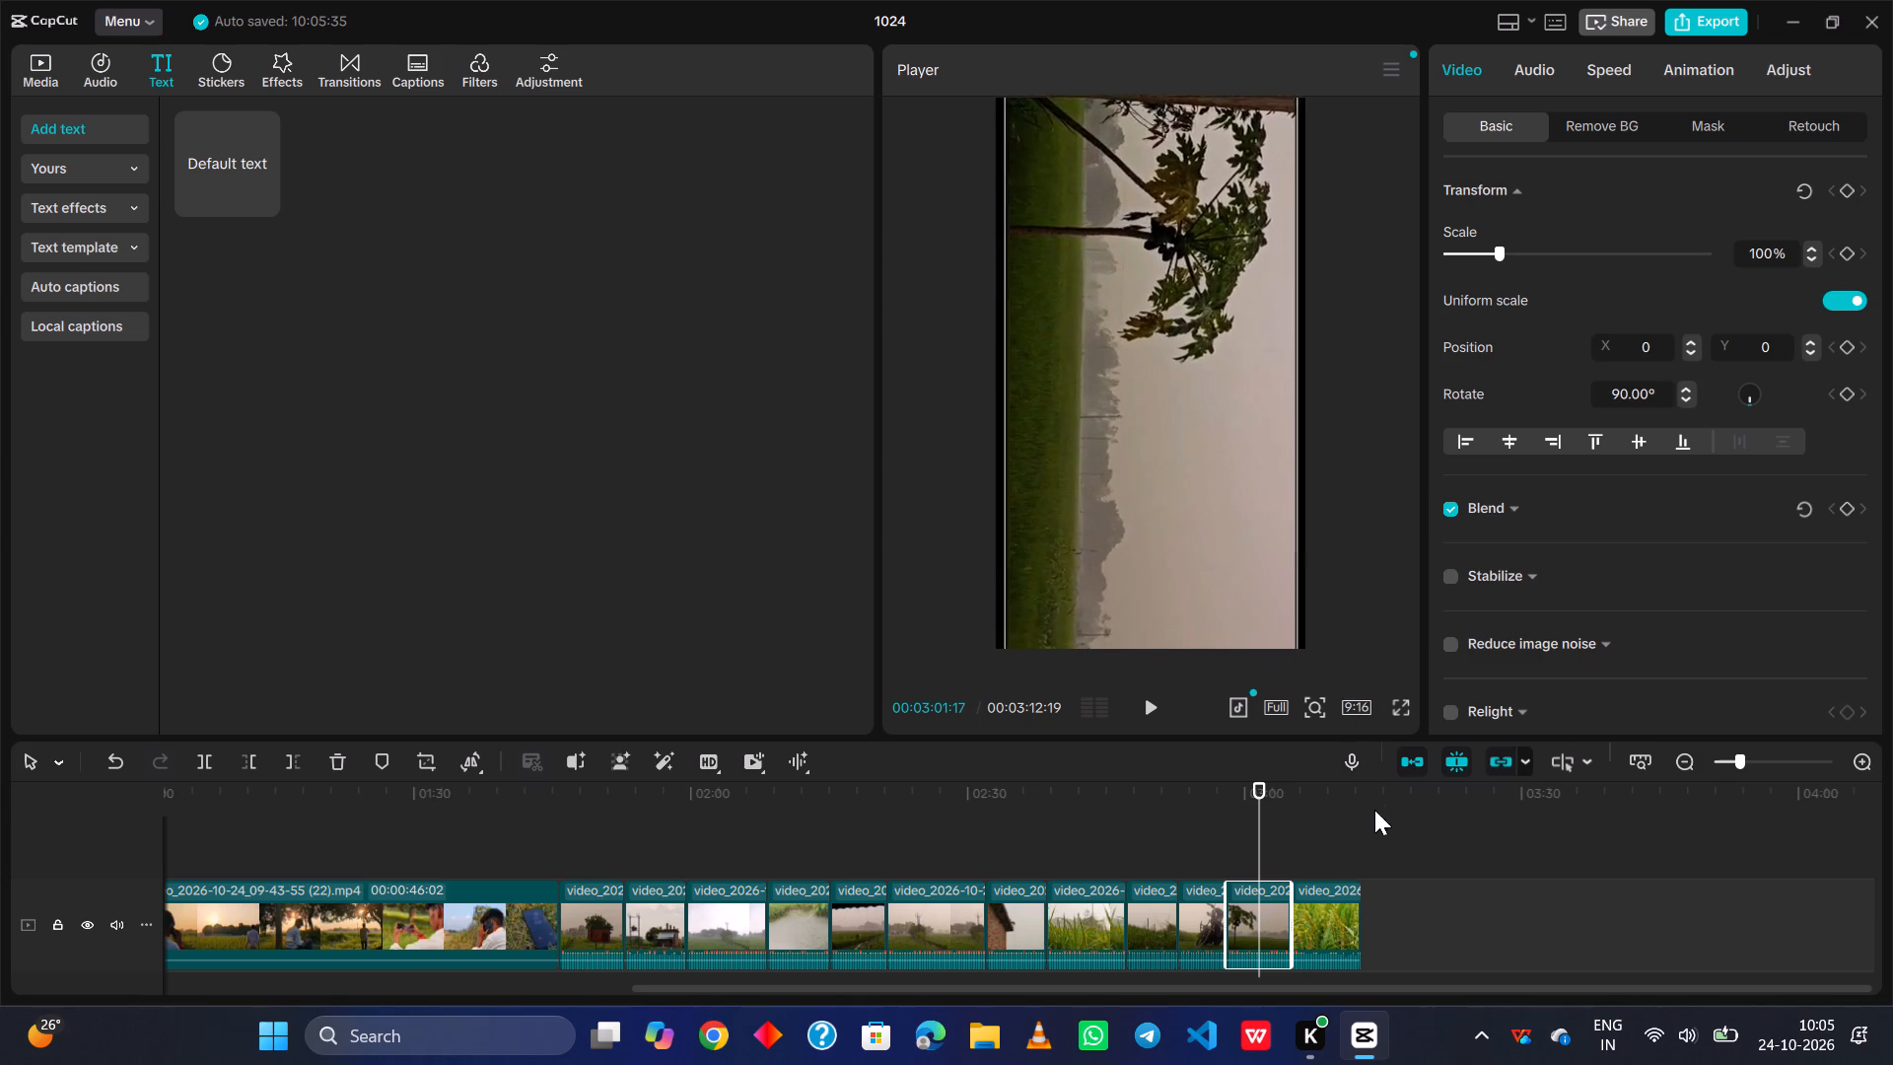
{"action": "left_click_drag", "start_coordinate": [1374, 810], "coordinate": [1326, 909]}
Reposition the papaya tree clip vertically to Y -675, keeping X at 0, so the brick wall edge sits within the frame.
{"action": "left_click_drag", "start_coordinate": [1222, 522], "coordinate": [1230, 583]}
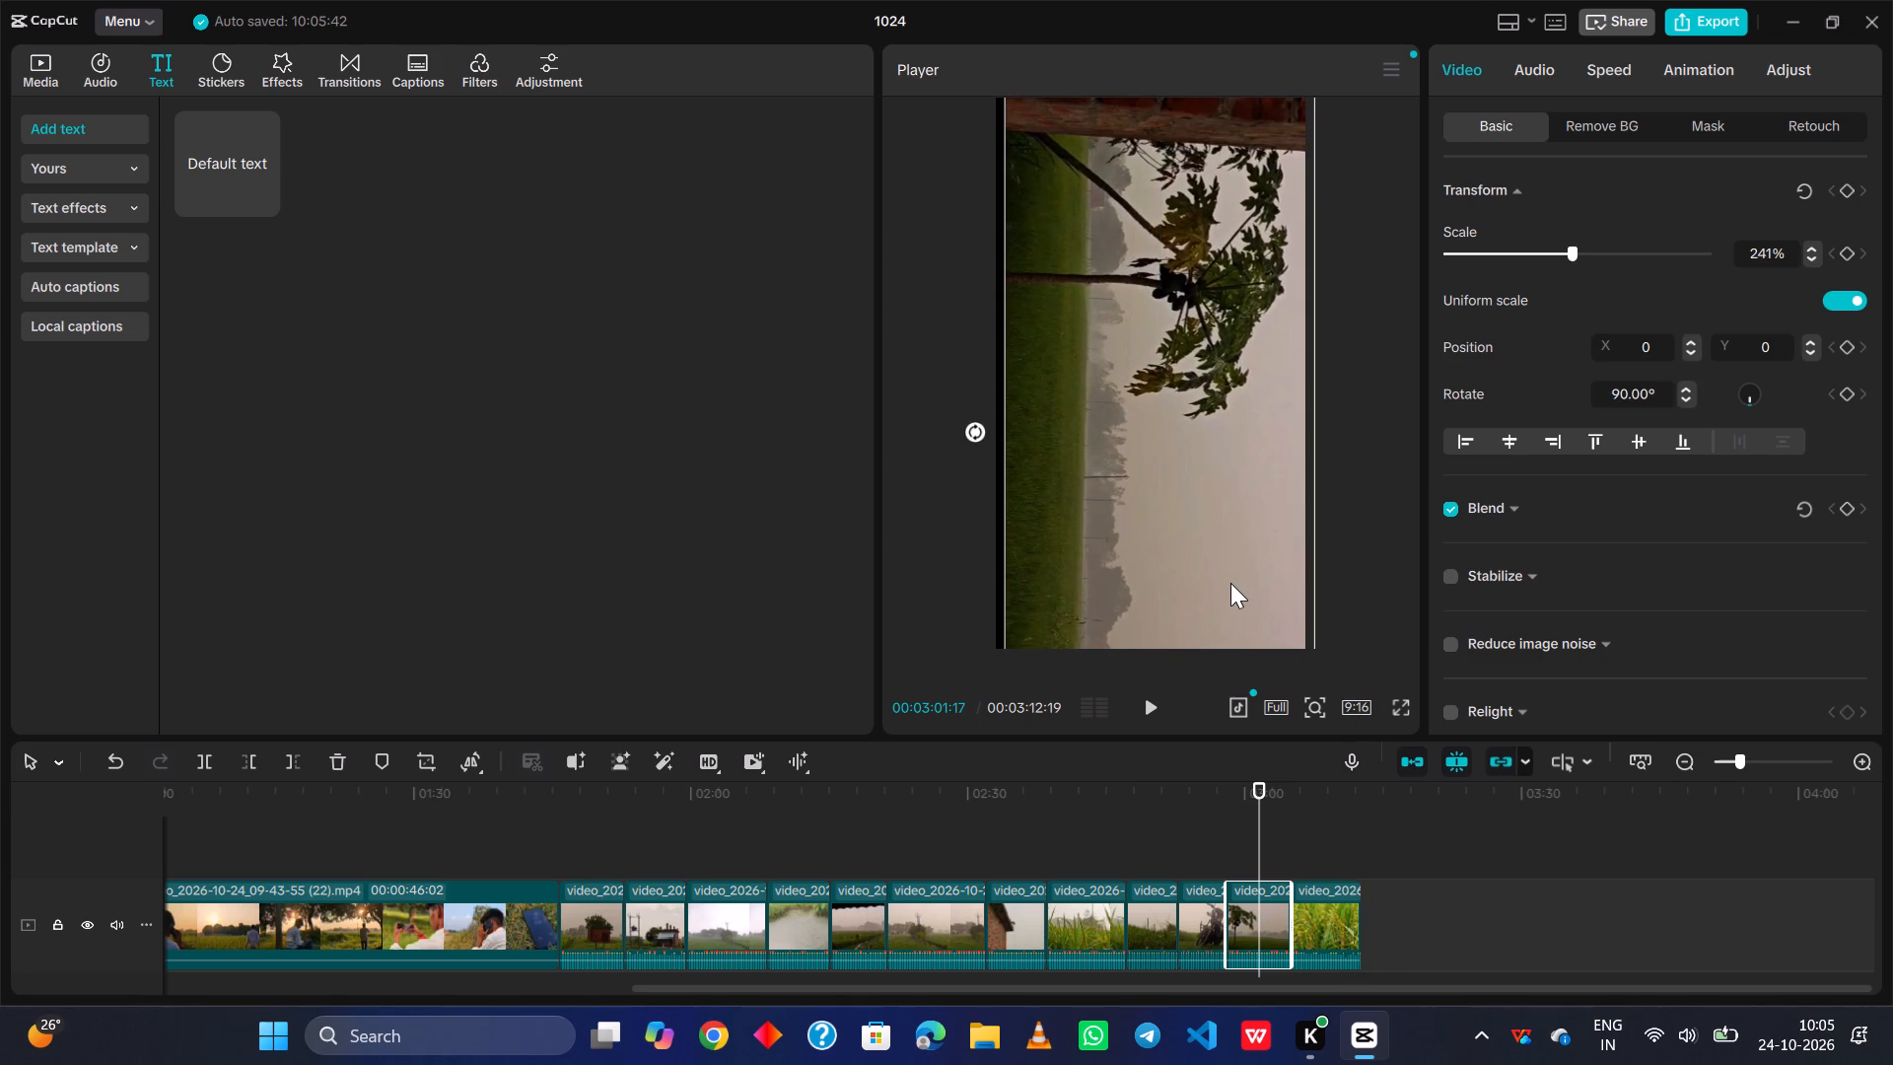
{"action": "left_click_drag", "start_coordinate": [1230, 583], "coordinate": [1224, 584]}
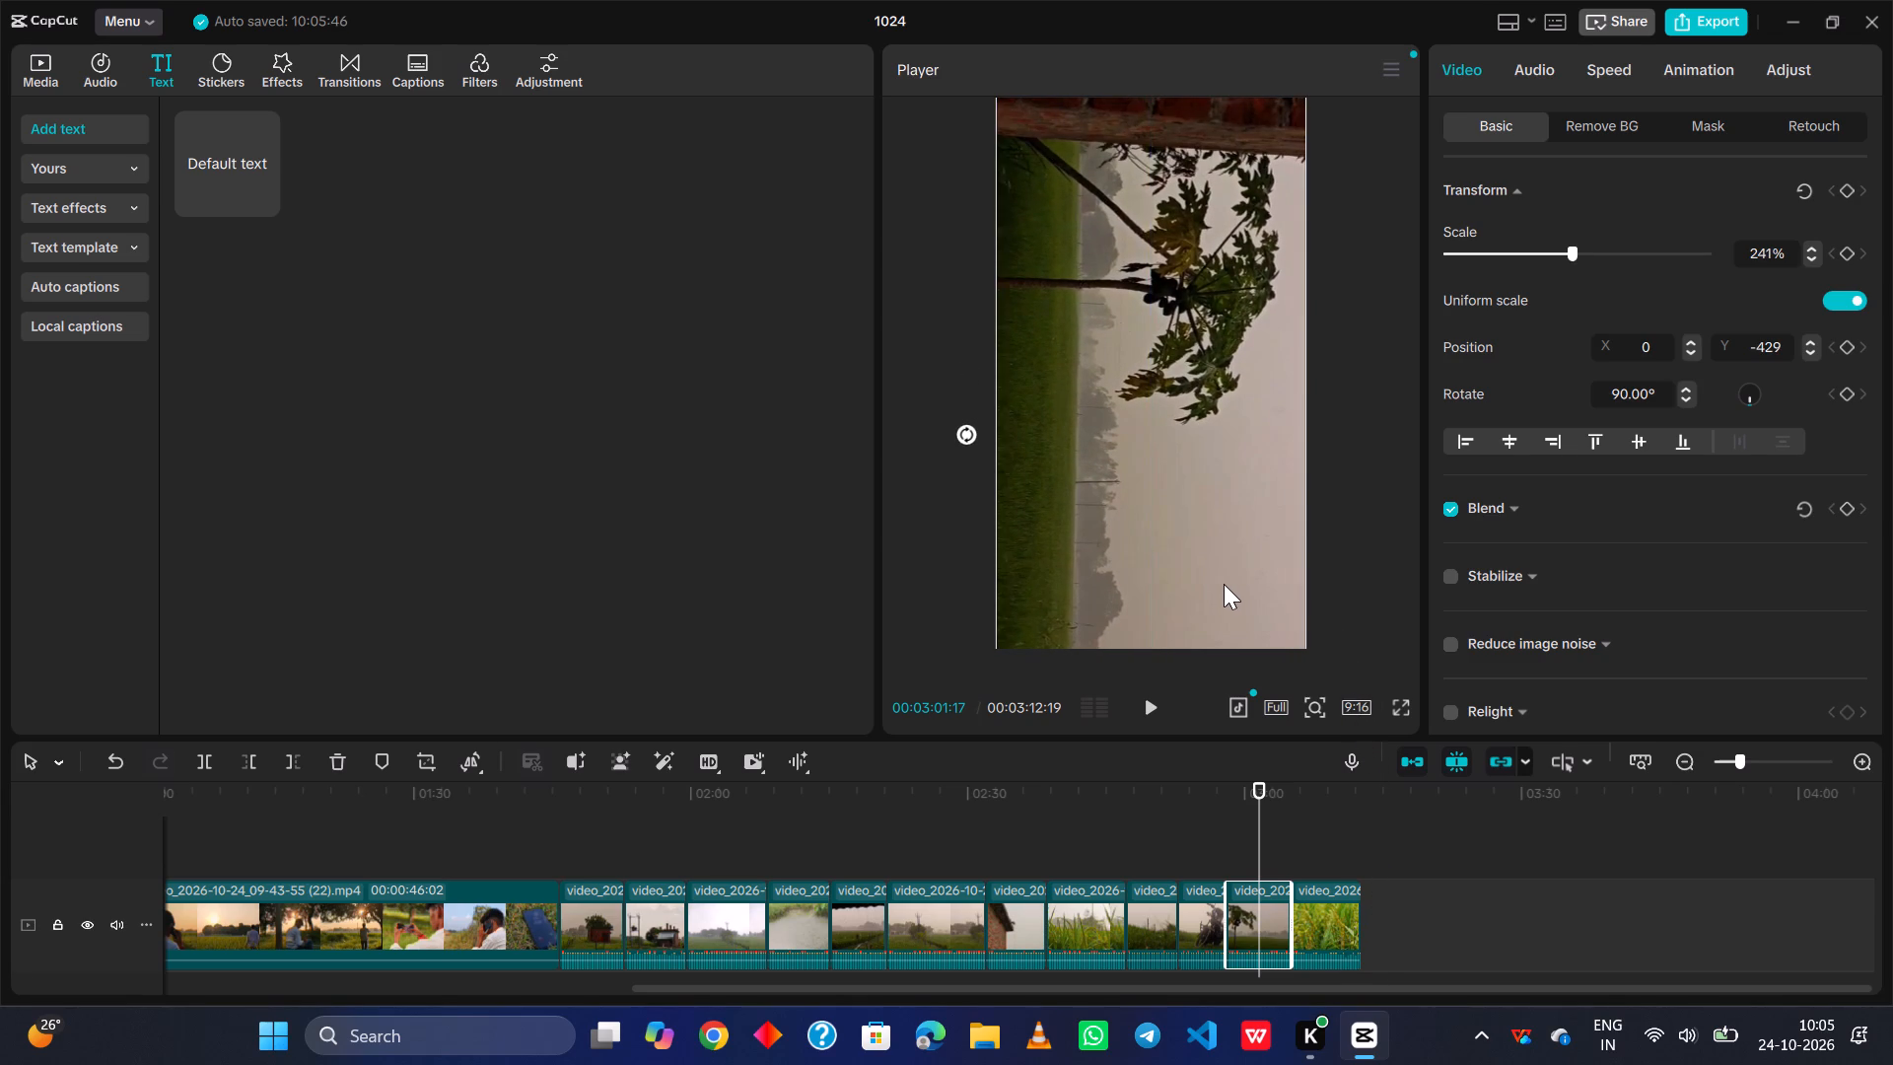
{"action": "left_click_drag", "start_coordinate": [1220, 564], "coordinate": [1215, 462]}
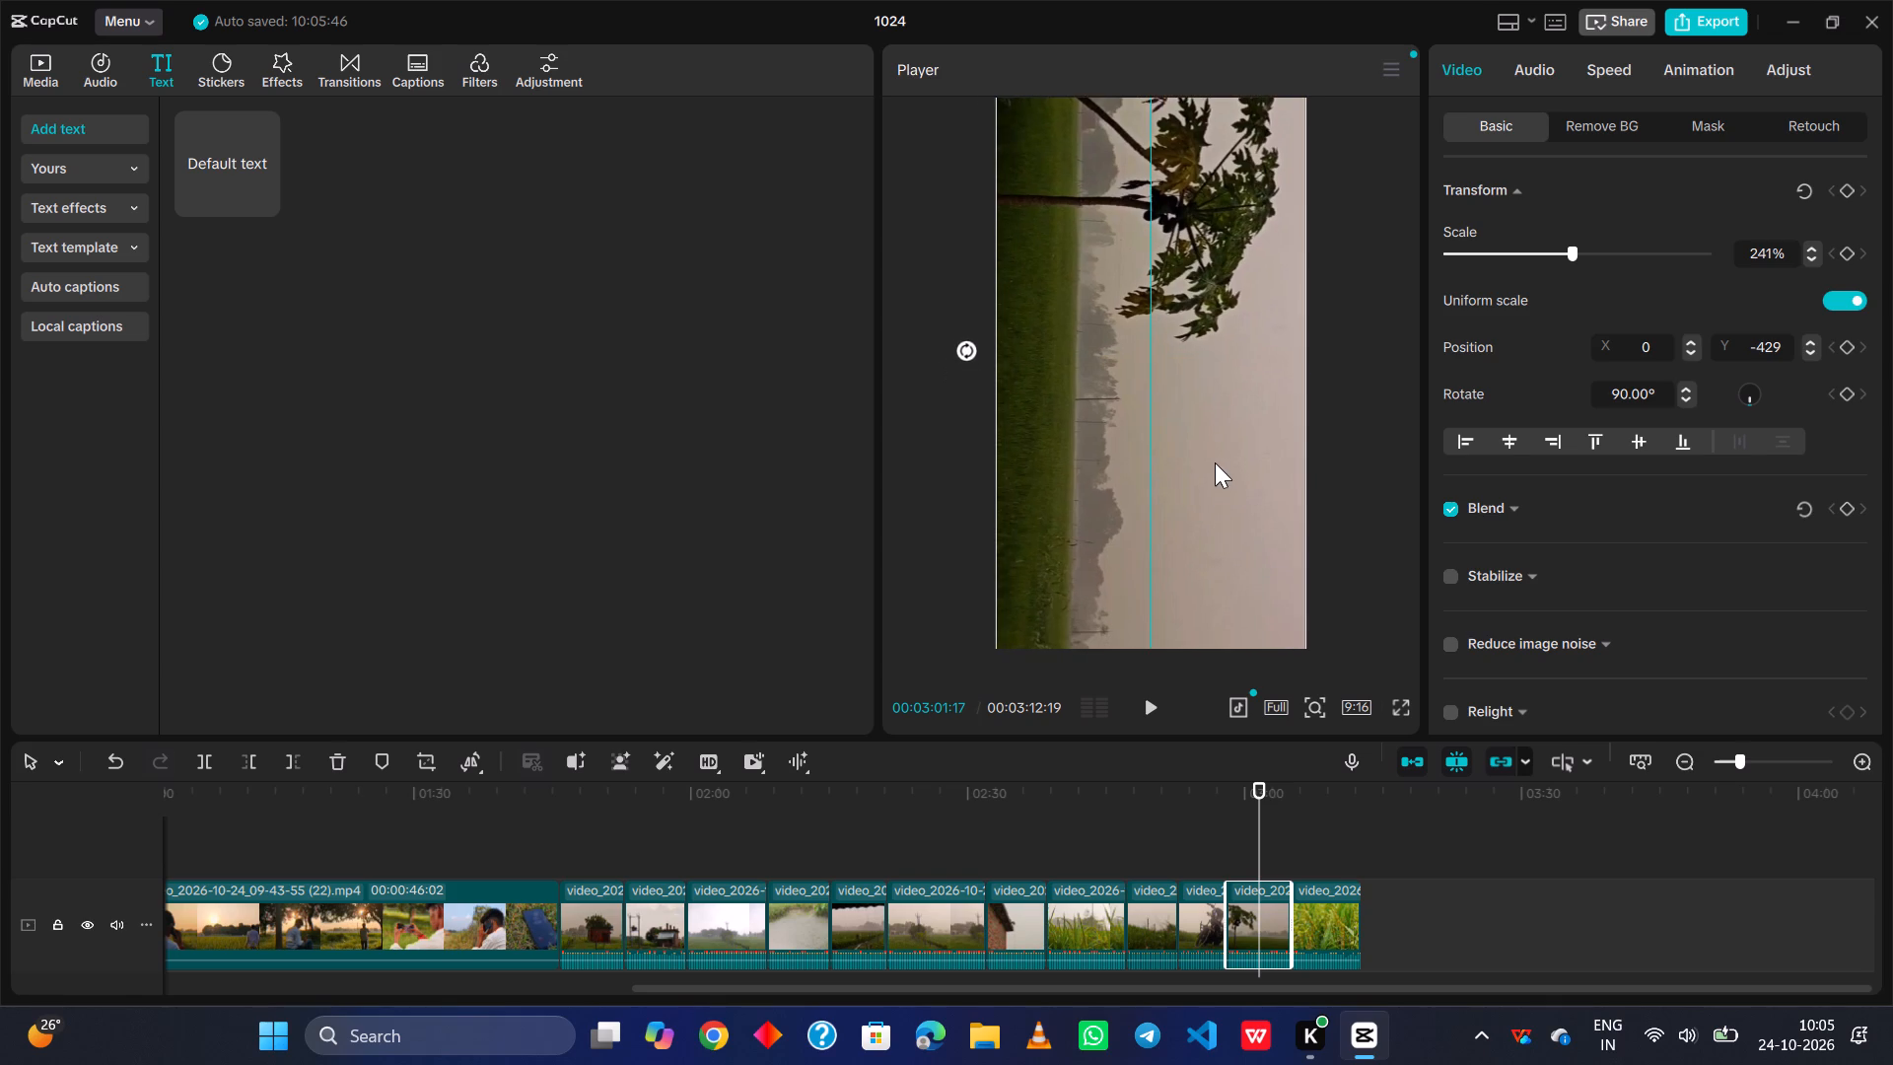
{"action": "left_click_drag", "start_coordinate": [1215, 462], "coordinate": [1227, 495]}
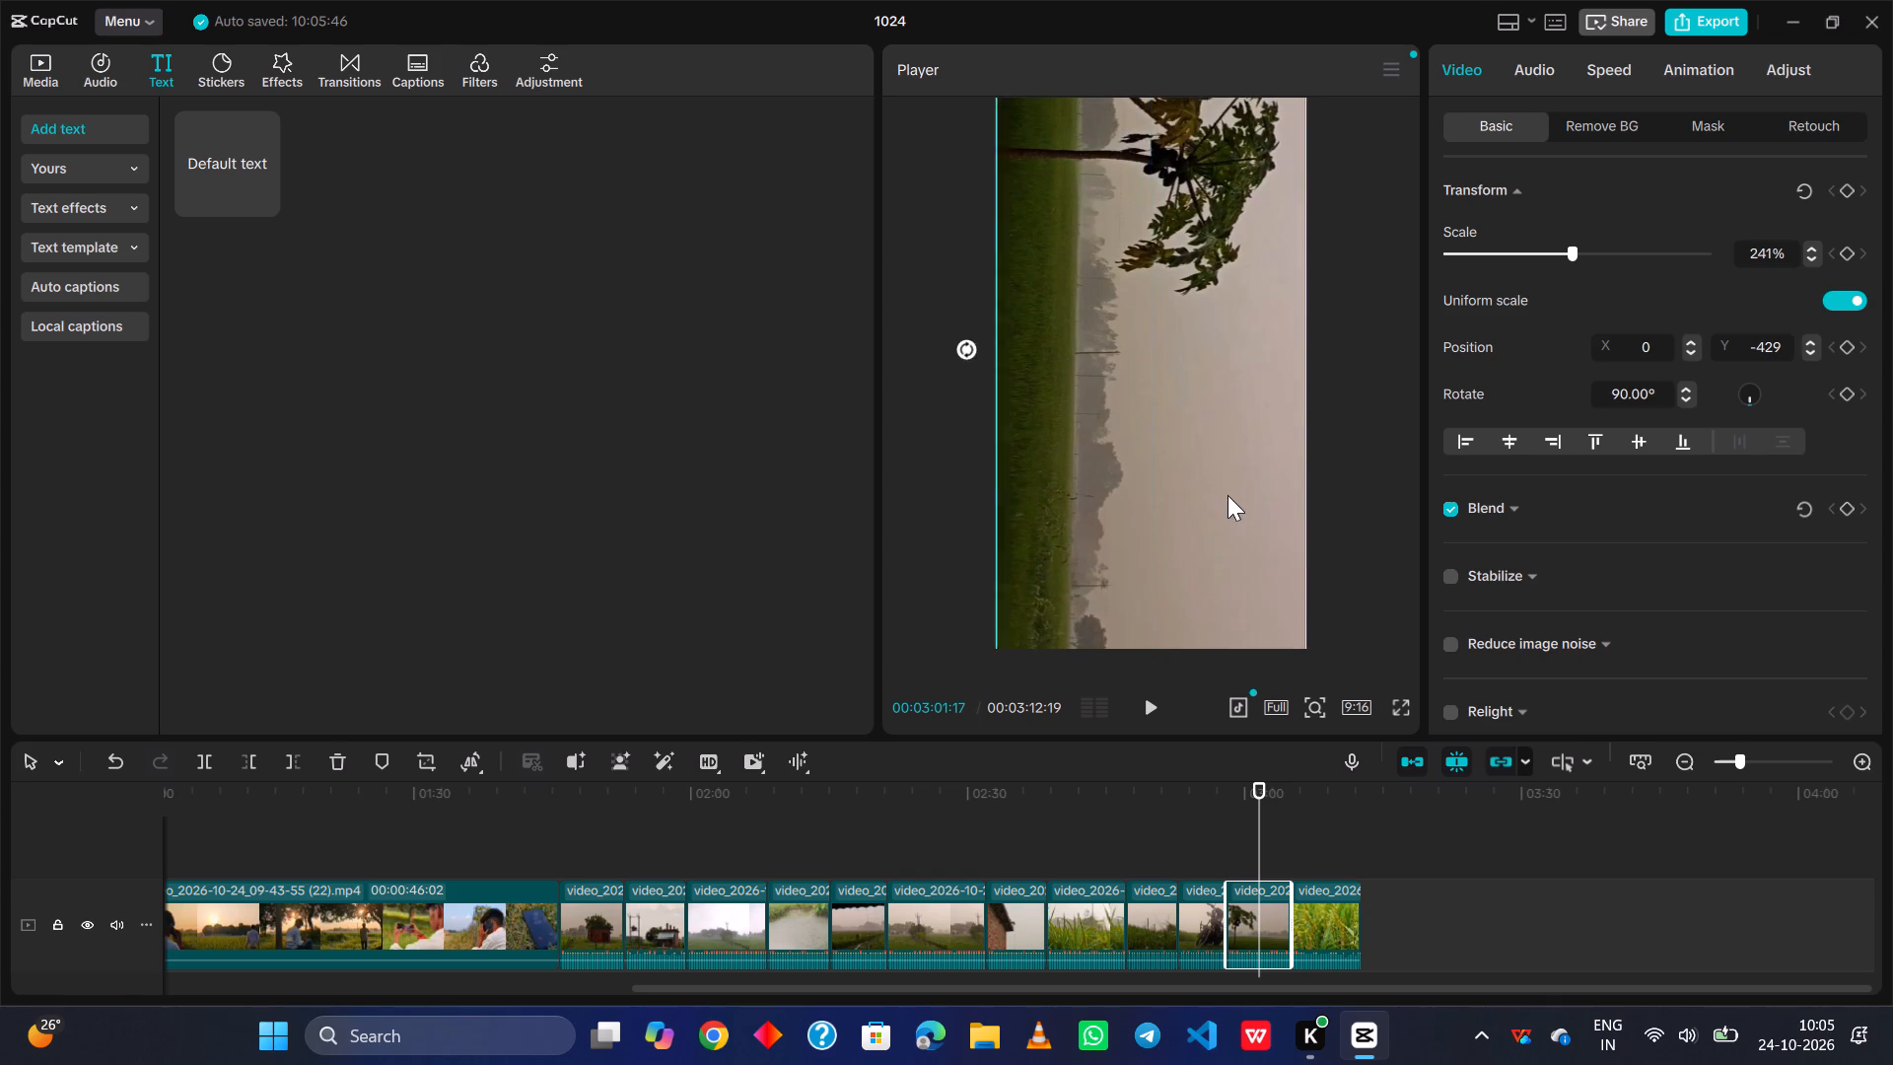
{"action": "left_click_drag", "start_coordinate": [1227, 495], "coordinate": [1219, 503]}
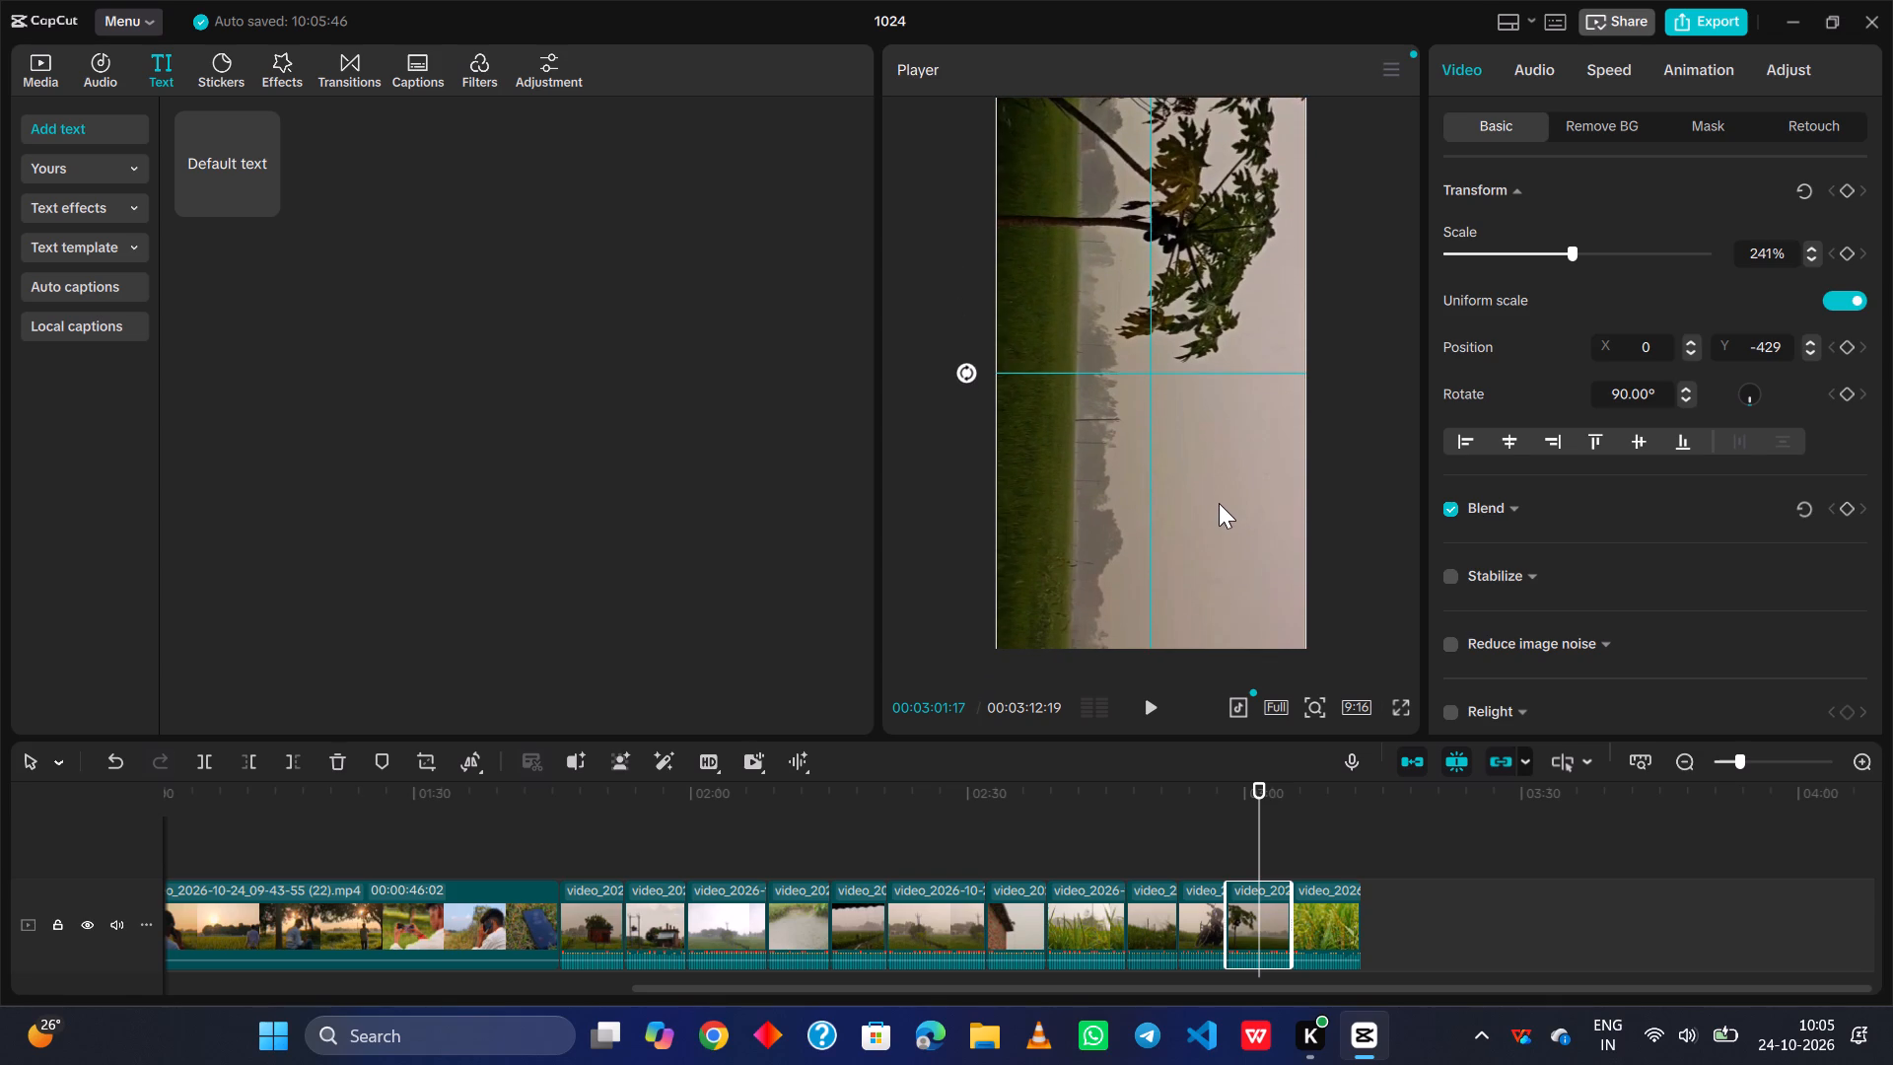
{"action": "left_click_drag", "start_coordinate": [1219, 503], "coordinate": [1218, 503]}
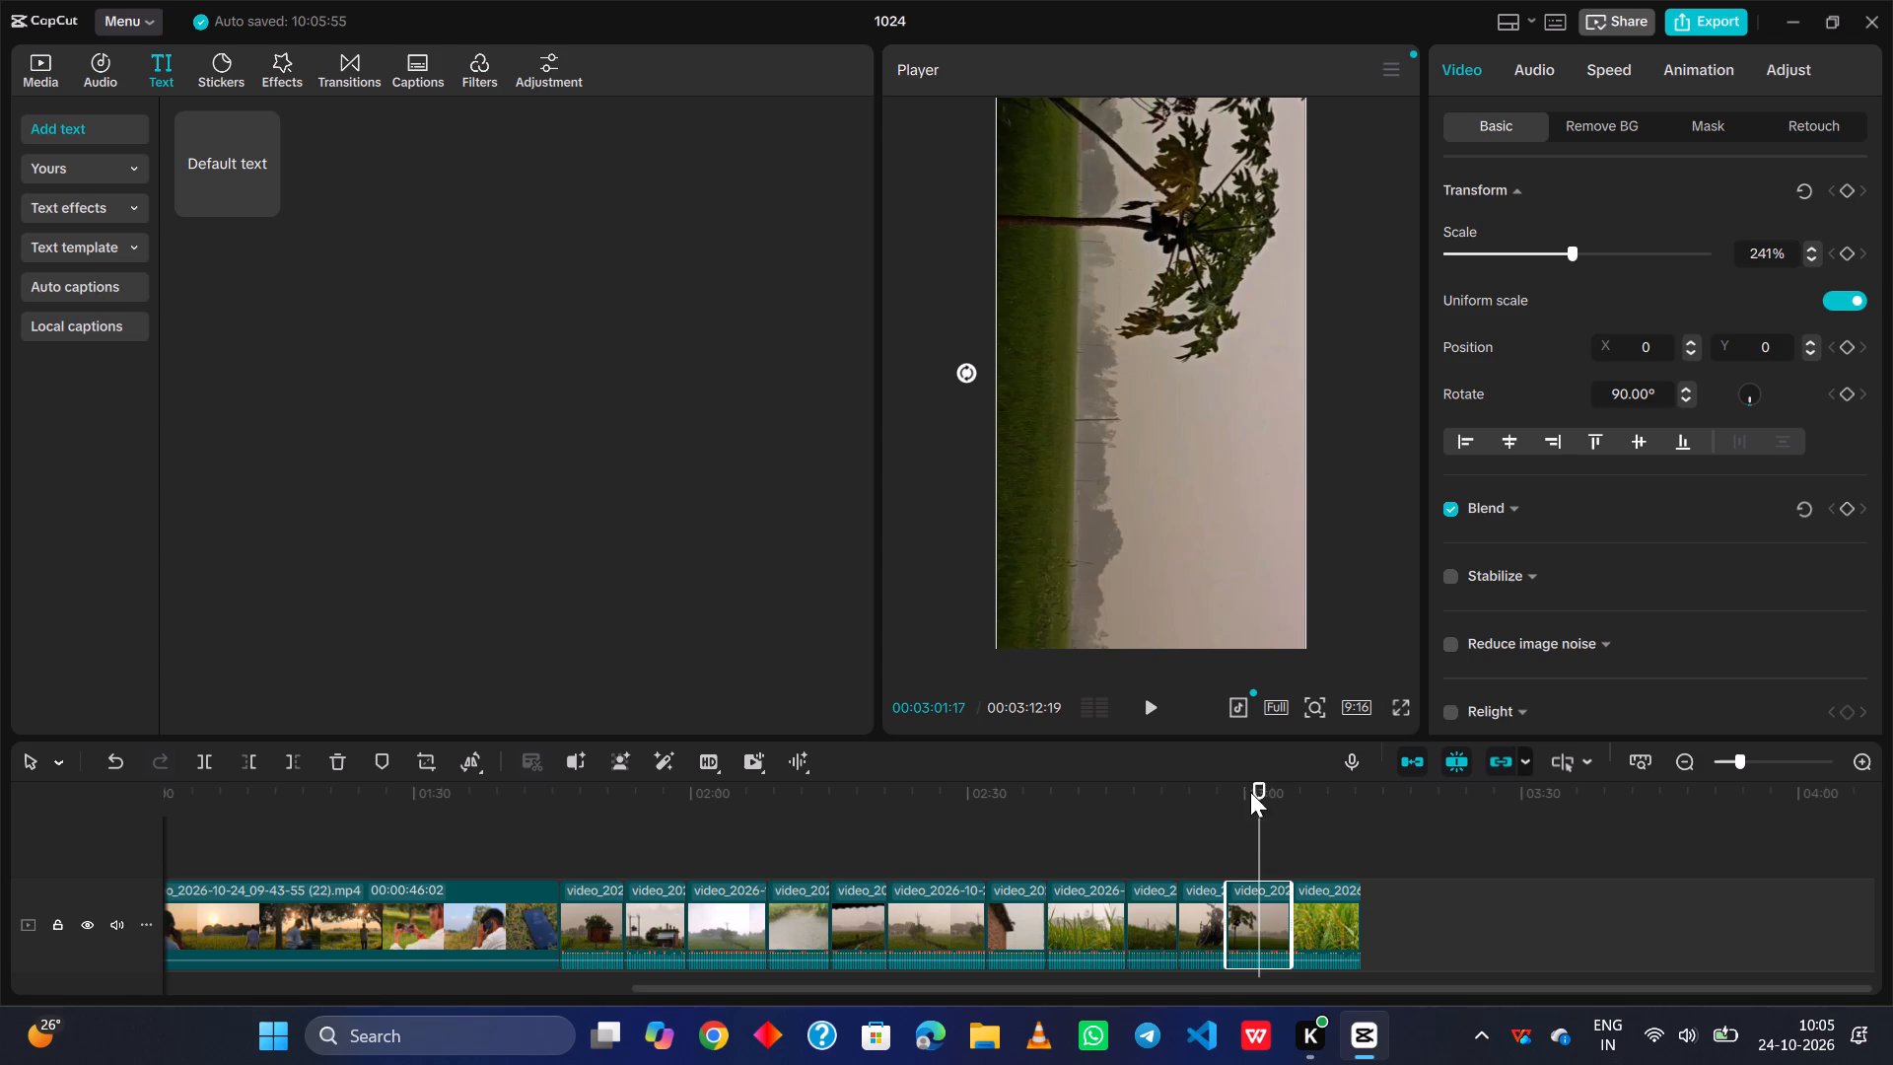
{"action": "left_click_drag", "start_coordinate": [1222, 527], "coordinate": [1227, 627]}
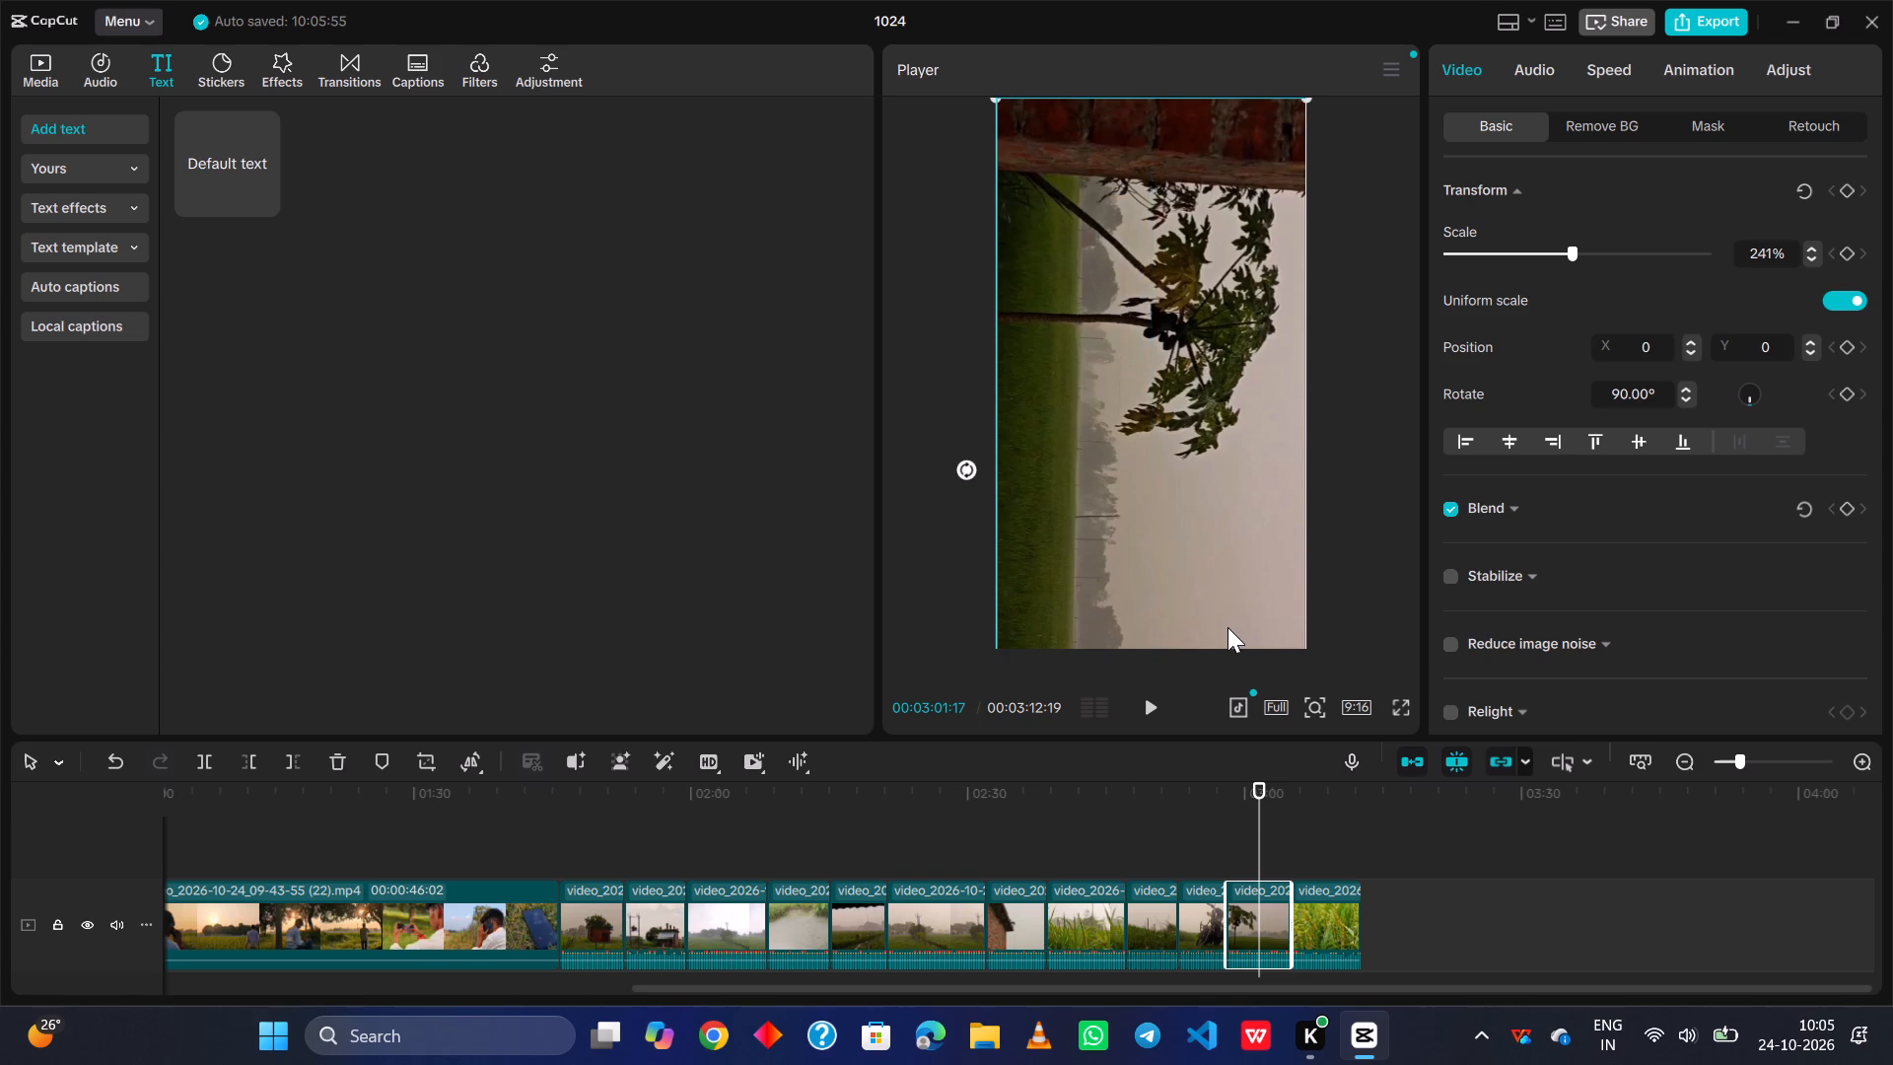
{"action": "left_click_drag", "start_coordinate": [1227, 627], "coordinate": [1227, 623]}
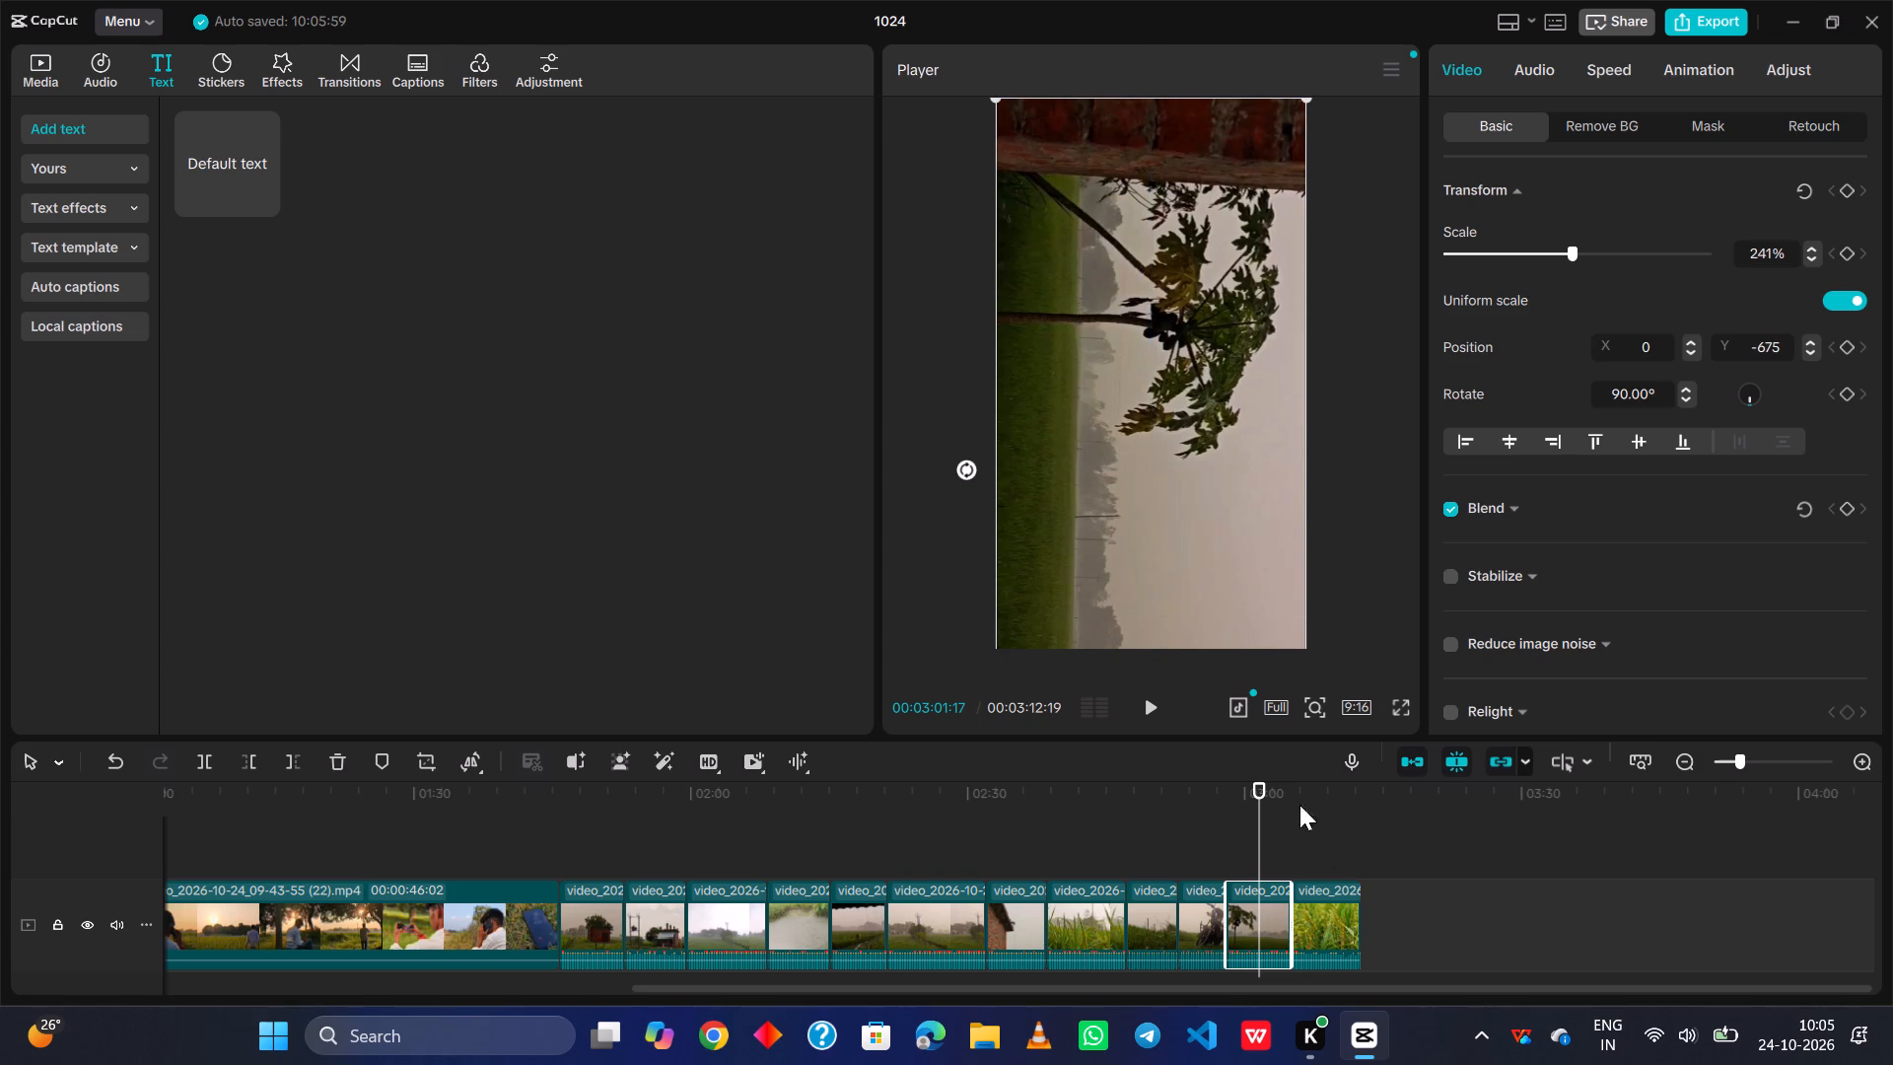
Check the framing of the last clip, the close-up of rice grains, and play the opening clips from near the project's start.
{"action": "left_click", "coordinate": [1333, 851]}
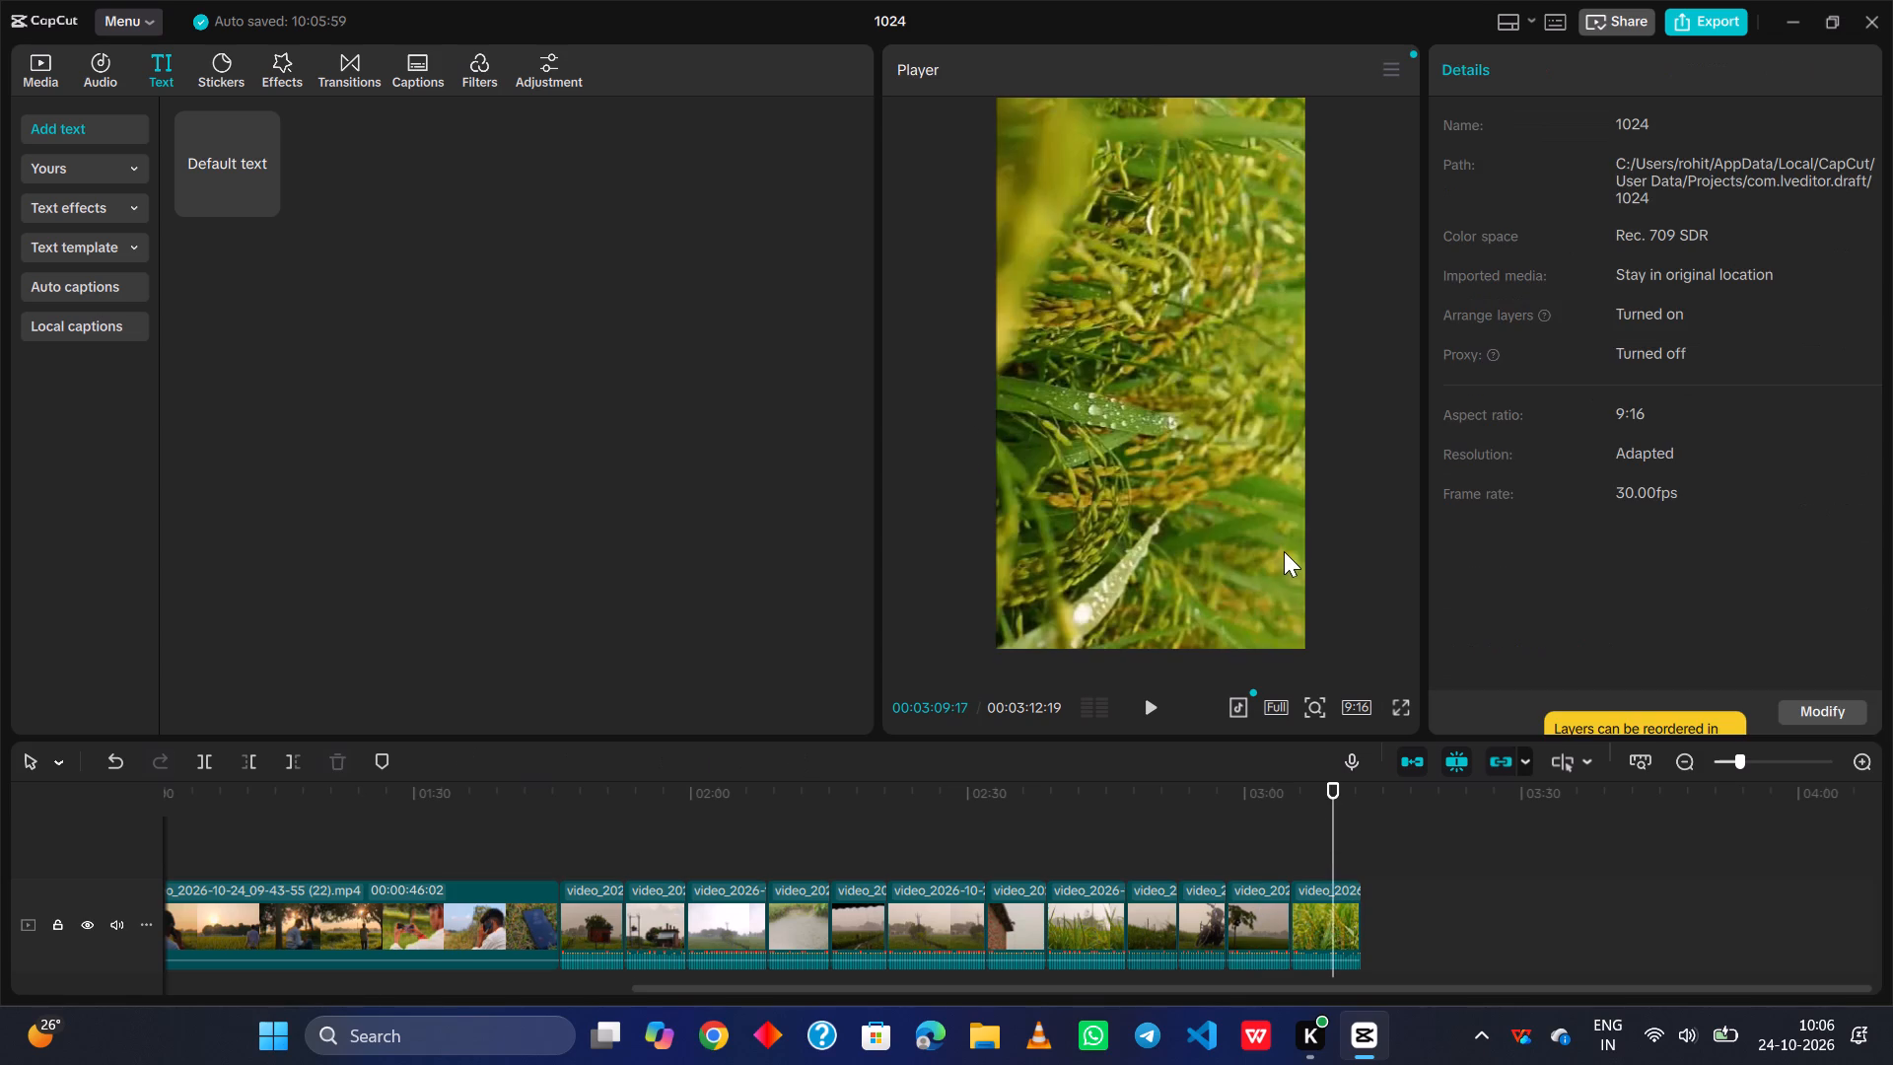
{"action": "scroll", "coordinate": [880, 834], "scroll_direction": "right", "scroll_amount": 10}
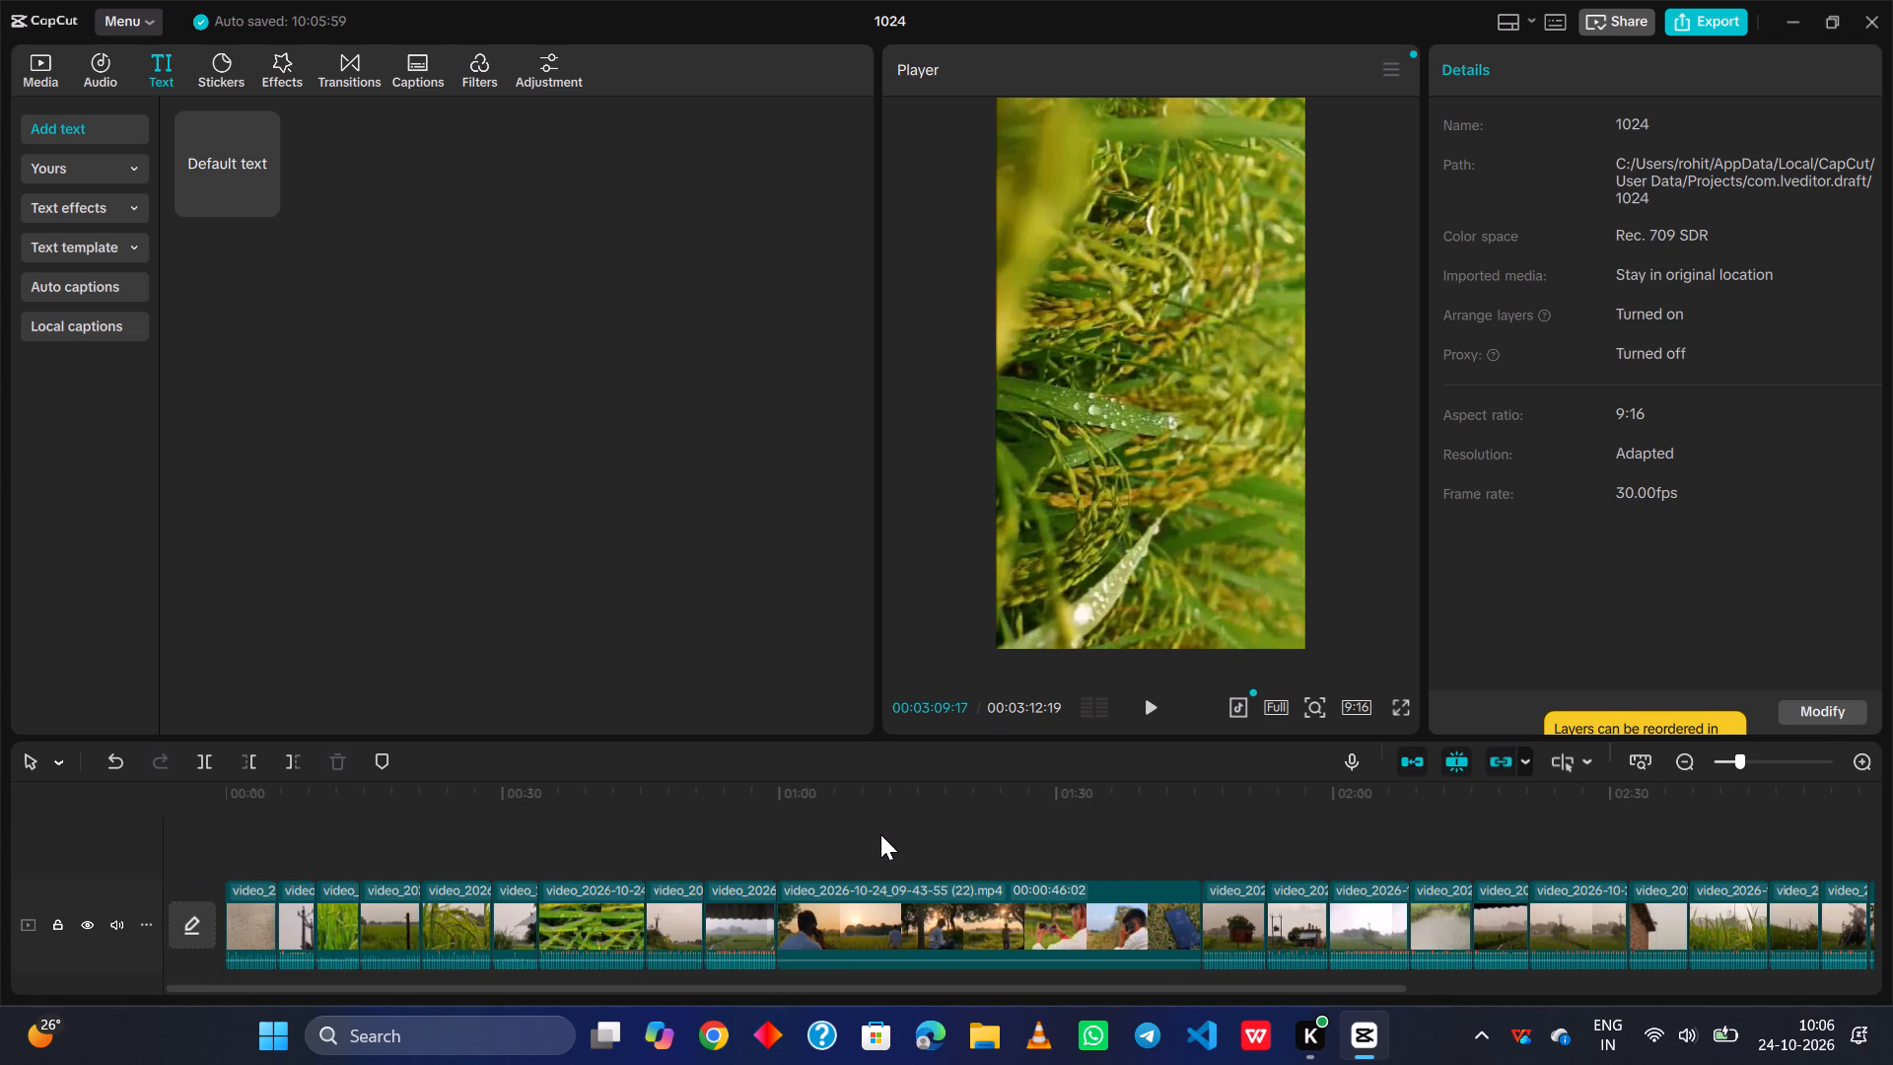
{"action": "left_click", "coordinate": [242, 825]}
{"action": "key", "text": "space"}
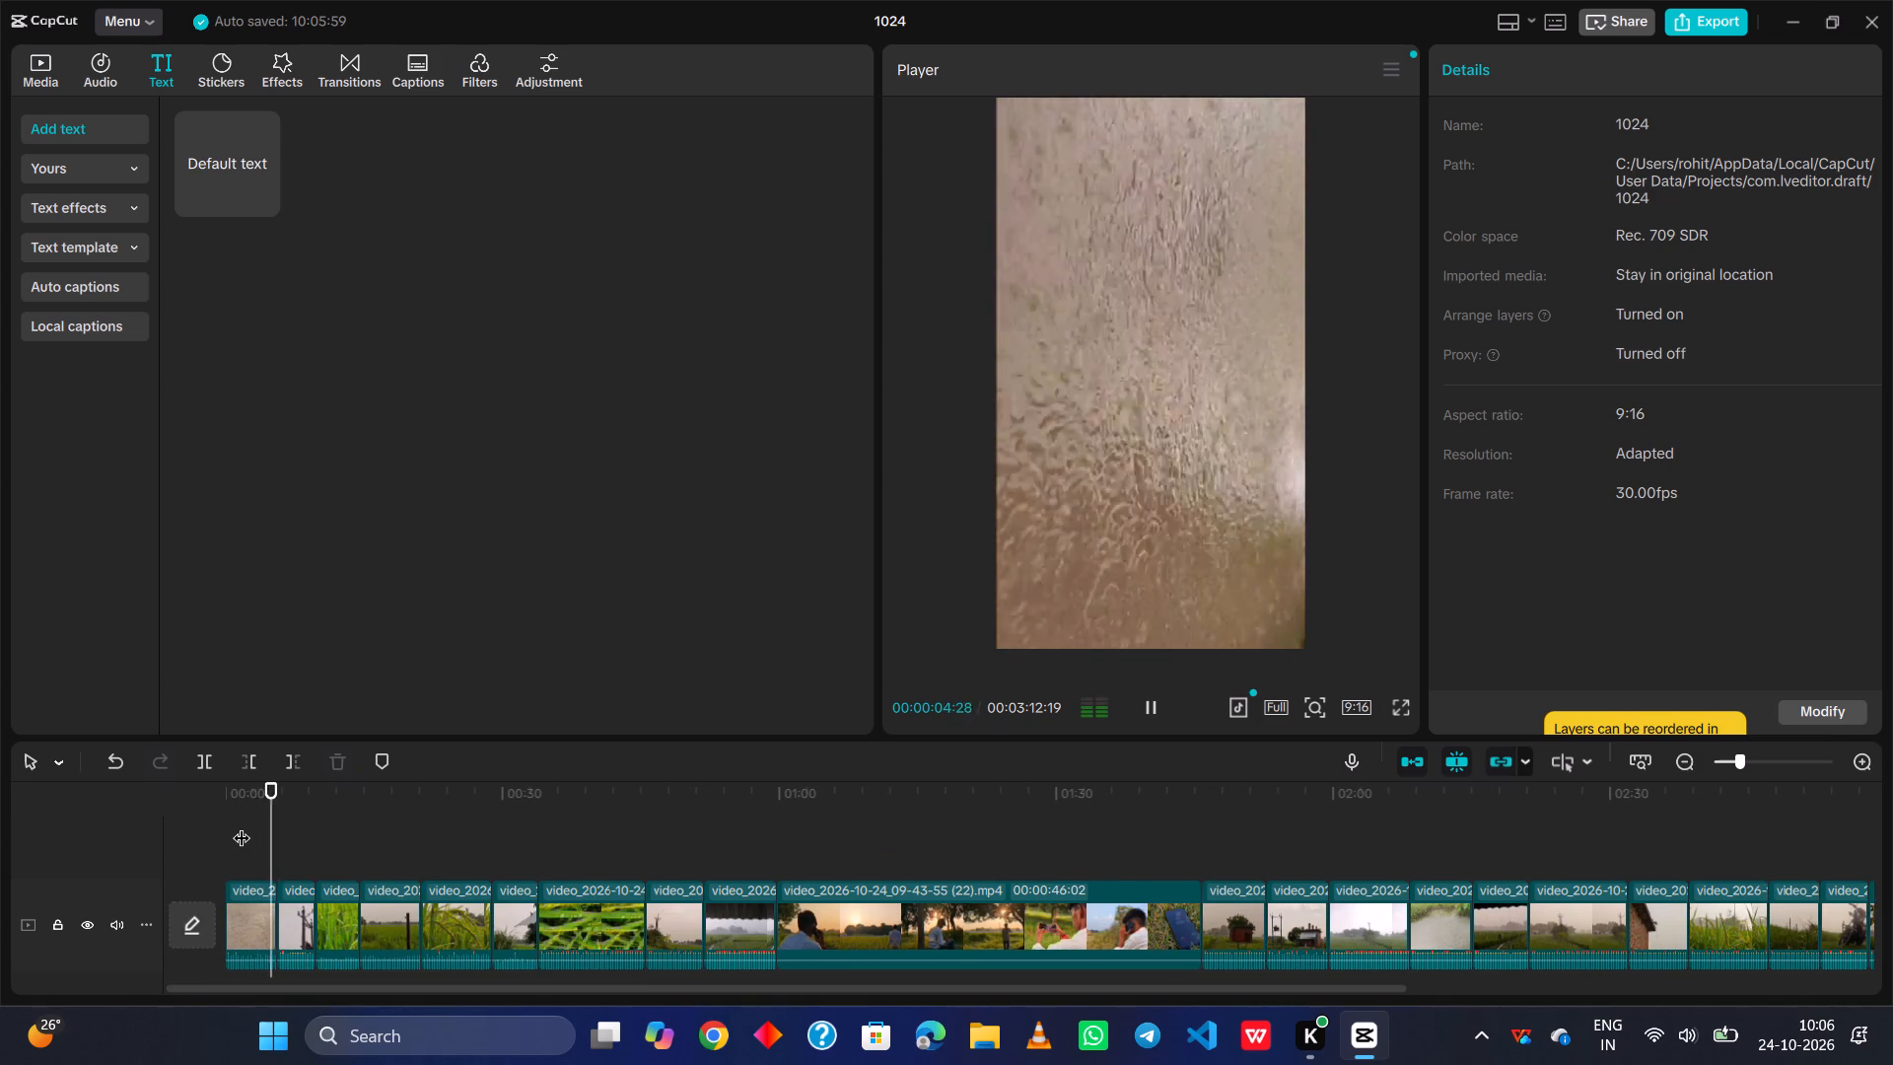
{"action": "key", "text": "space"}
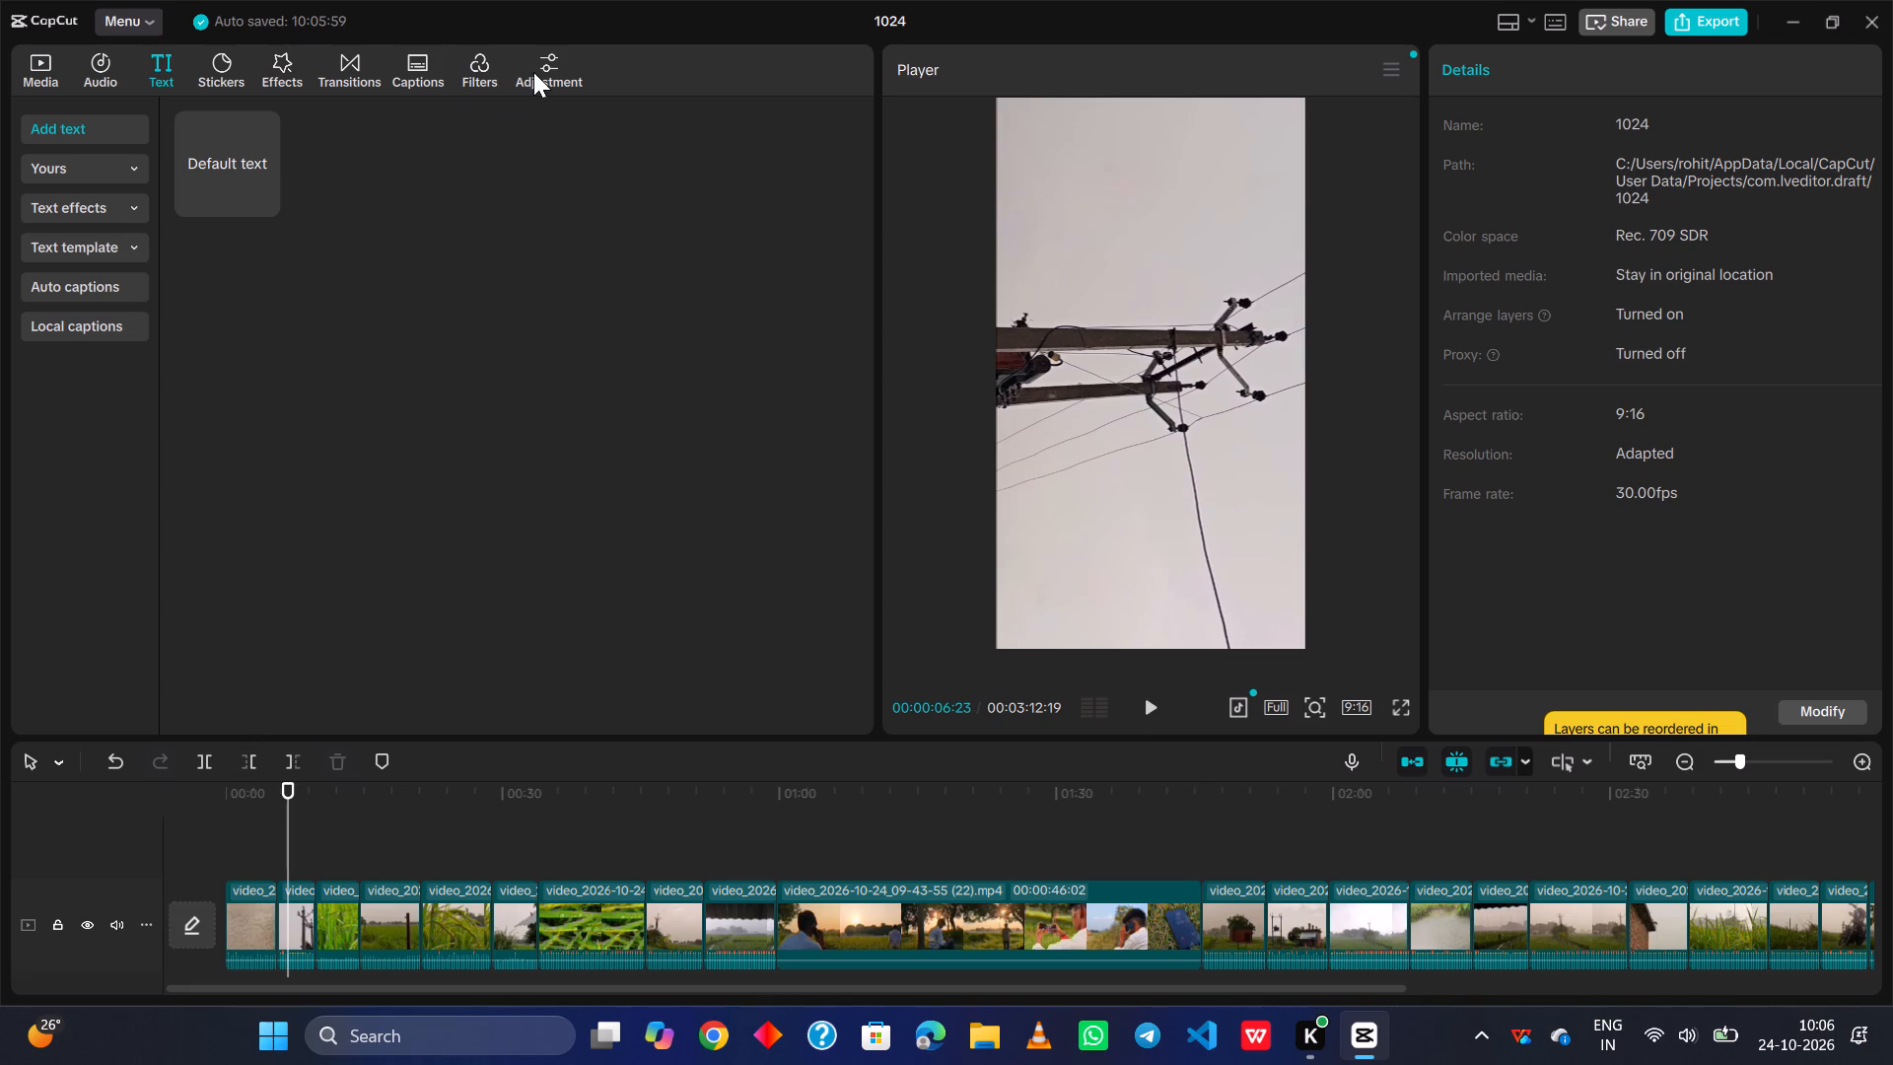
Place the playhead at the very start of the timeline and open the filter library after viewing the adjustment options.
{"action": "left_click", "coordinate": [354, 840]}
{"action": "left_click", "coordinate": [290, 819]}
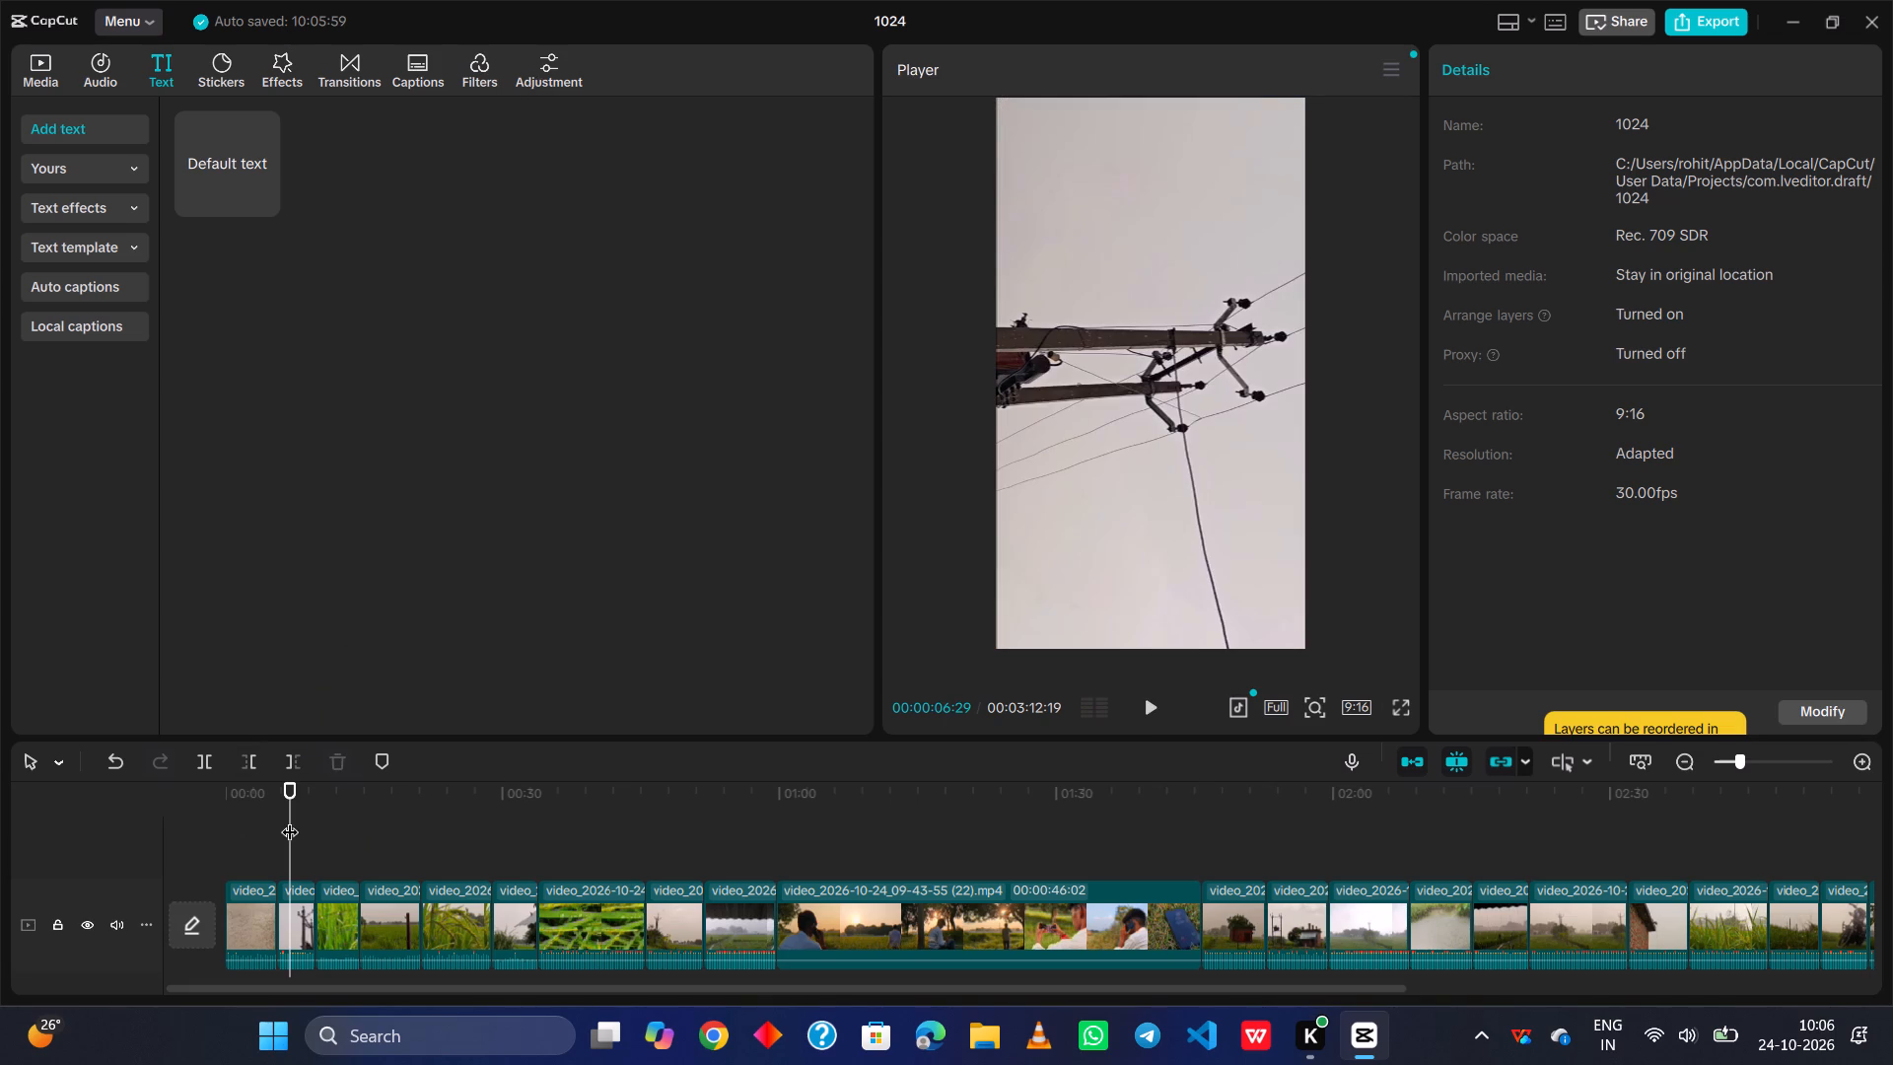
{"action": "left_click", "coordinate": [545, 78]}
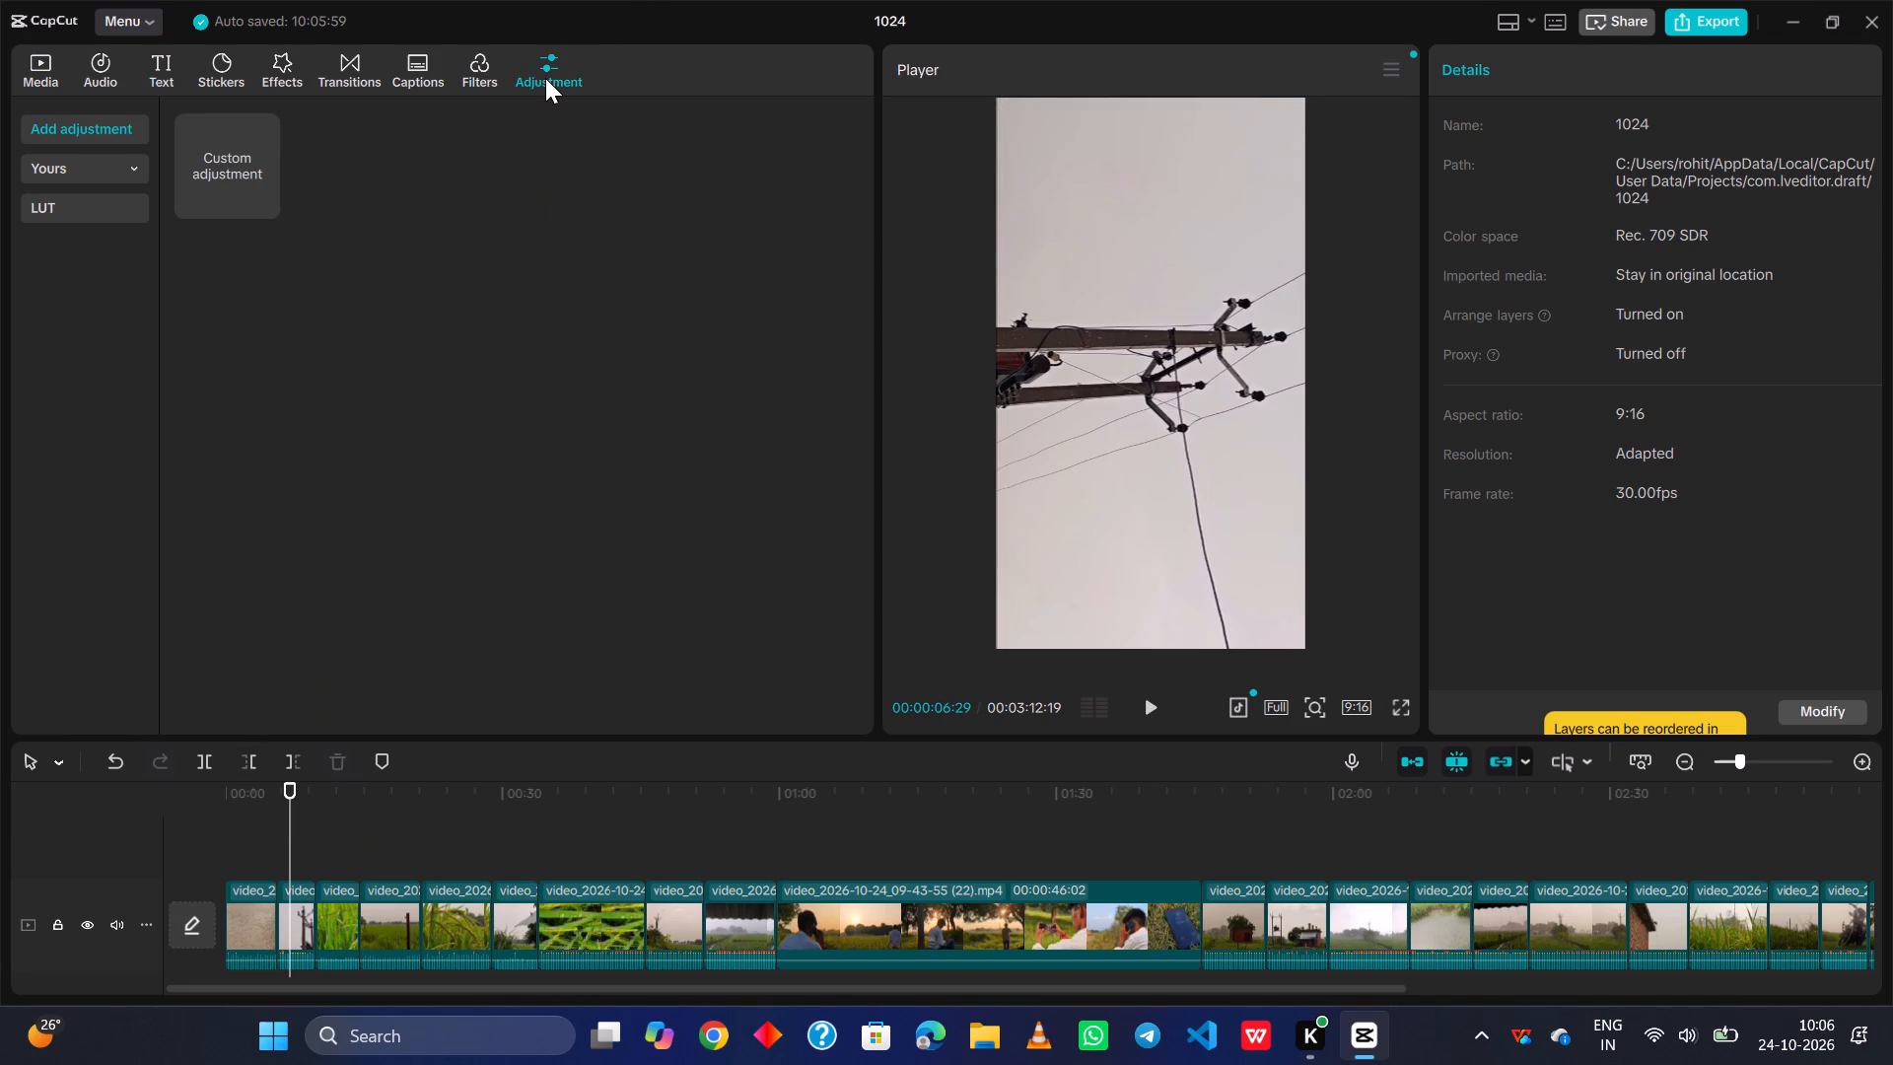
{"action": "left_click", "coordinate": [218, 829]}
{"action": "left_click", "coordinate": [195, 831]}
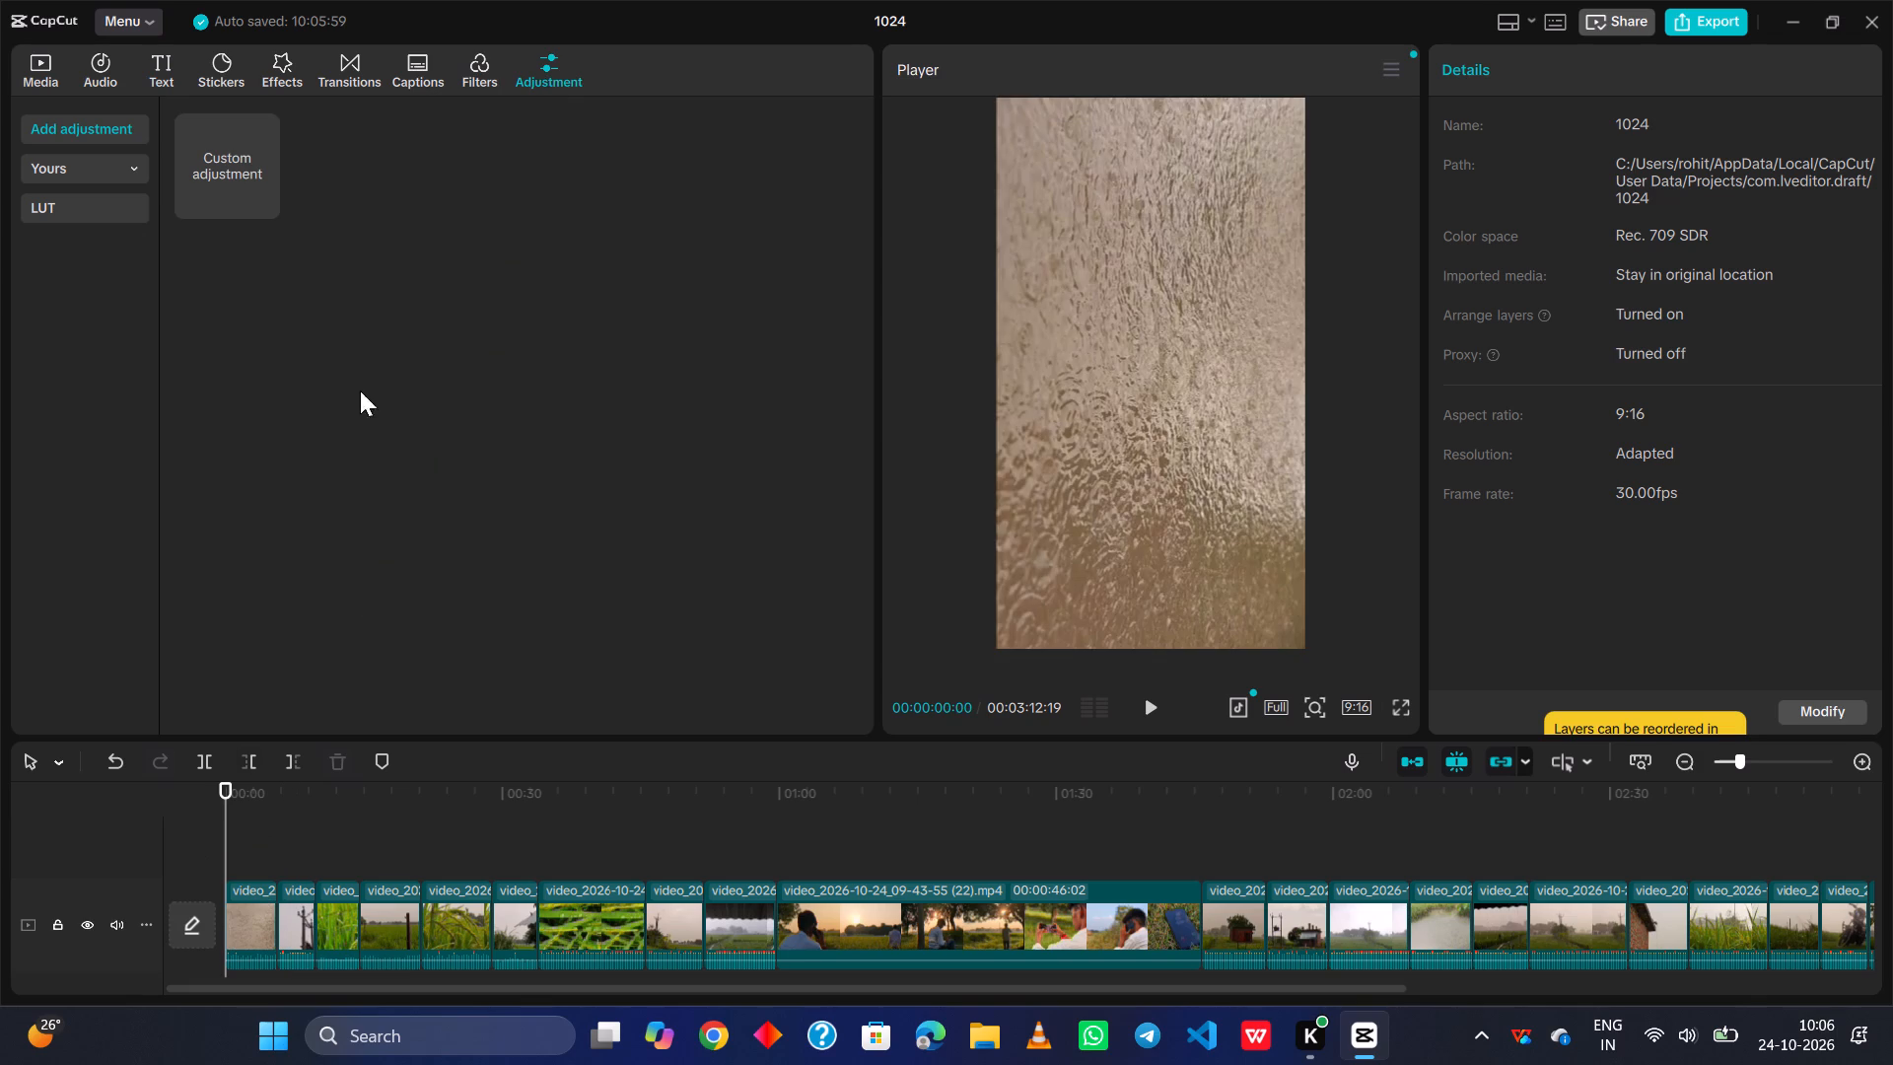
{"action": "left_click", "coordinate": [550, 57]}
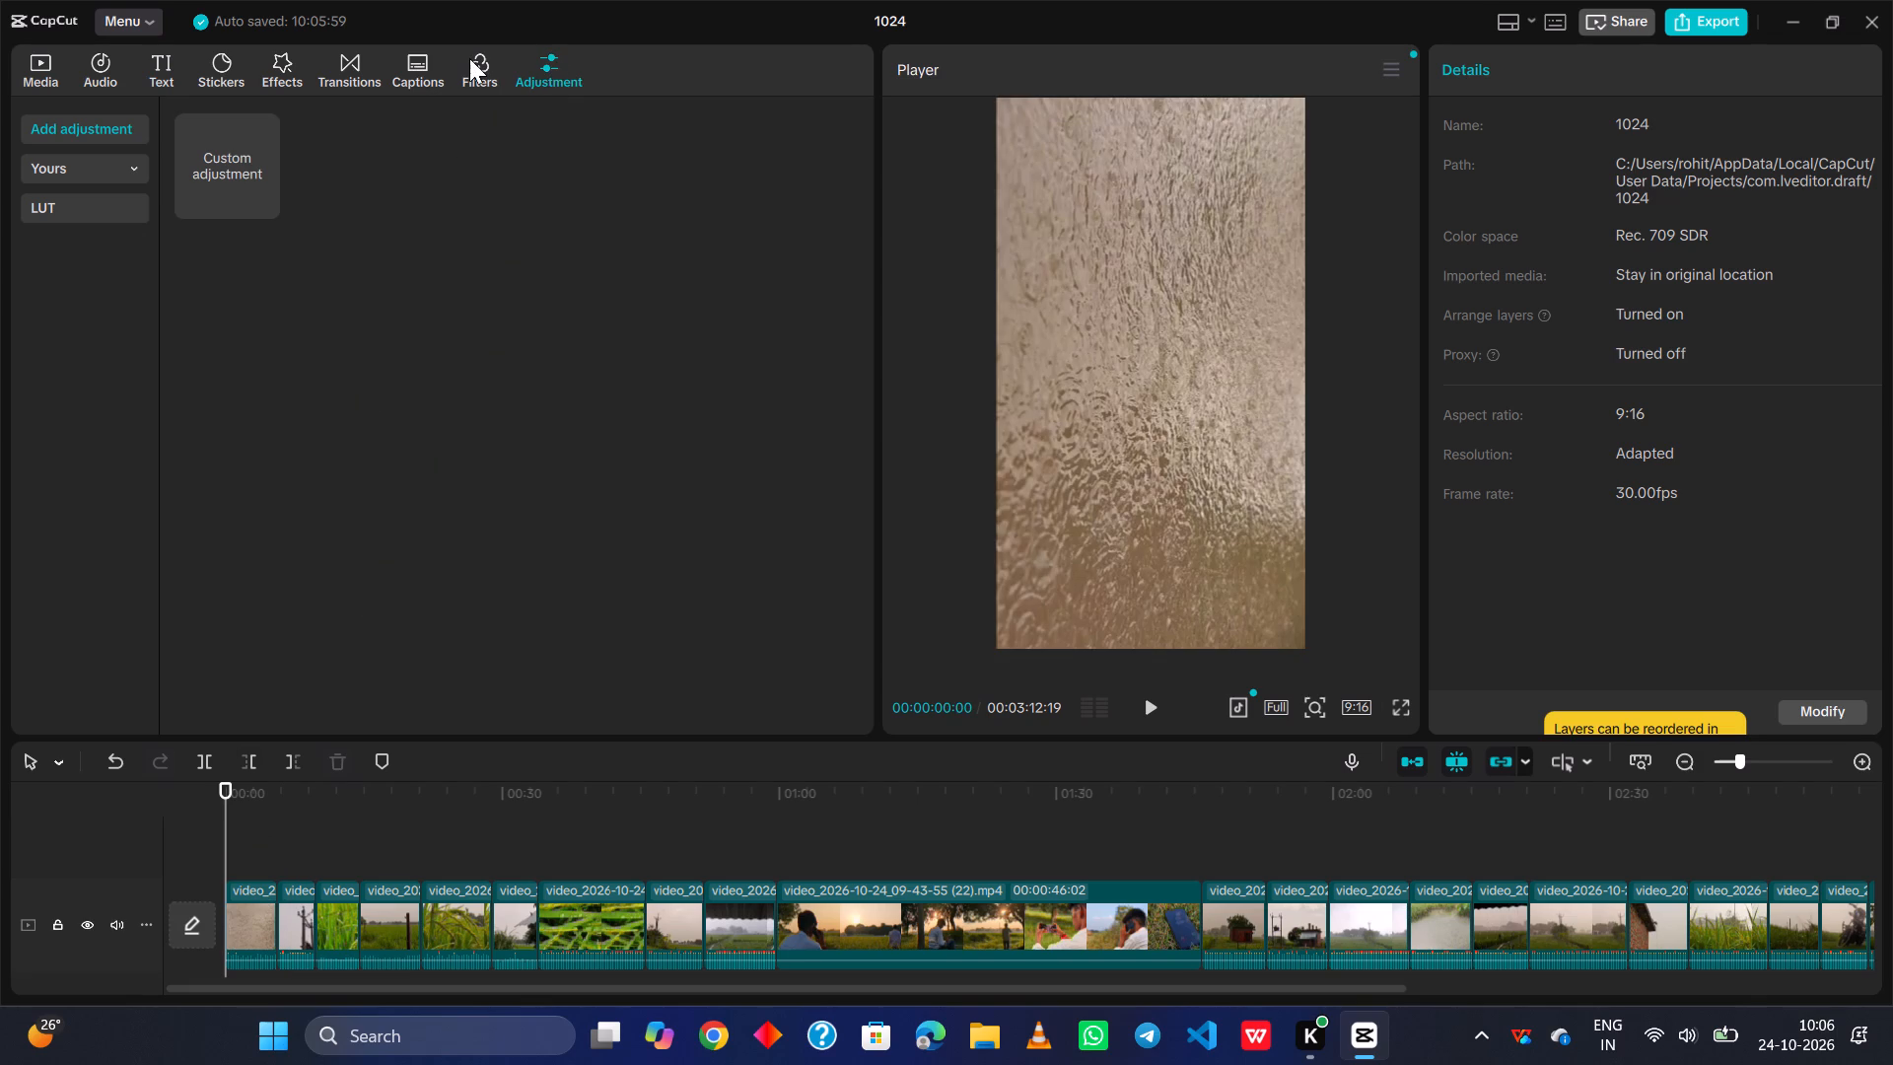
{"action": "left_click", "coordinate": [468, 58]}
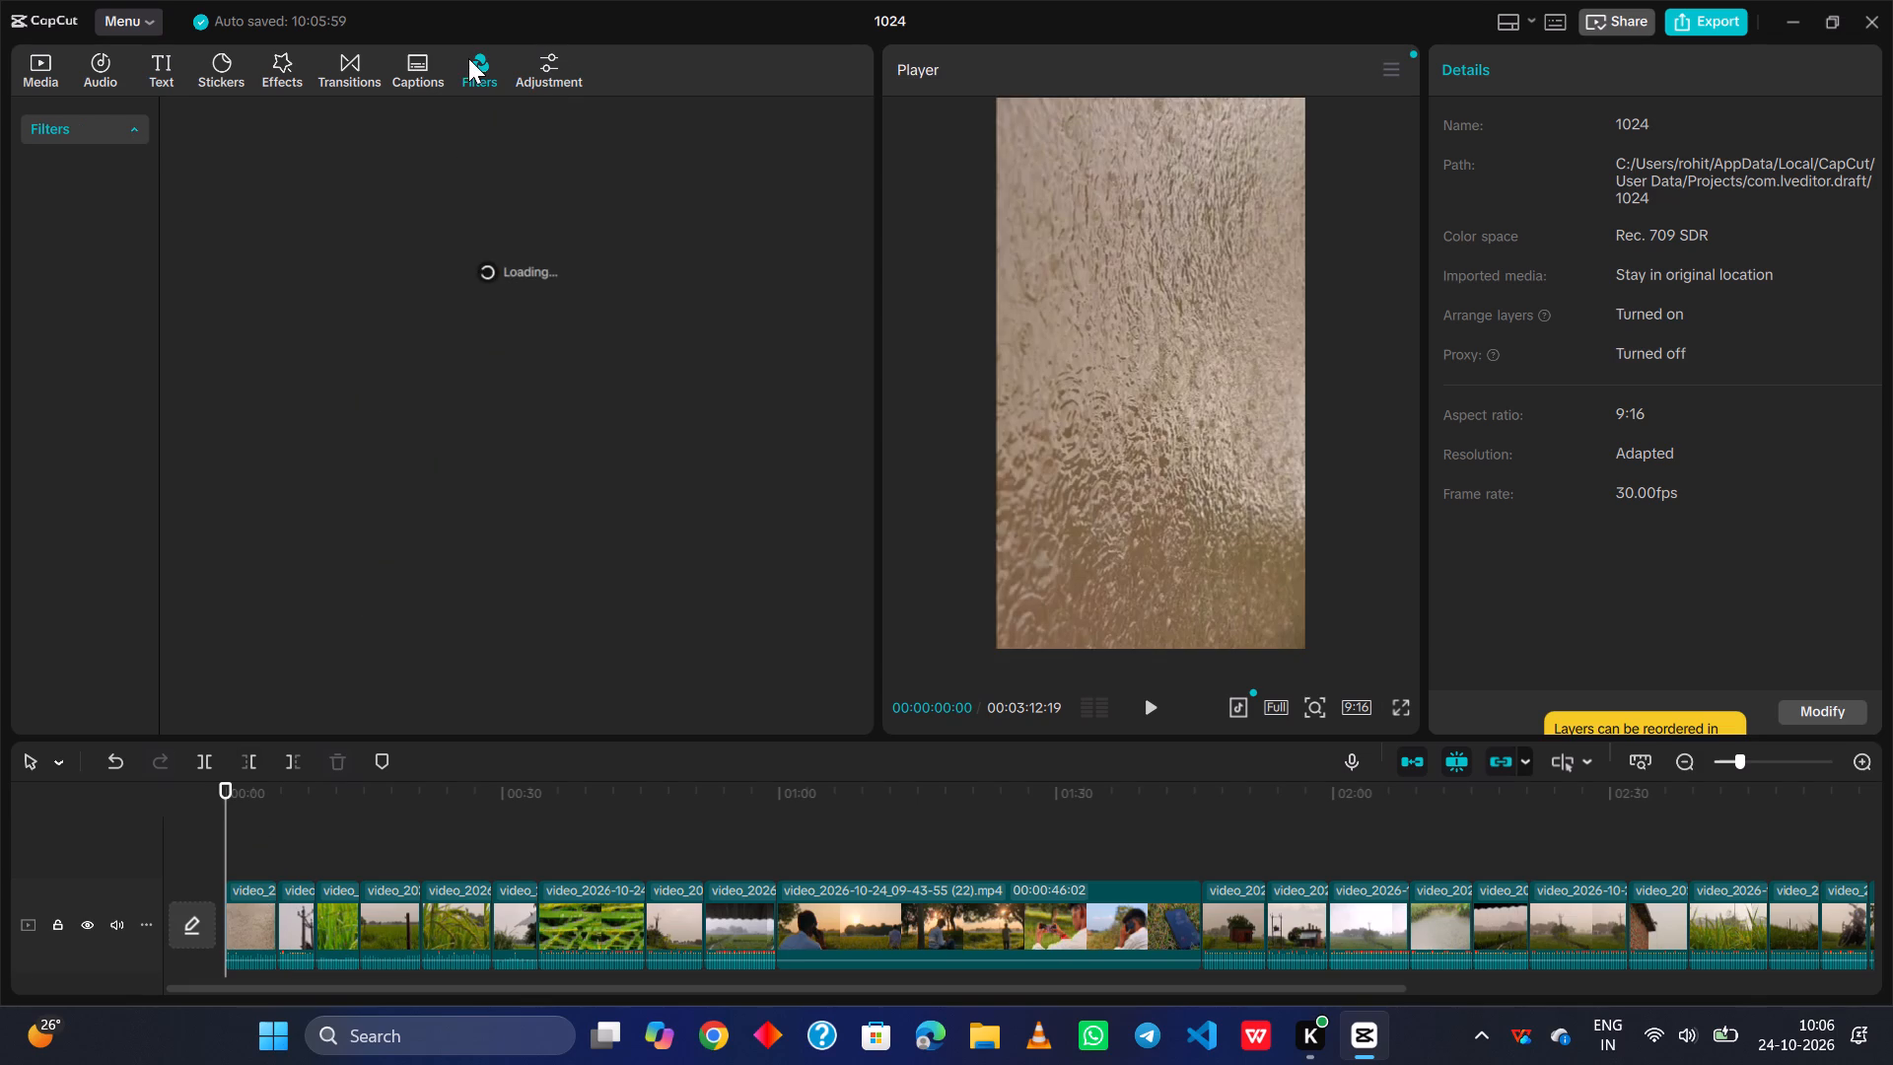